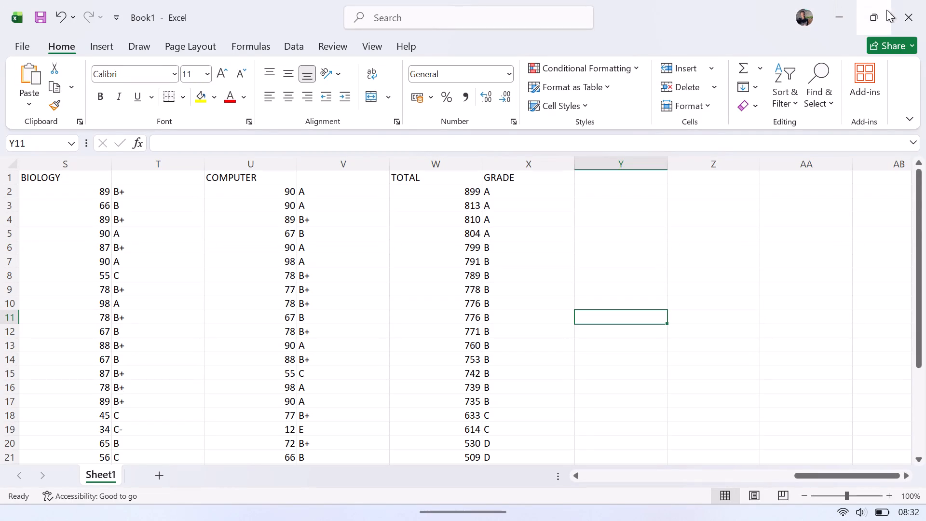
# Close the Book1 workbook and save its changes under the proposed name in Documents.
pyautogui.click(911, 14)
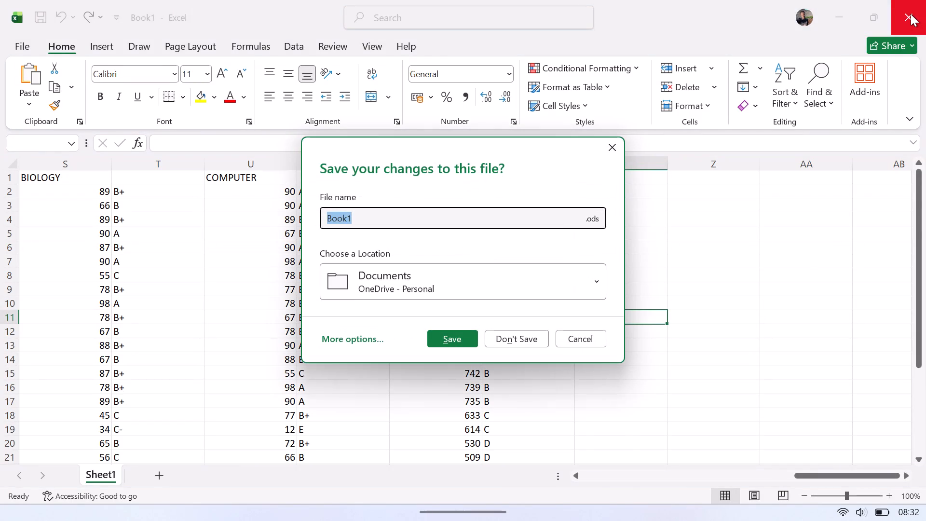
pyautogui.click(448, 339)
pyautogui.press('Return')
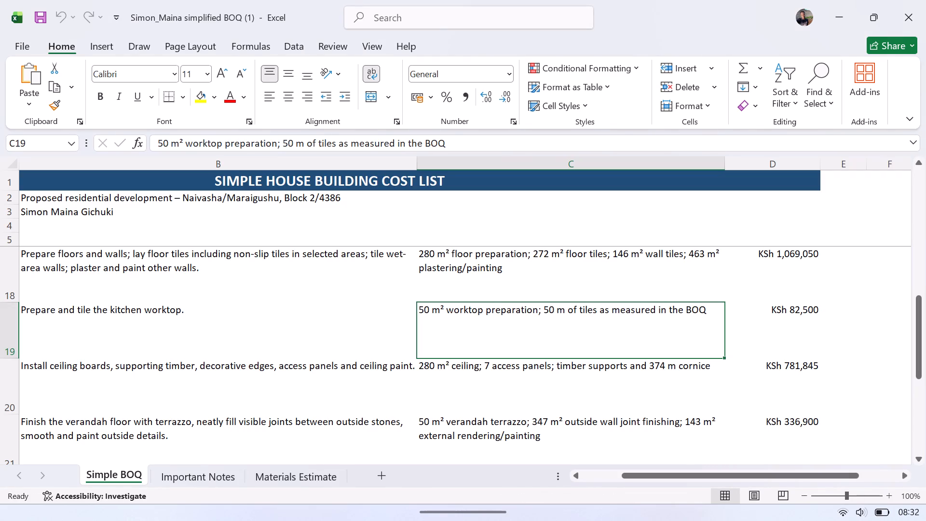
# Create a new blank workbook.
pyautogui.hotkey('ctrl', 'n')
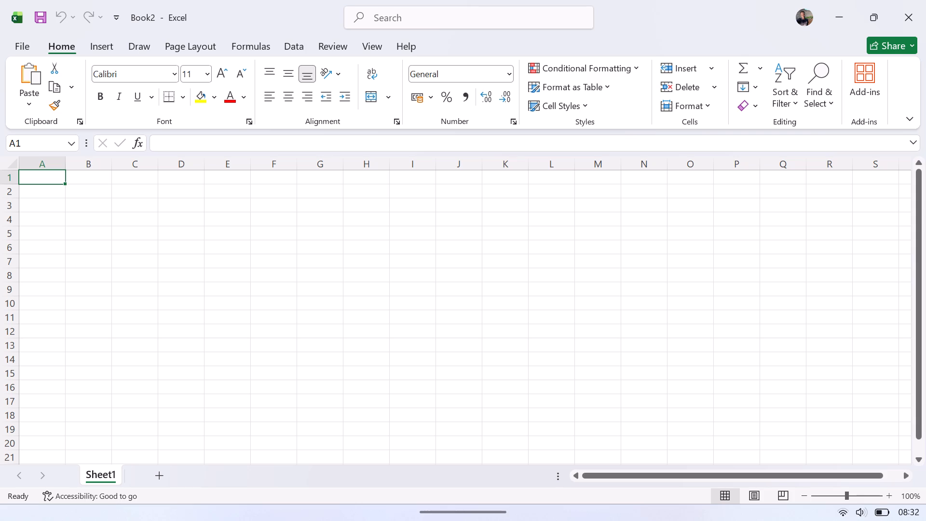
# Widen all columns of the blank sheet uniformly to about 18 characters.
pyautogui.click(9, 162)
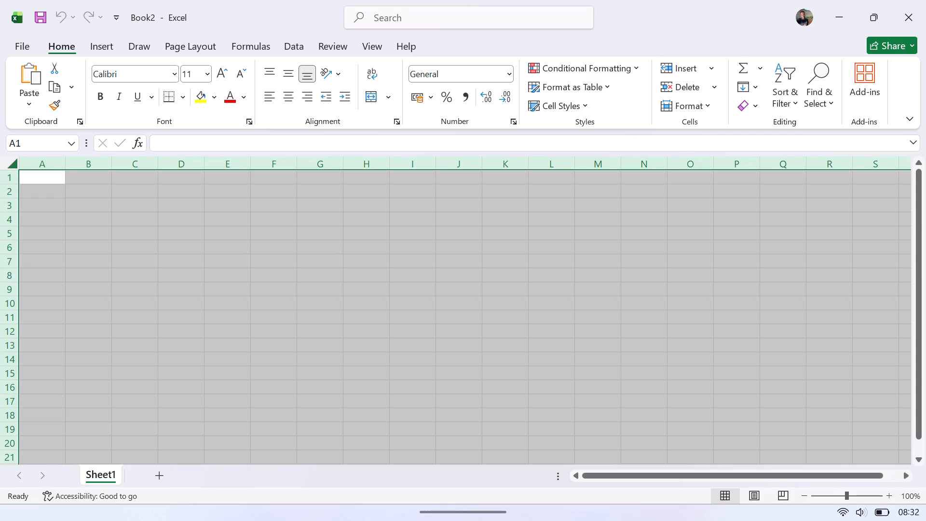
pyautogui.moveTo(64, 168); pyautogui.dragTo(169, 170)
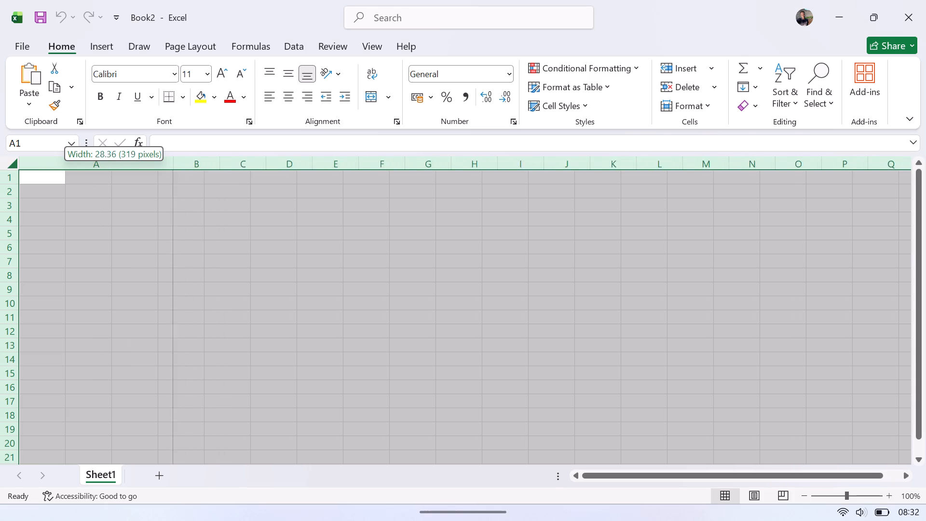
pyautogui.moveTo(169, 170); pyautogui.dragTo(117, 171)
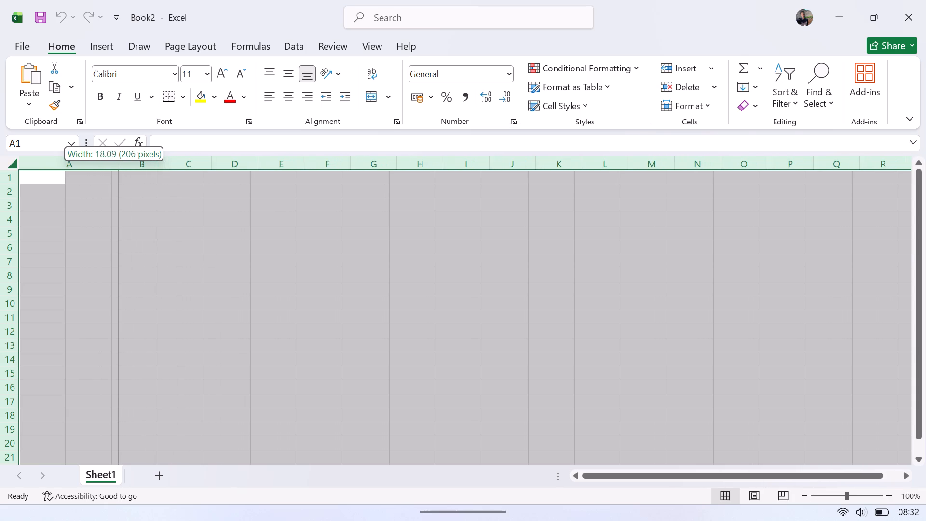
pyautogui.moveTo(117, 171); pyautogui.dragTo(114, 171)
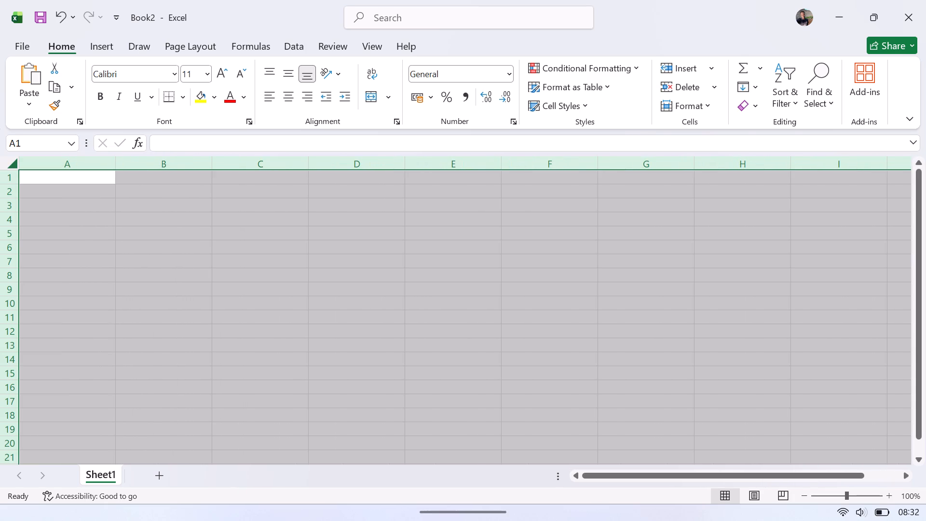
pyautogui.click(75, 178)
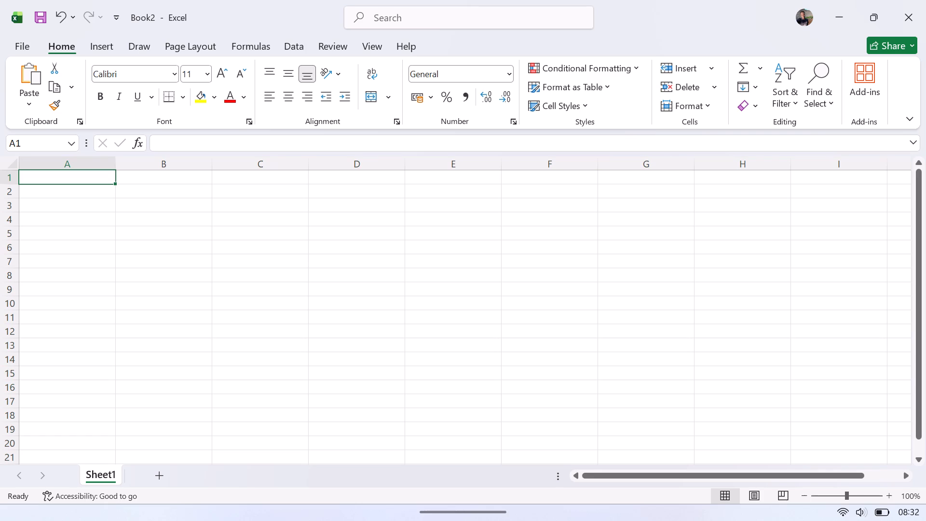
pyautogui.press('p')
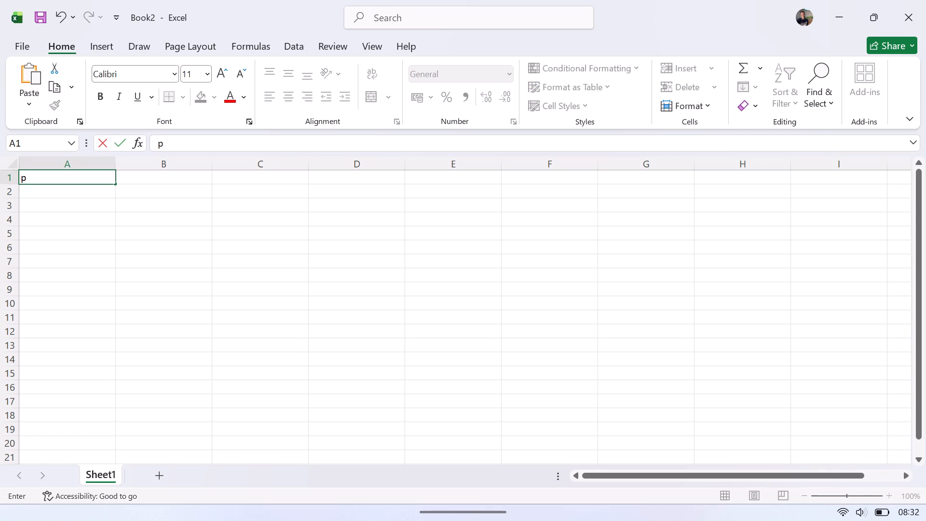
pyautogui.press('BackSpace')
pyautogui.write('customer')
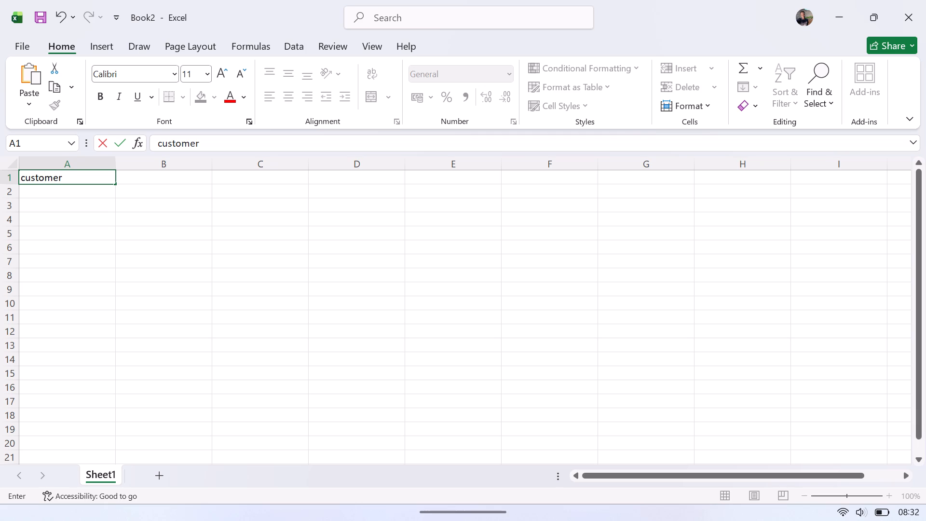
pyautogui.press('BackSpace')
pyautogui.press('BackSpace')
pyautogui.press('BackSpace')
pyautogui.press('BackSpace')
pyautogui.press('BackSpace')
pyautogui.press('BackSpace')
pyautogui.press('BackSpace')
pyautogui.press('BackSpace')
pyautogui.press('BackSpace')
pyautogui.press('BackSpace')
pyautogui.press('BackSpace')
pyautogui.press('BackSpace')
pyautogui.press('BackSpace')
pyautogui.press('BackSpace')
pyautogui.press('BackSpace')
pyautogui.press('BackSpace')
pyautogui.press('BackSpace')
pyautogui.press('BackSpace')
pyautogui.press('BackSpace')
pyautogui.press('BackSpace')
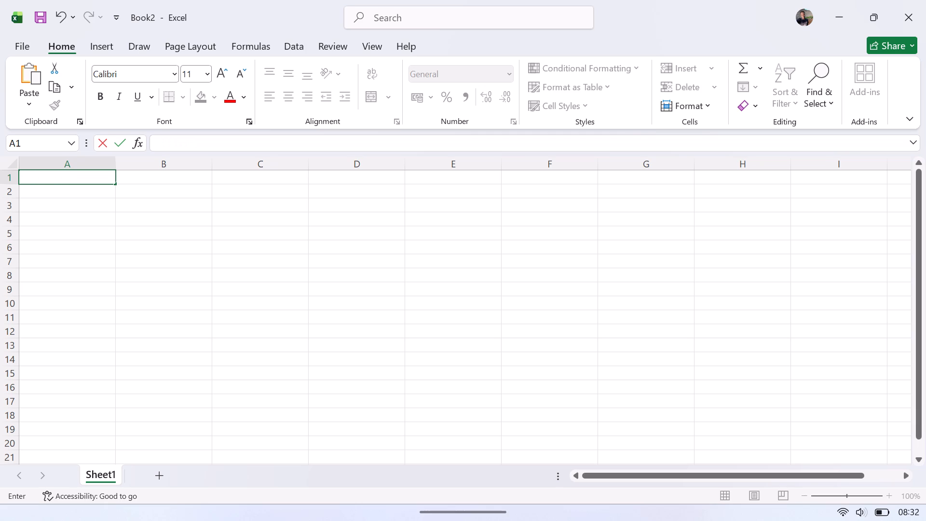
# Enter the column headers "sudent name", "math" and "english" in cells A1 to C1.
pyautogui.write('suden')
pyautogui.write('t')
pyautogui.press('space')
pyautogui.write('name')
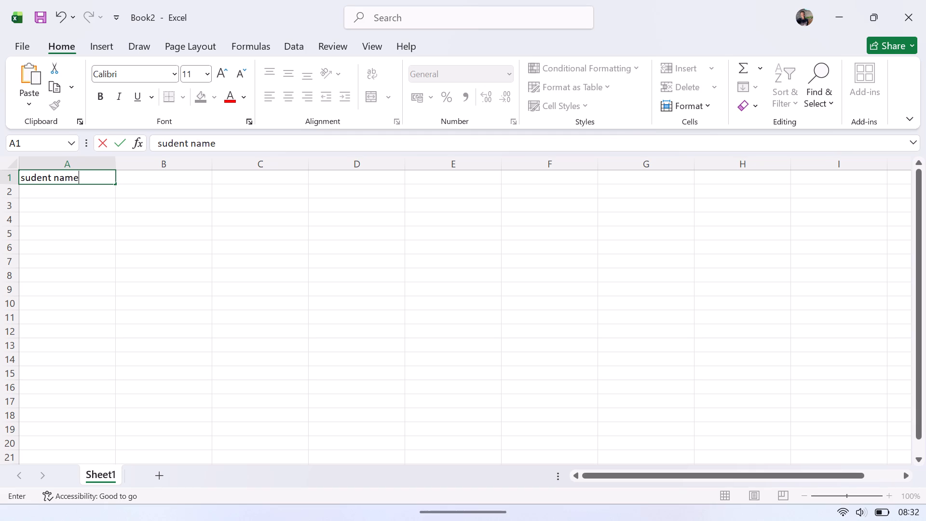
pyautogui.click(135, 180)
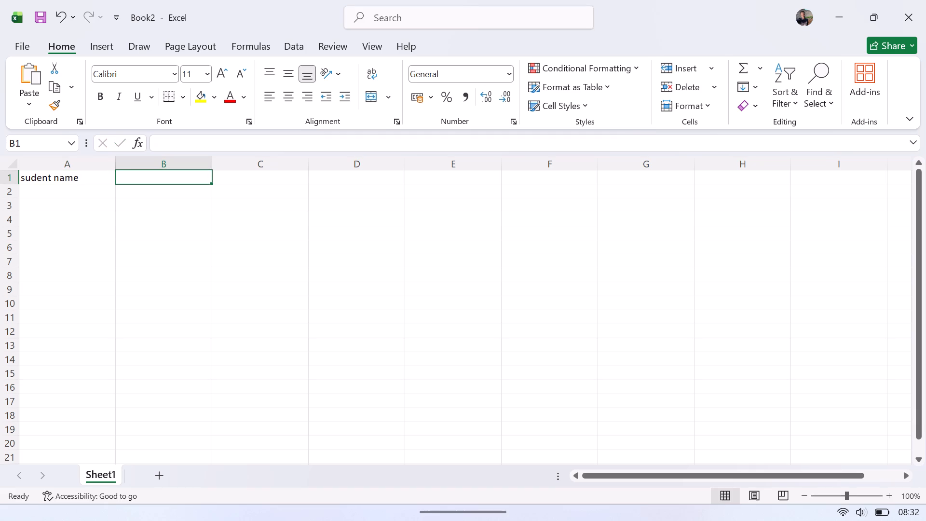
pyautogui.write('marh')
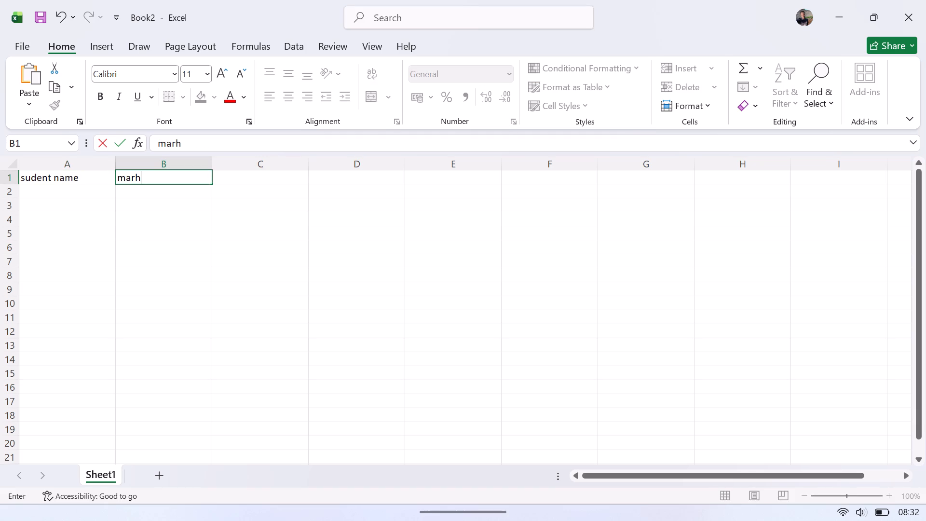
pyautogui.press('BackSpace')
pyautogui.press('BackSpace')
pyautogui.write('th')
pyautogui.click(253, 180)
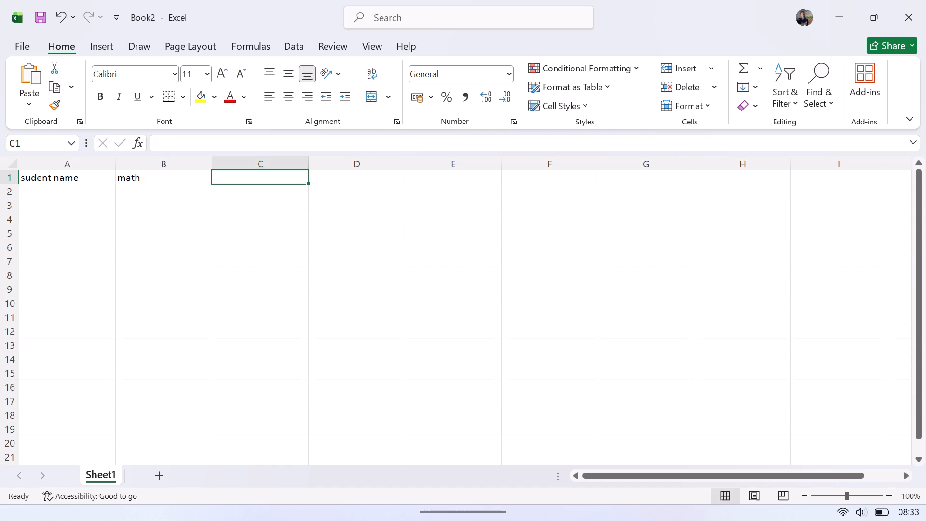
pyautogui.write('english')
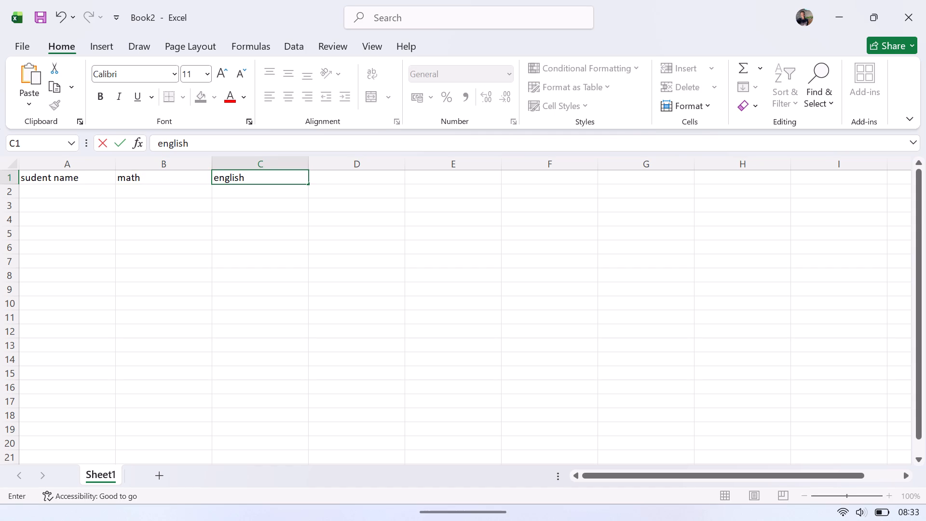
# Enter the column headers "kiswahili", "science" and "s/stidies&cre" in cells D1 to F1.
pyautogui.click(324, 179)
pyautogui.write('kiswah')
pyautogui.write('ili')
pyautogui.click(431, 177)
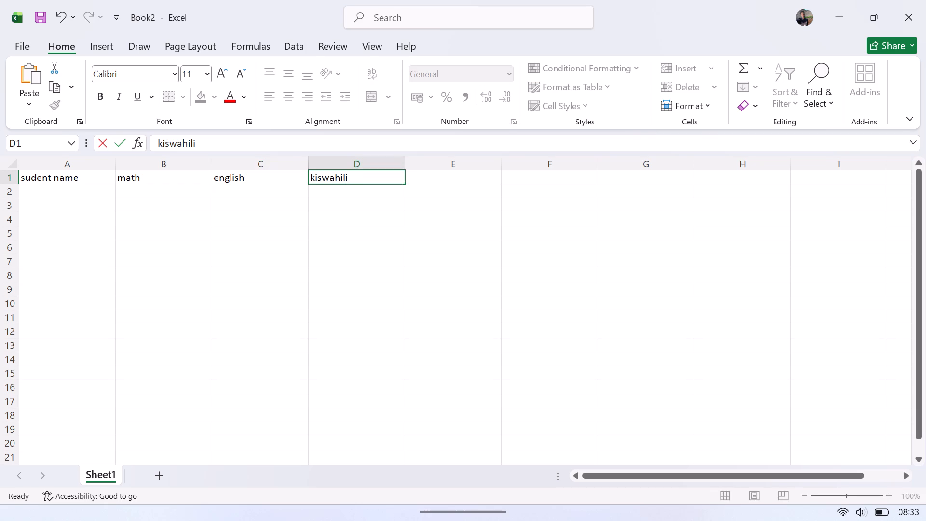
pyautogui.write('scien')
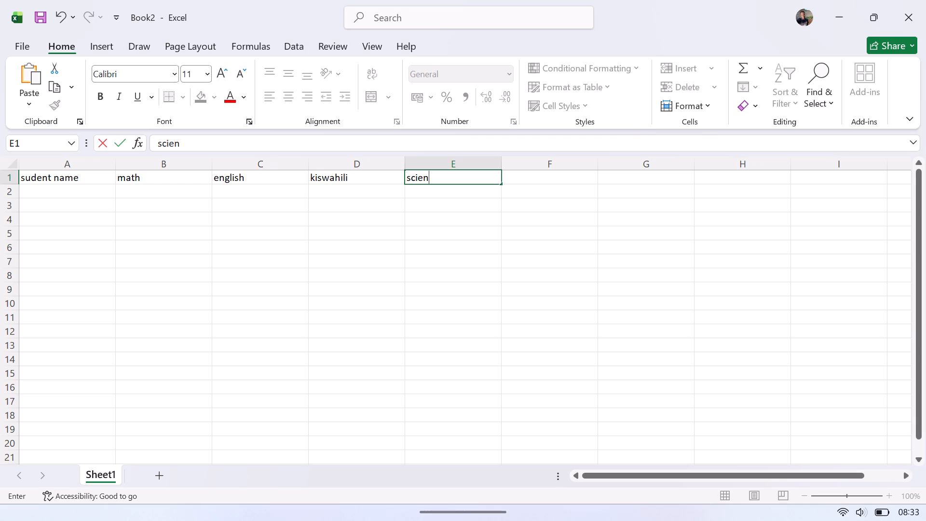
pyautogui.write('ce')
pyautogui.click(522, 176)
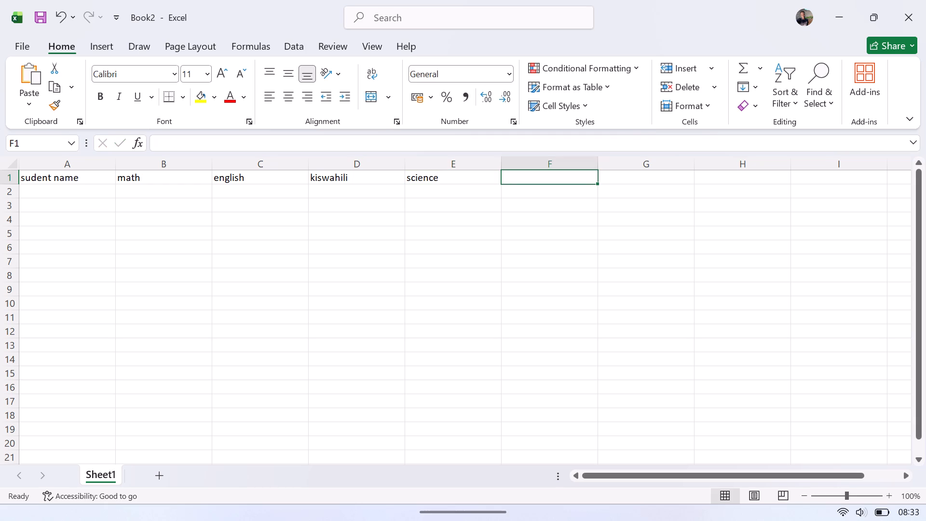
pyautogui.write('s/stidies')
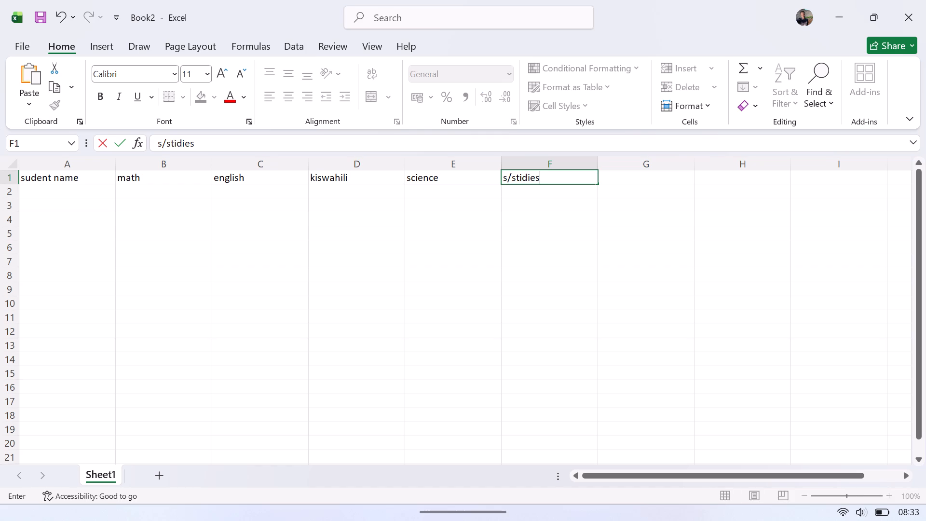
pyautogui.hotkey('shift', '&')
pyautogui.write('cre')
# Increase the font size of the "s/stidies&cre" header text in F1 to 12.
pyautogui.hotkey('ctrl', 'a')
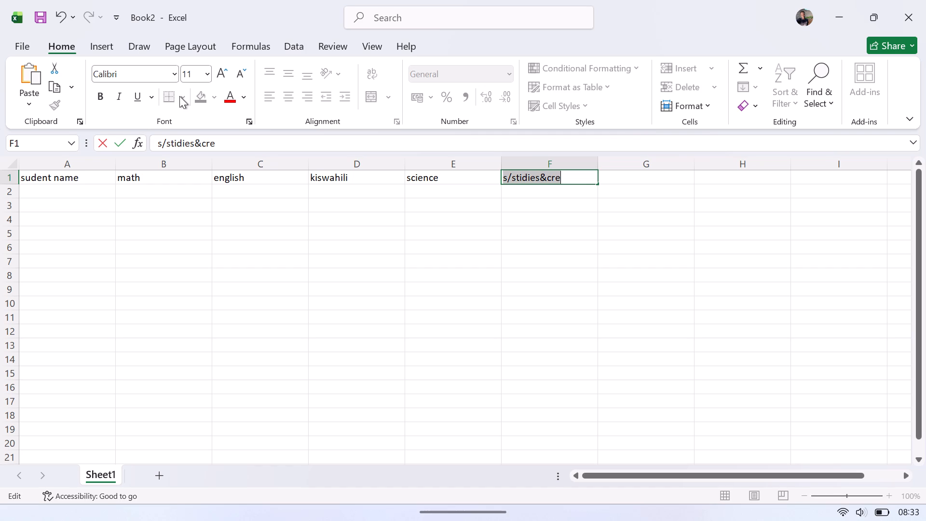
pyautogui.click(226, 69)
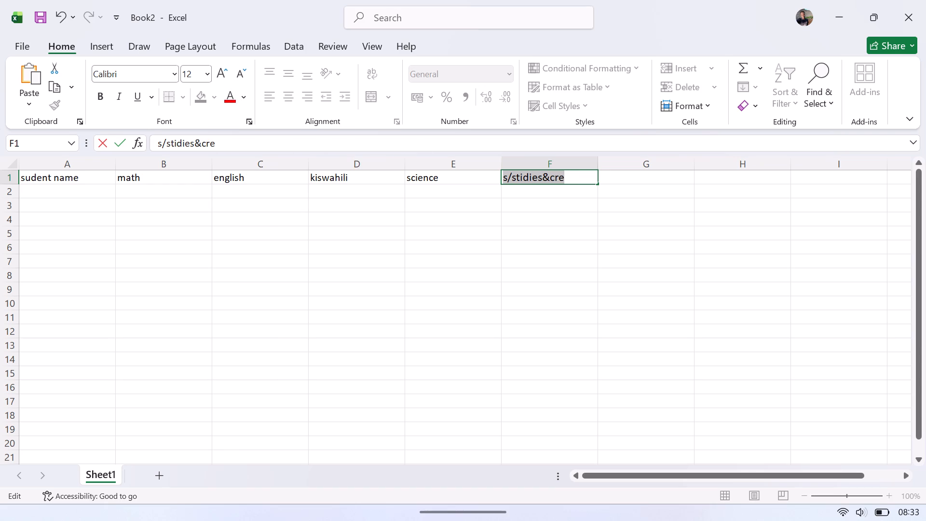
pyautogui.click(458, 194)
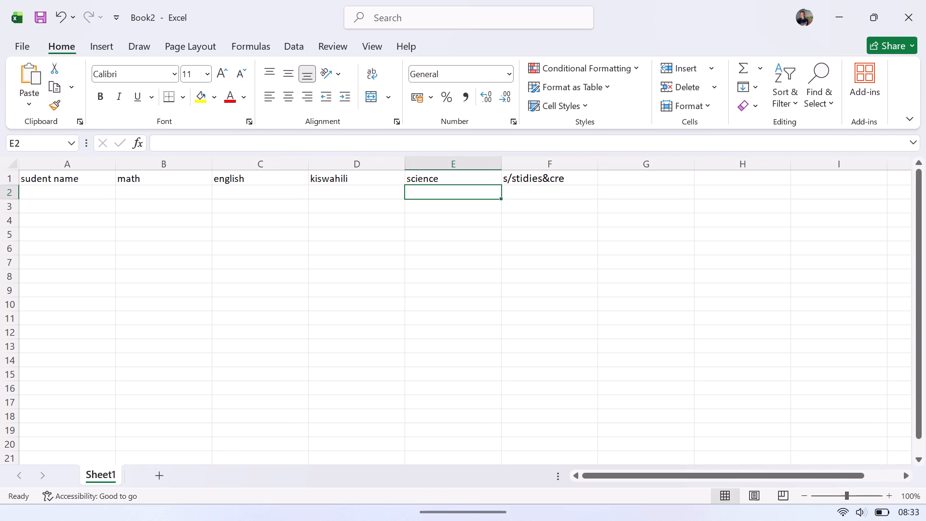
pyautogui.click(445, 180)
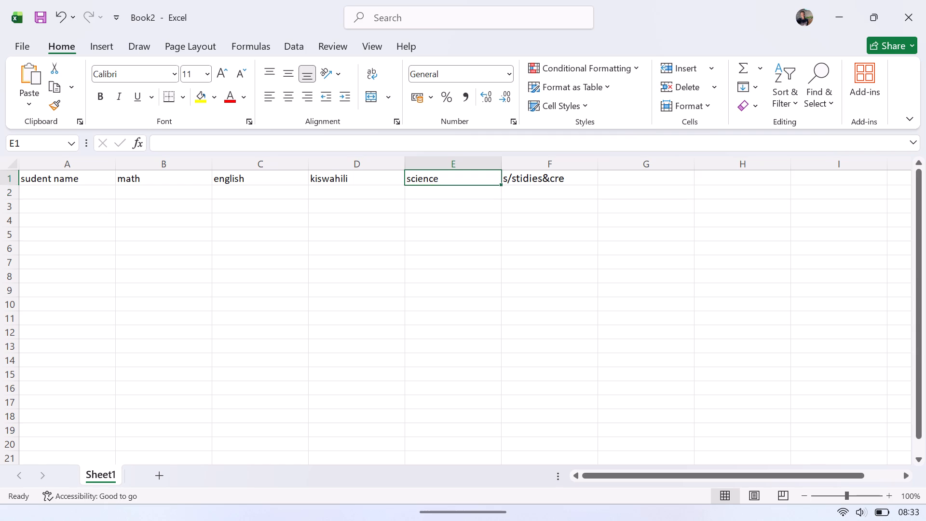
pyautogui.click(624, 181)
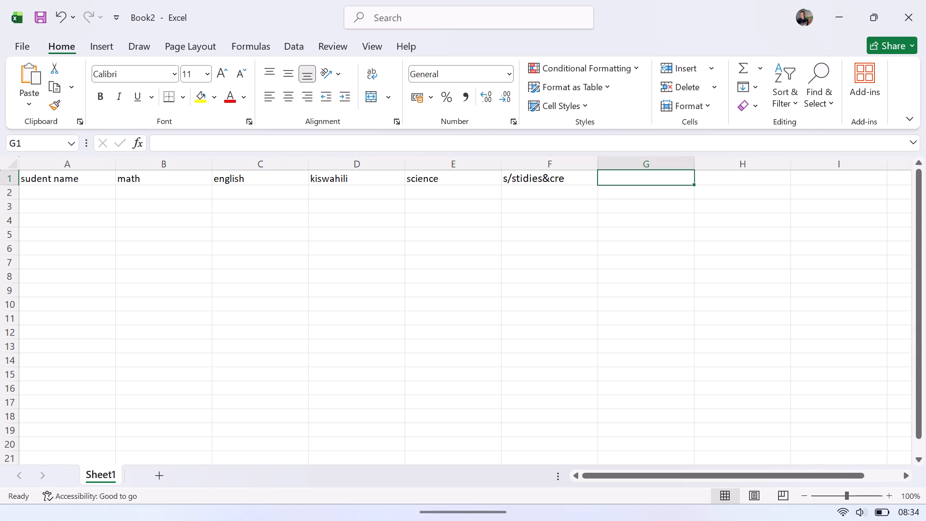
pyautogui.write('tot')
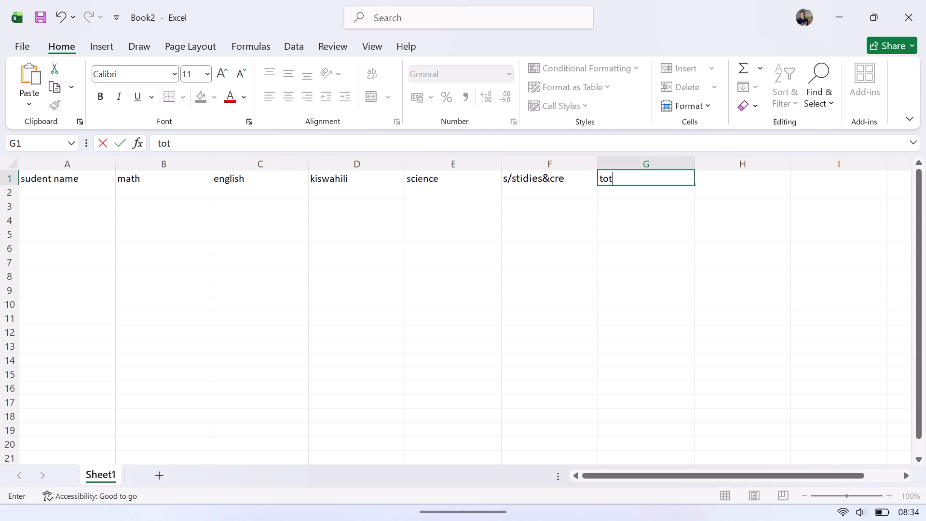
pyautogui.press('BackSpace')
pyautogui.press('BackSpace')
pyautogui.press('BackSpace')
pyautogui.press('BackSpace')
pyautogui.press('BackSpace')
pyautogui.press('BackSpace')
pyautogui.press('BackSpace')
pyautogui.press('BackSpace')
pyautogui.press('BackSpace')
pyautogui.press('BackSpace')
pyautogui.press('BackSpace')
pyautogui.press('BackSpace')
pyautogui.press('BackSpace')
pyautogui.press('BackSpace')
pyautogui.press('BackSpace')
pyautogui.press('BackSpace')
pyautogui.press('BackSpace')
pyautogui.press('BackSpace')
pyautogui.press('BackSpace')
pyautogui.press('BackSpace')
# Replace the header in cell A1 with "STUDENT NAME" in capitals.
pyautogui.click(76, 179)
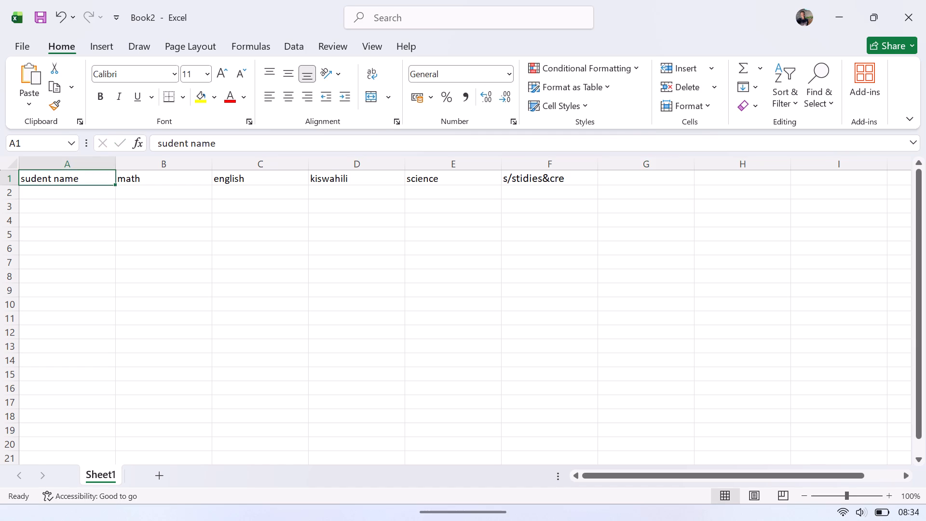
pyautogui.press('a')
pyautogui.press('BackSpace')
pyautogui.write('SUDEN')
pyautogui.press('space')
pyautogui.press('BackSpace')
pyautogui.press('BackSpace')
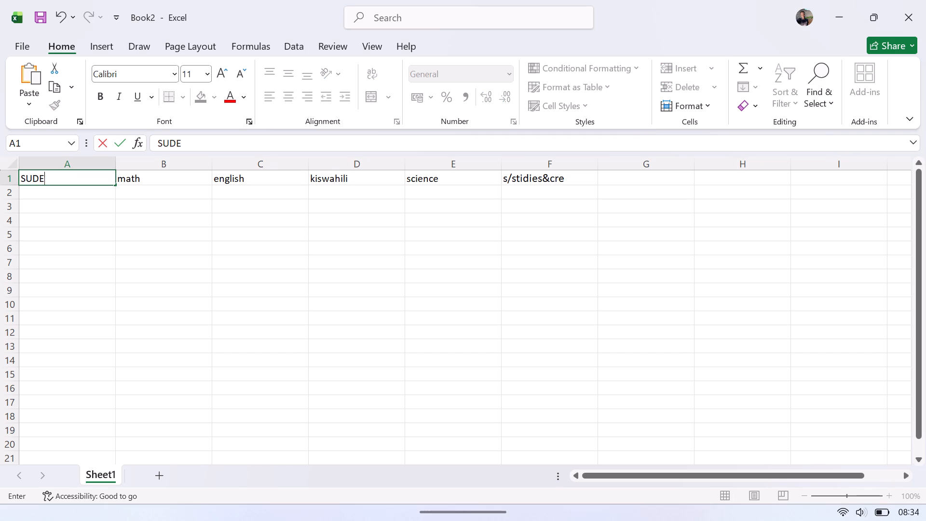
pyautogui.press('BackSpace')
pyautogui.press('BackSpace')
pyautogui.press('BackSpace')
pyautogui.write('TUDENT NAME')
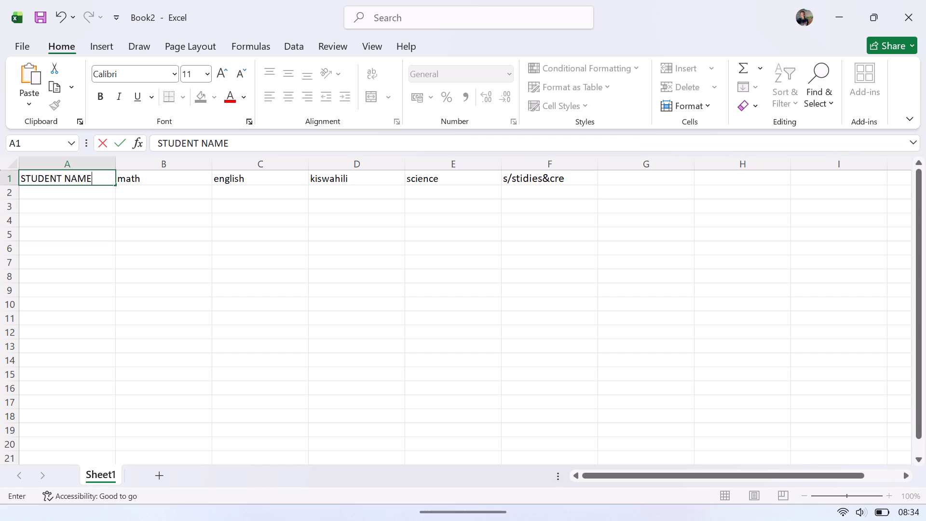
# Replace the headers in B1 to E1 with "MATH", "ENGLISH", "KISWAHILI" and "SCIENCE" in capitals.
pyautogui.click(123, 180)
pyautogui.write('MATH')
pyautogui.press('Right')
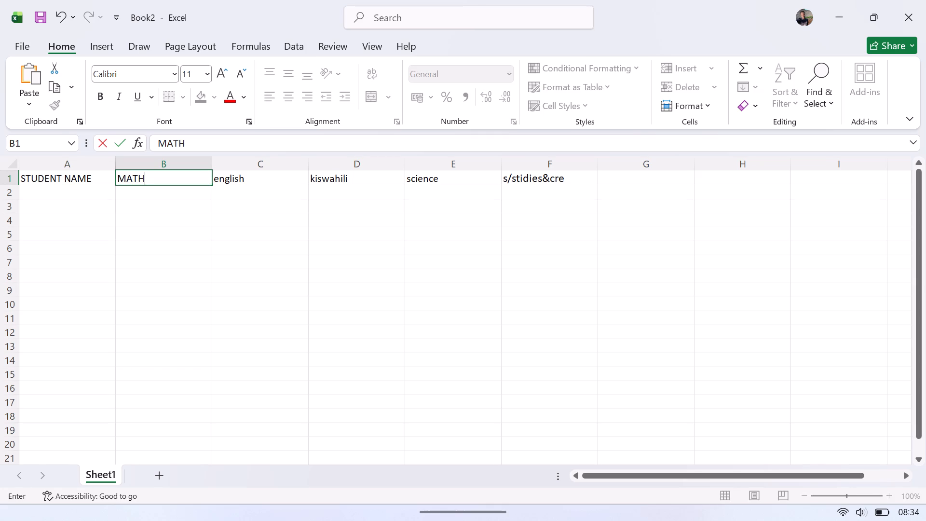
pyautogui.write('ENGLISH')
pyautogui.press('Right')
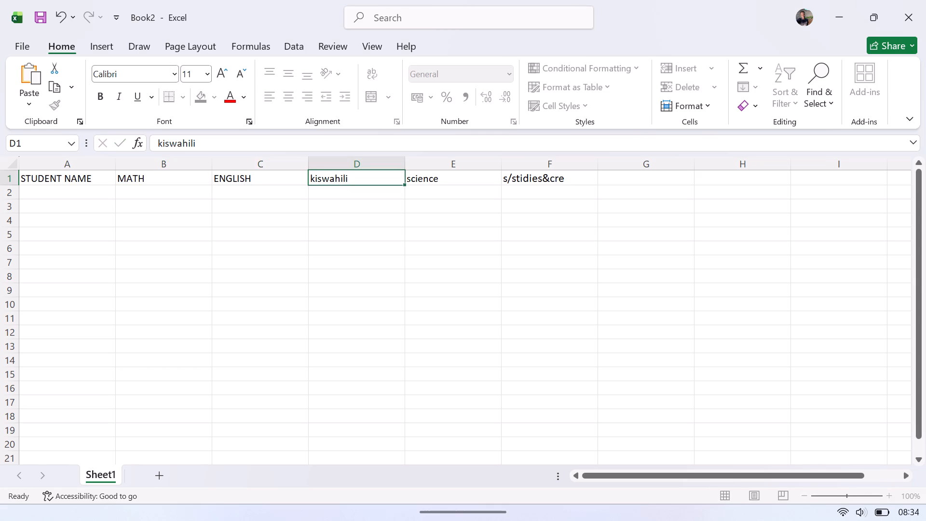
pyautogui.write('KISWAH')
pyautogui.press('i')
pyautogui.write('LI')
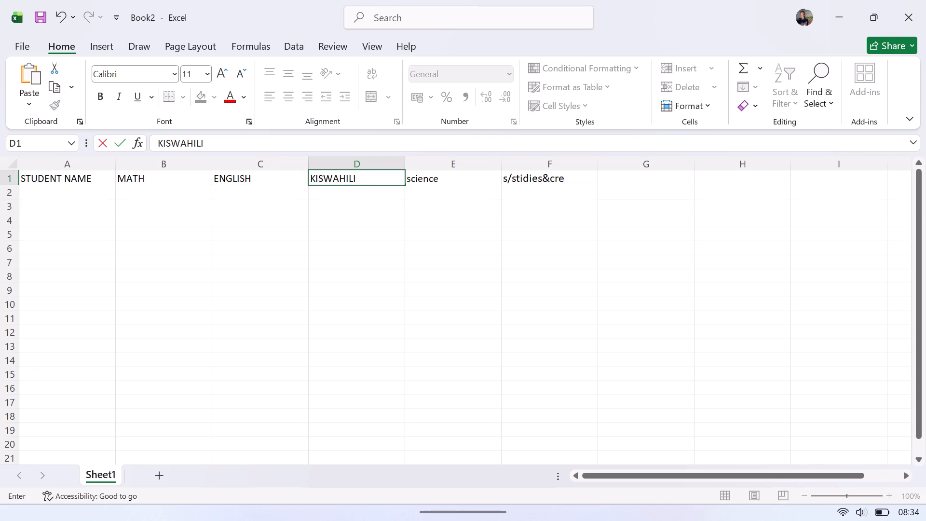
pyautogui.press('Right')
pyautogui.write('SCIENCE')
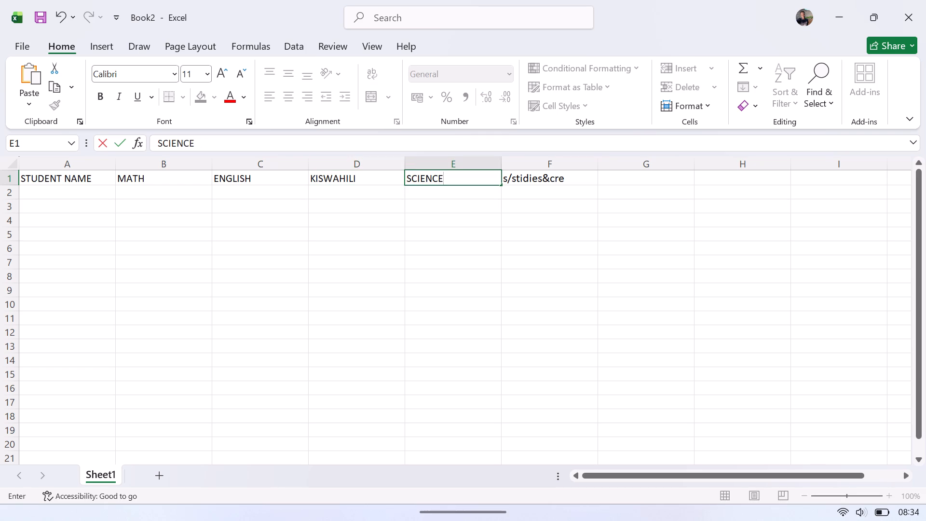
# Replace the header in cell F1 with "S/STUDIES&CRE" in capitals.
pyautogui.click(523, 183)
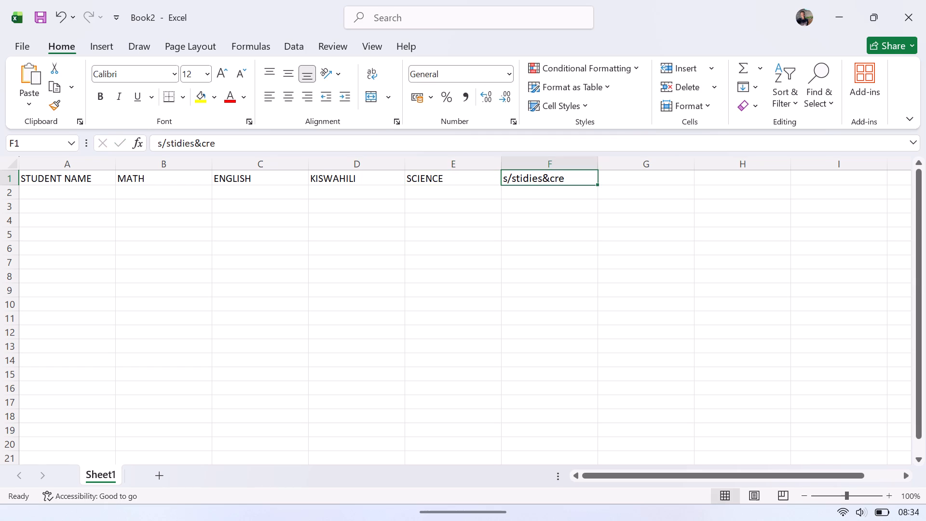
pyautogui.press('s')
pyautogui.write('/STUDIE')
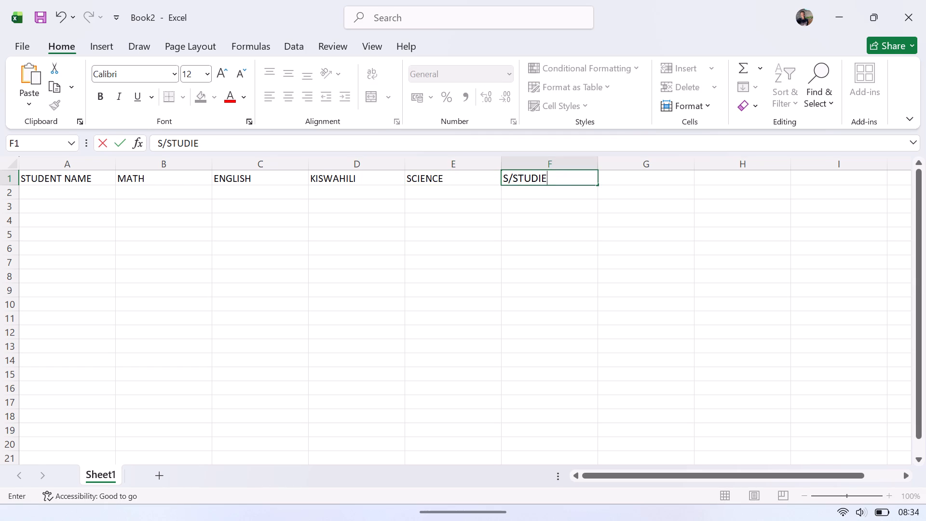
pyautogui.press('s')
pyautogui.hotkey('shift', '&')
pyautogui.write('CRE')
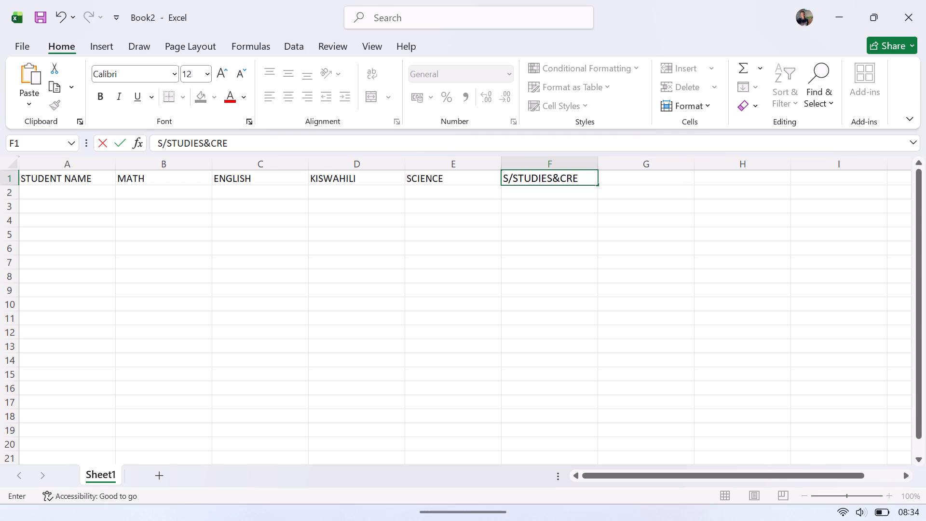
# Add the column headers "TOTAL MARKS" in cell G1 and "POSITION" in cell H1.
pyautogui.click(613, 182)
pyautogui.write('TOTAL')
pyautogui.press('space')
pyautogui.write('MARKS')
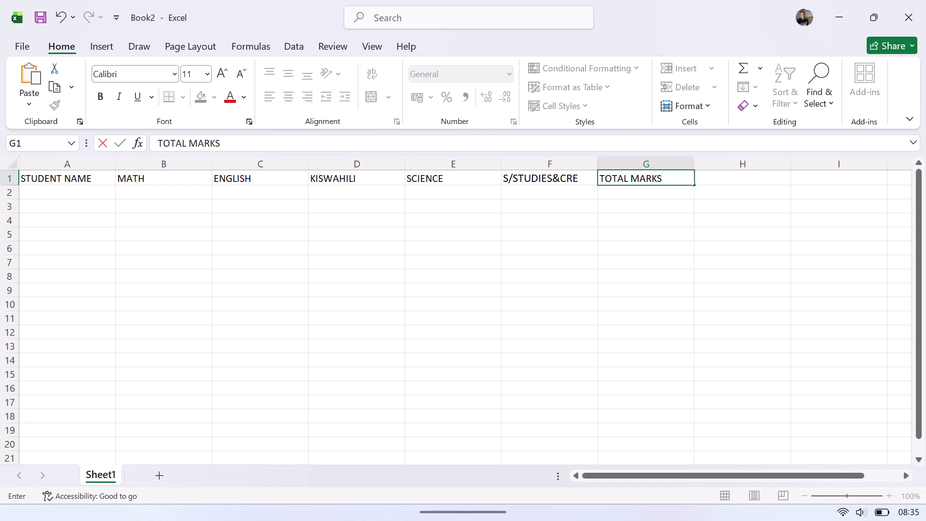
pyautogui.click(722, 179)
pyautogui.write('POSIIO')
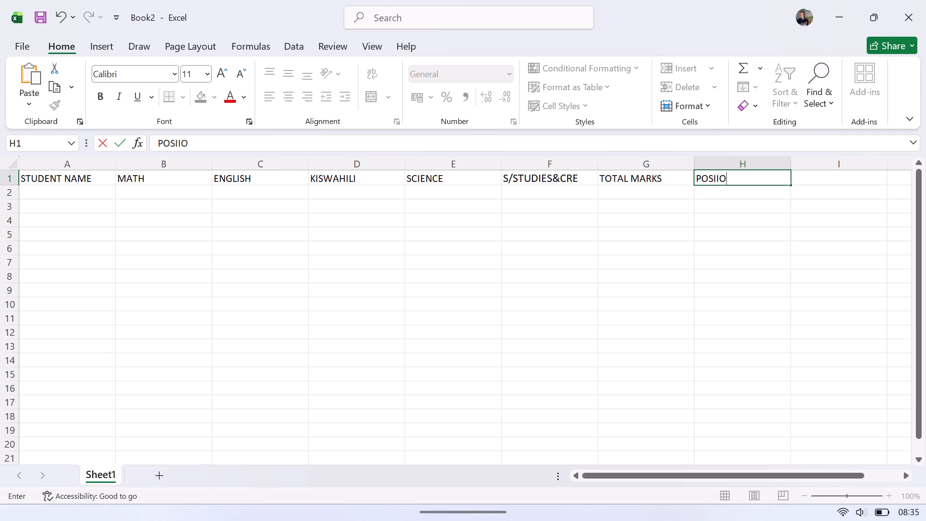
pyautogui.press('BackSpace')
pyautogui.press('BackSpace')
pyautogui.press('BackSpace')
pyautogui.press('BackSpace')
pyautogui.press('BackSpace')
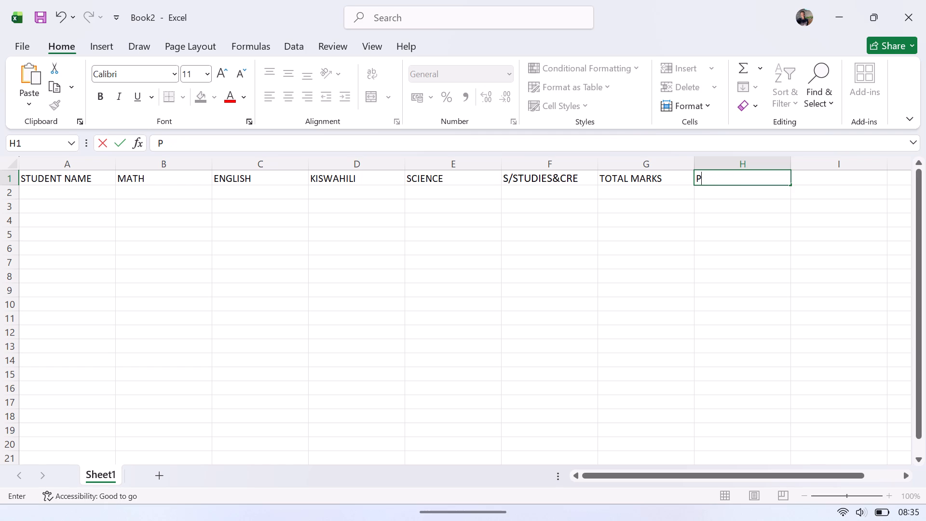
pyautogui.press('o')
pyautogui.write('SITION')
# Make the entire header row 1 bold.
pyautogui.click(12, 178)
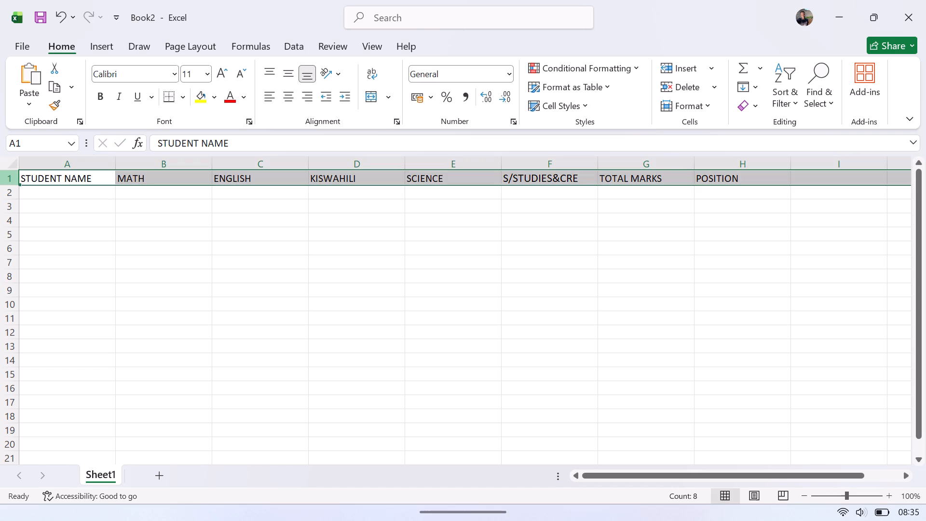
pyautogui.hotkey('ctrl', 'b')
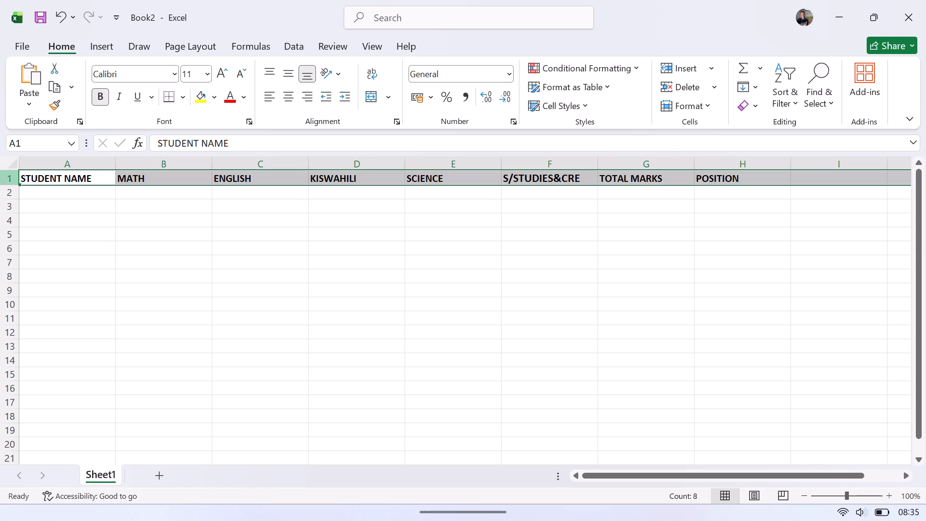
pyautogui.click(47, 195)
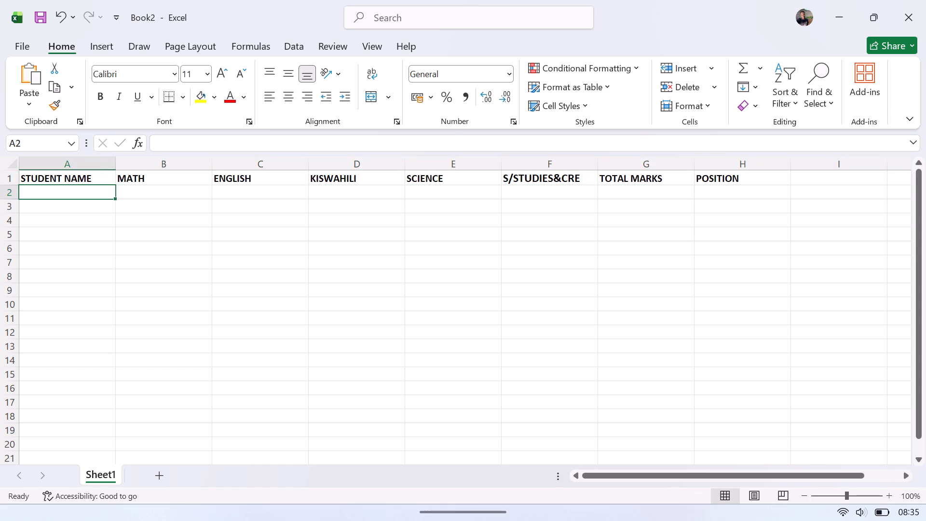
# Widen the STUDENT NAME column A to about one and a half times its width.
pyautogui.moveTo(117, 164); pyautogui.dragTo(158, 168)
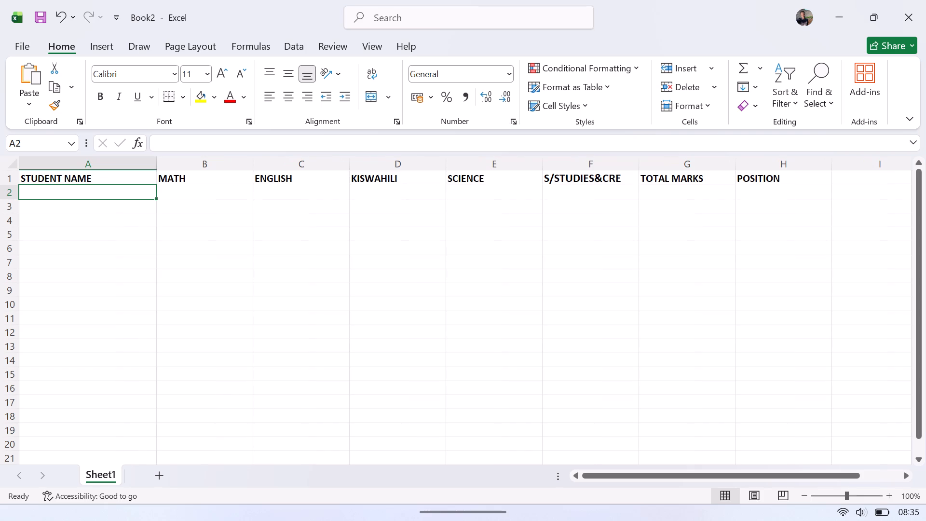
# Enter the first student's full name in cell A2 under STUDENT NAME.
pyautogui.click(27, 199)
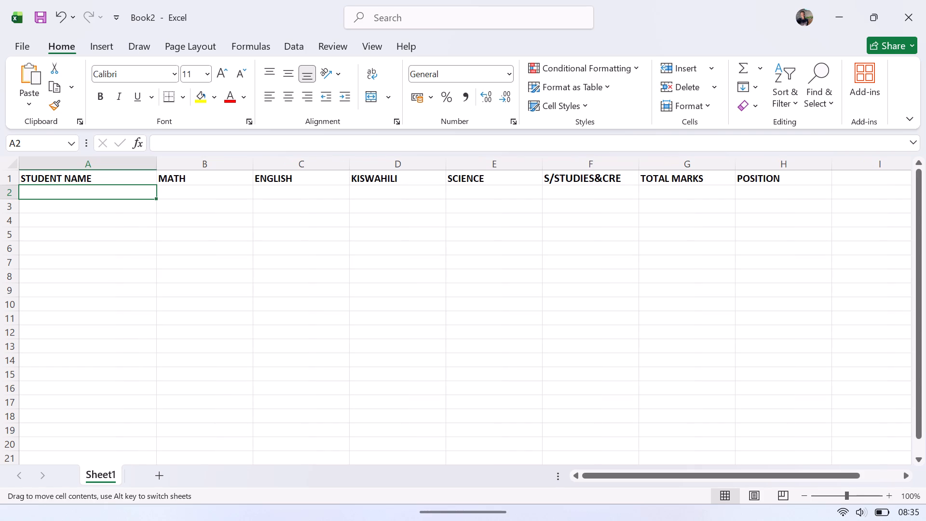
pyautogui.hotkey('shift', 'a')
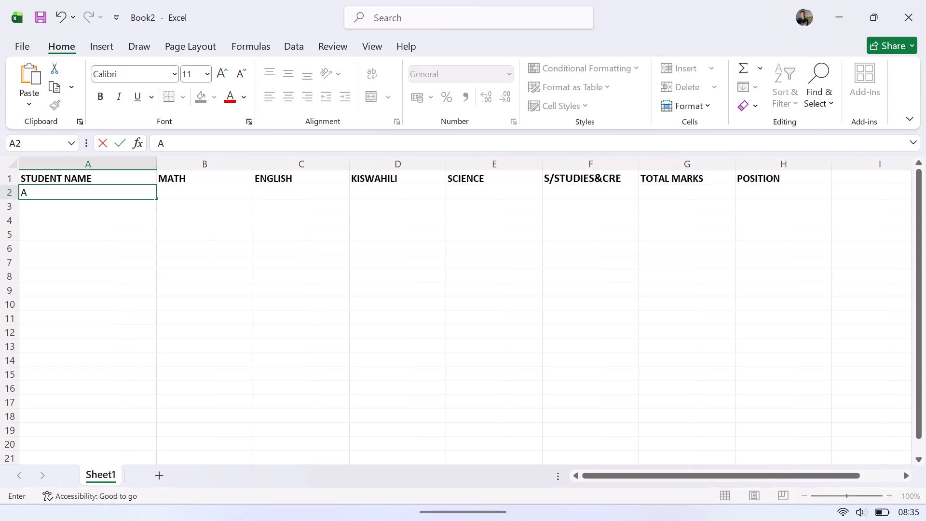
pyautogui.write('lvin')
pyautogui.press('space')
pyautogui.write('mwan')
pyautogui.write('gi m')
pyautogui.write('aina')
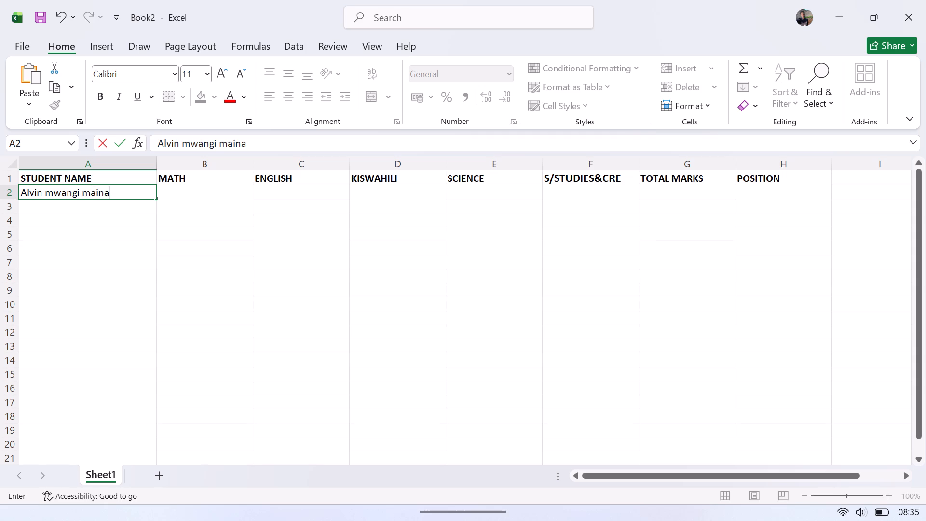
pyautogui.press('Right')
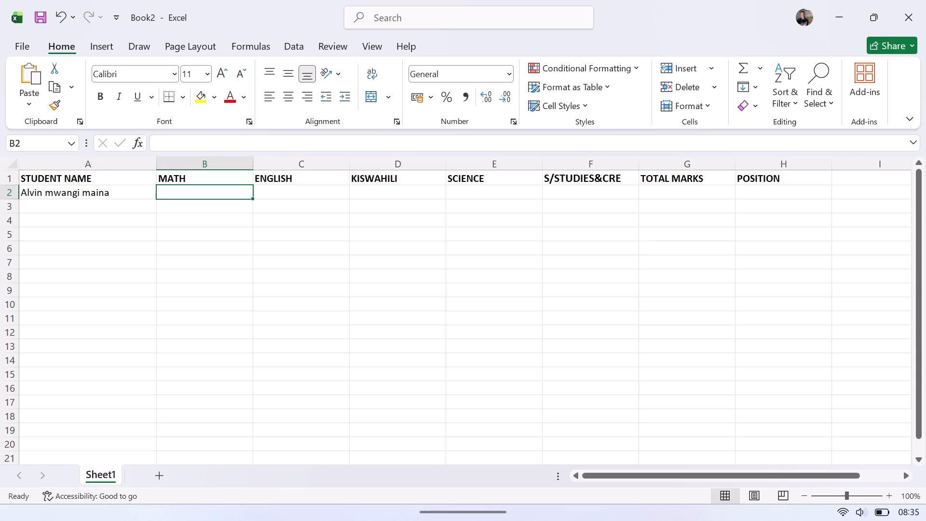
# Enter the first student's marks 78, 98, 90, 67 and 77 in cells B2 to F2.
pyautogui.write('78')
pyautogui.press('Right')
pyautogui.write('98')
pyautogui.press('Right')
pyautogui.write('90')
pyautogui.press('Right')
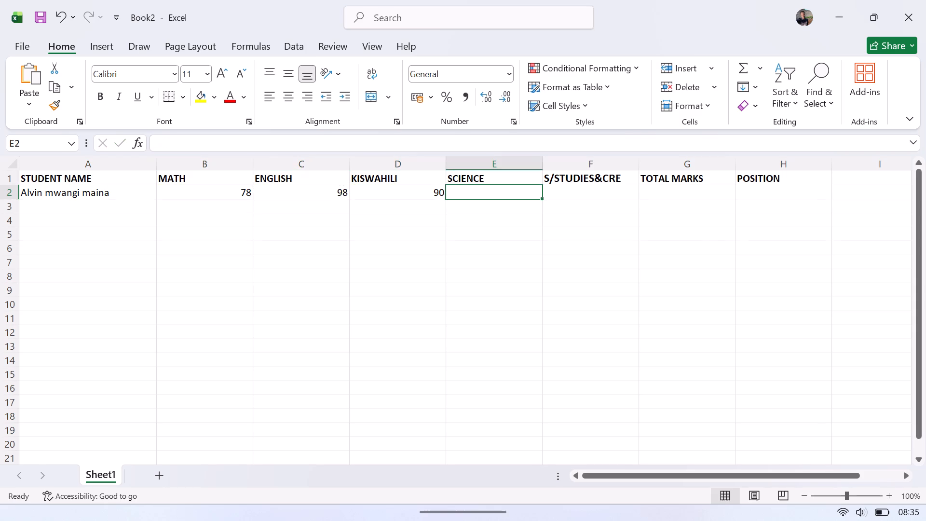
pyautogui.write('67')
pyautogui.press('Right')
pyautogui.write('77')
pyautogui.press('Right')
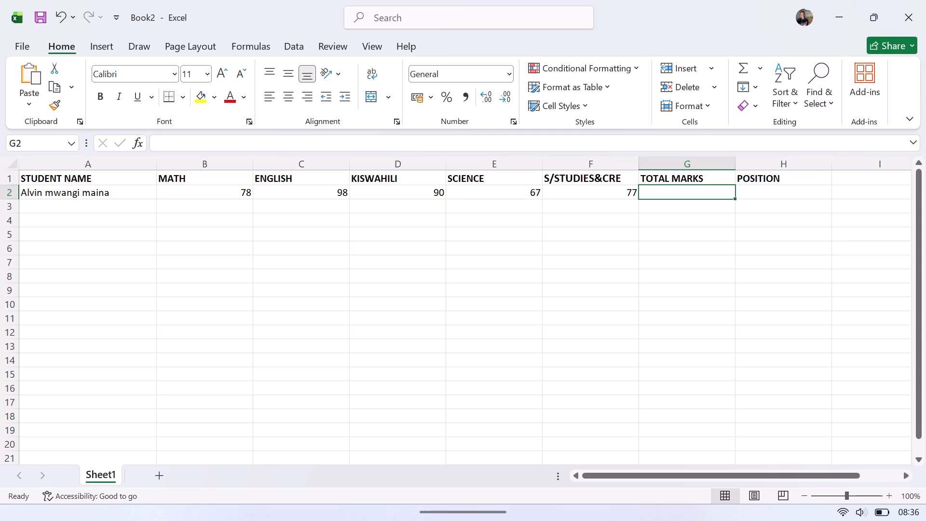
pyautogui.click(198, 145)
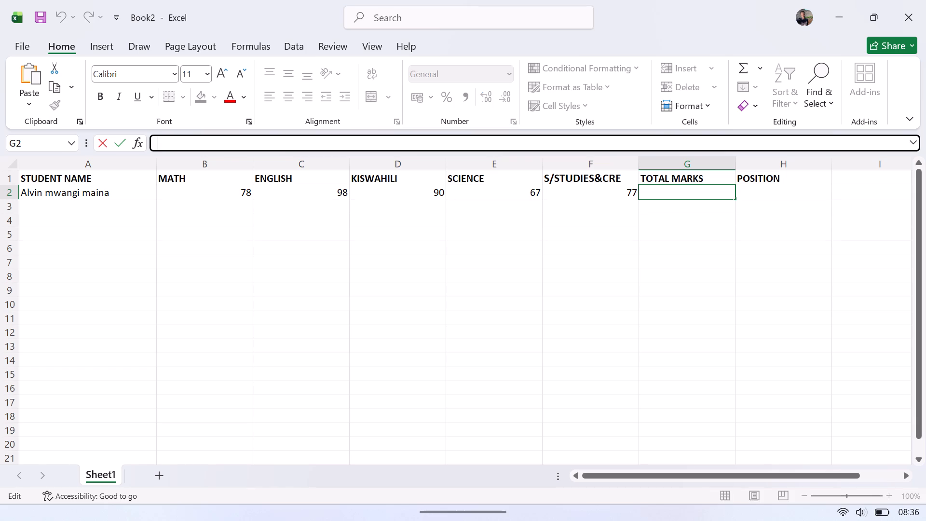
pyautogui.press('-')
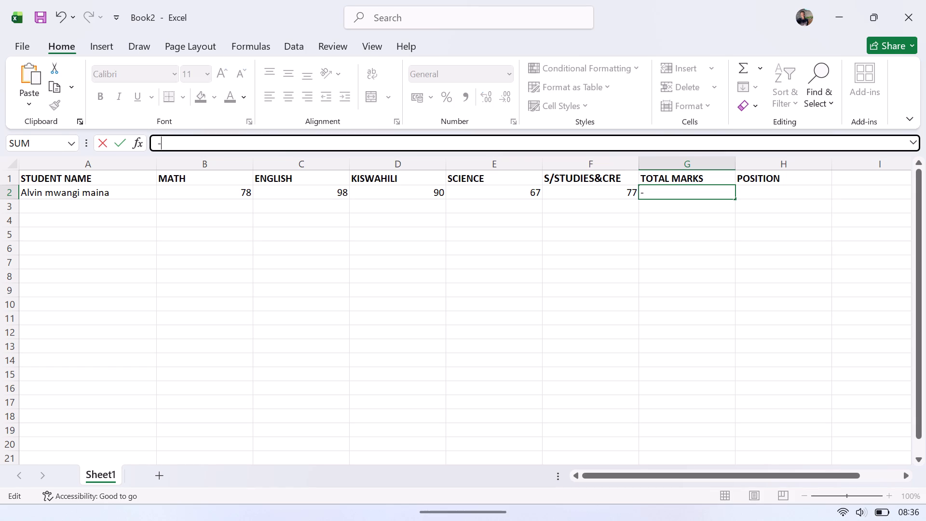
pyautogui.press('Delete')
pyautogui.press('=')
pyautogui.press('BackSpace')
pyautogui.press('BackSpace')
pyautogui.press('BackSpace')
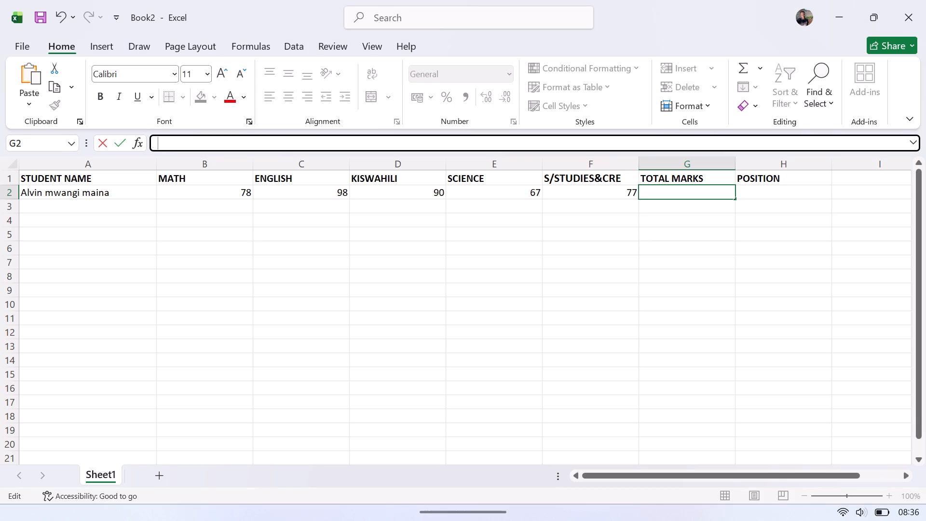
# Enter the formula =SUM(B2+C2+D2+E2+F2) in cell G2 under TOTAL MARKS.
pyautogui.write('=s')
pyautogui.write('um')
pyautogui.click(193, 160)
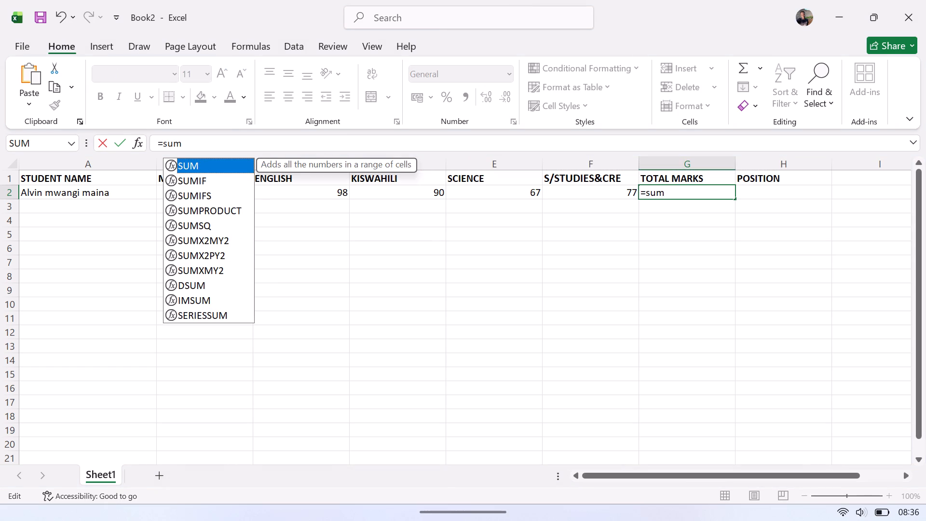
pyautogui.click(202, 167)
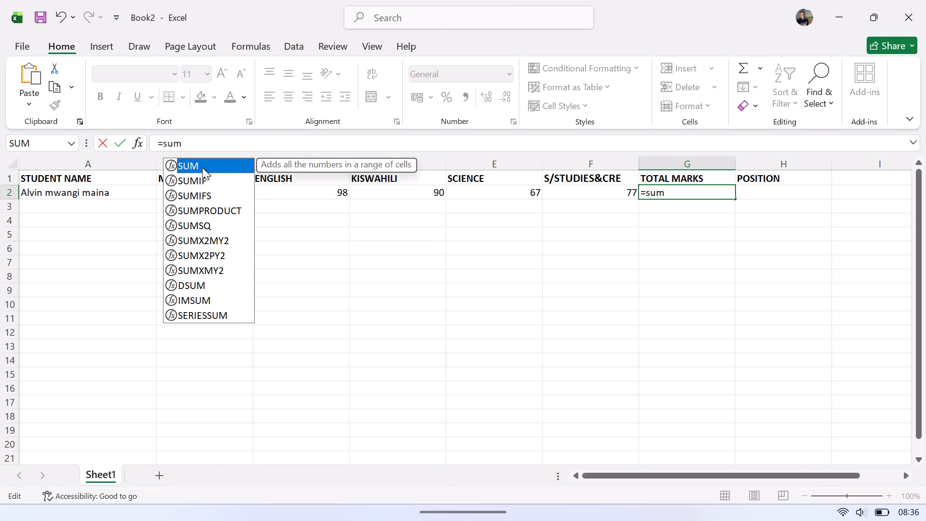
pyautogui.doubleClick(196, 165)
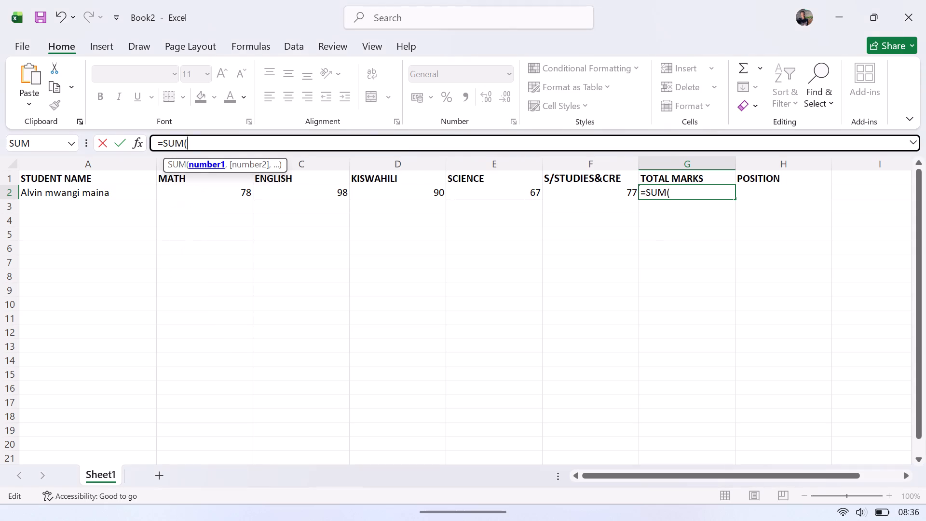
pyautogui.click(210, 194)
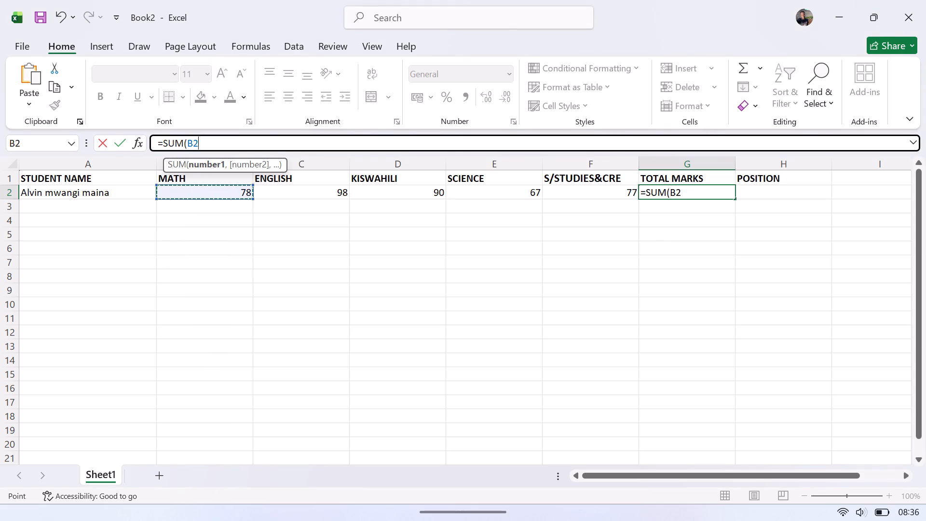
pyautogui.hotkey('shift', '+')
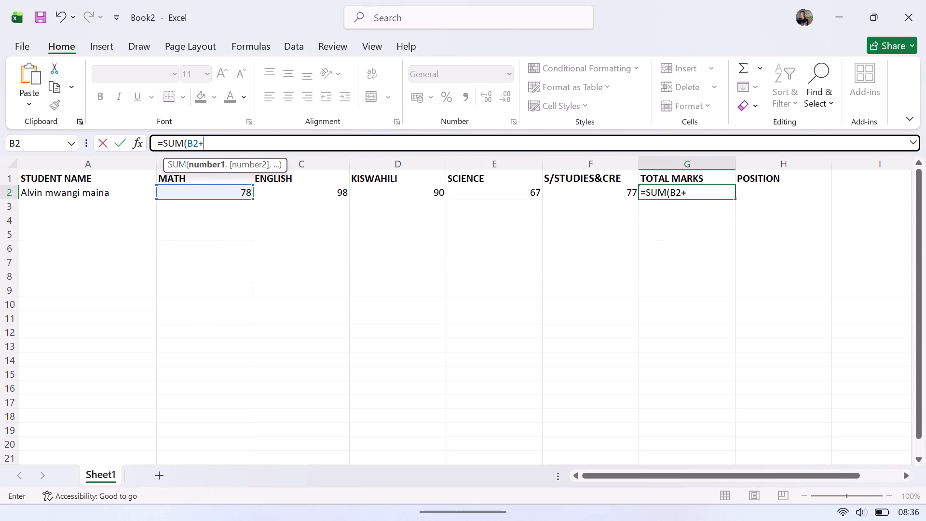
pyautogui.keyDown('shift'); pyautogui.click(276, 193); pyautogui.keyUp('shift')
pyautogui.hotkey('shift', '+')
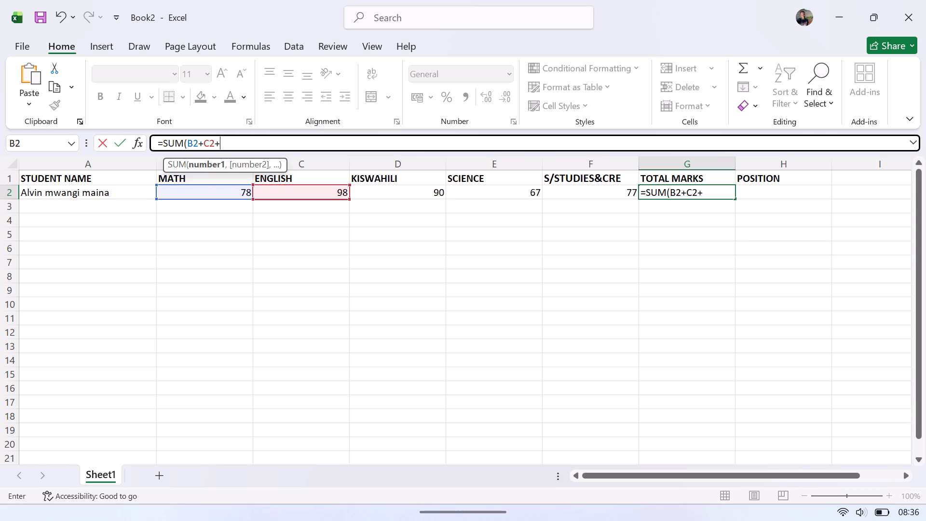
pyautogui.keyDown('shift'); pyautogui.click(359, 195); pyautogui.keyUp('shift')
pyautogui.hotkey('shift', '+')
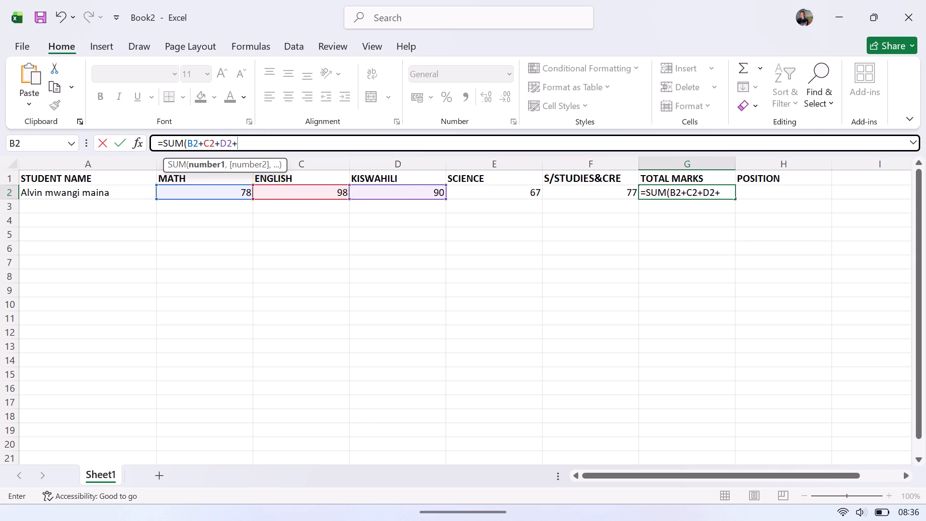
pyautogui.keyDown('shift'); pyautogui.click(462, 194); pyautogui.keyUp('shift')
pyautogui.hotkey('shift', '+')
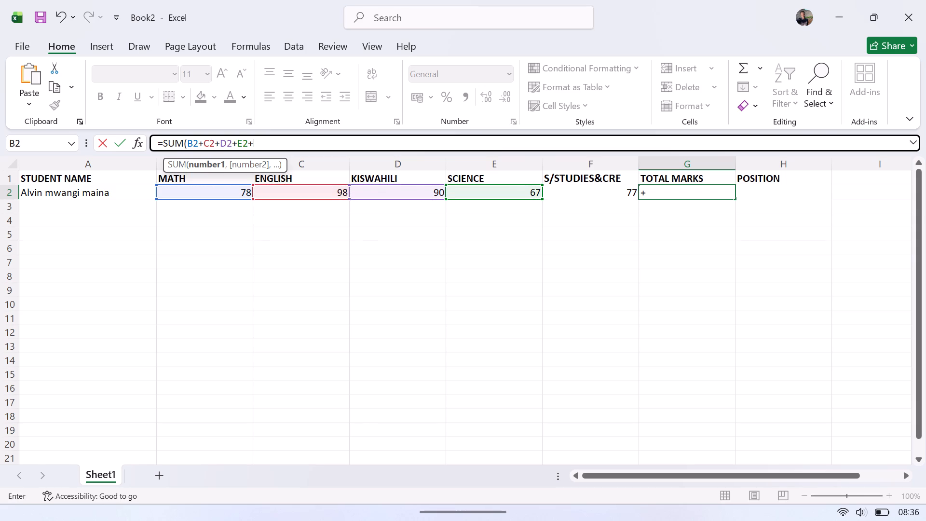
pyautogui.keyDown('shift'); pyautogui.click(558, 192); pyautogui.keyUp('shift')
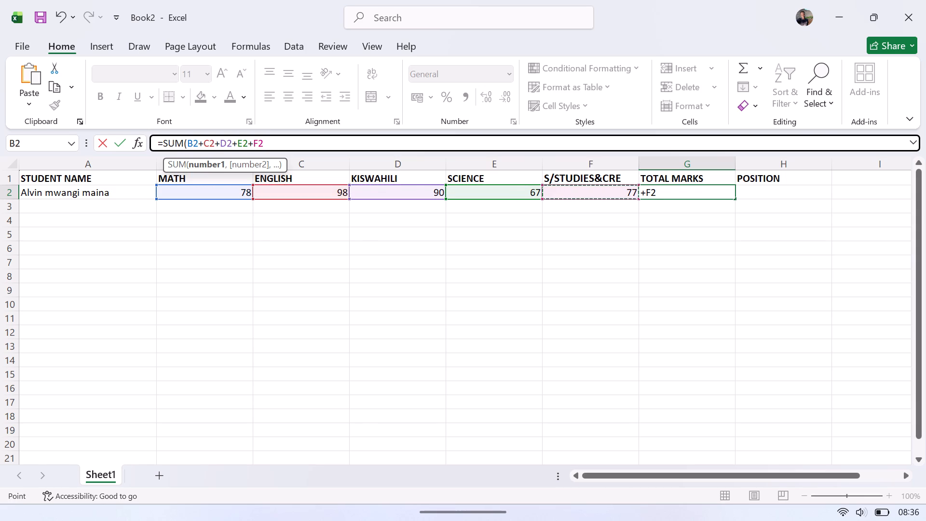
pyautogui.hotkey('shift', ')')
pyautogui.press('Return')
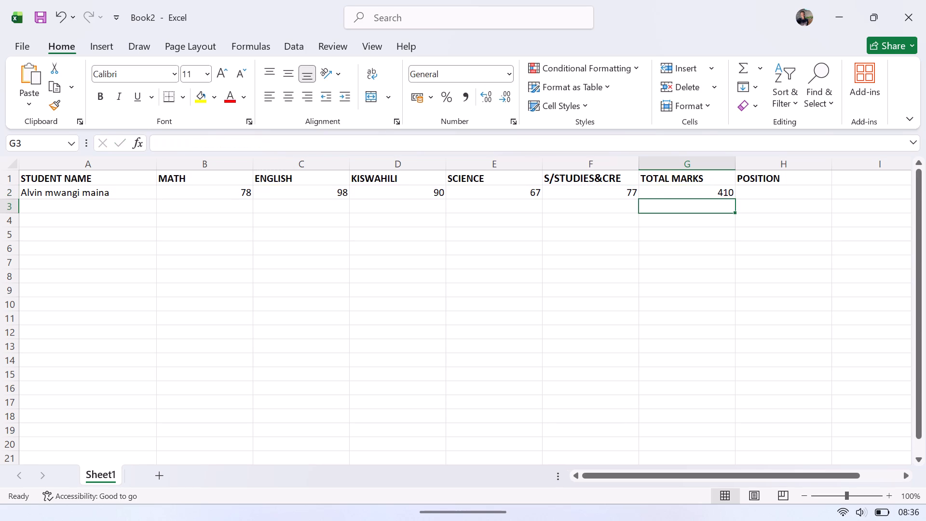
# Enter the second student's full name in cell A3 under STUDENT NAME.
pyautogui.click(40, 211)
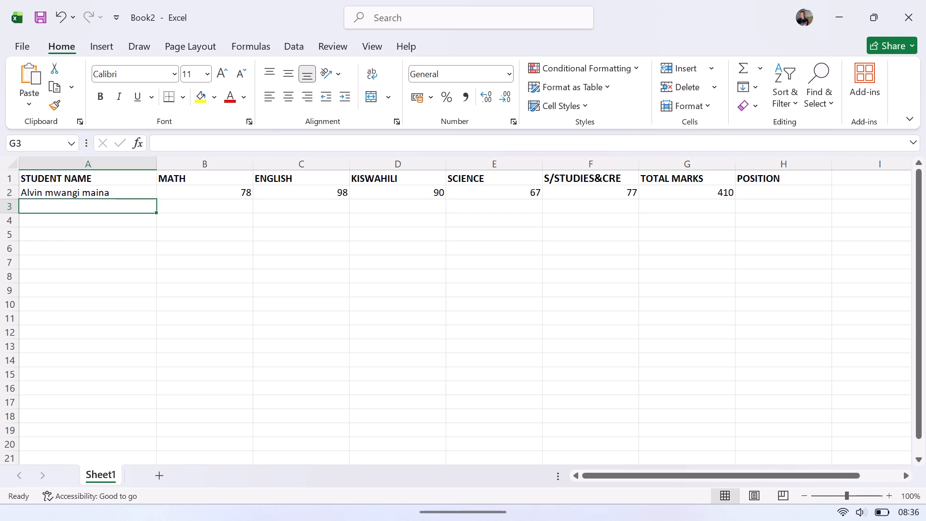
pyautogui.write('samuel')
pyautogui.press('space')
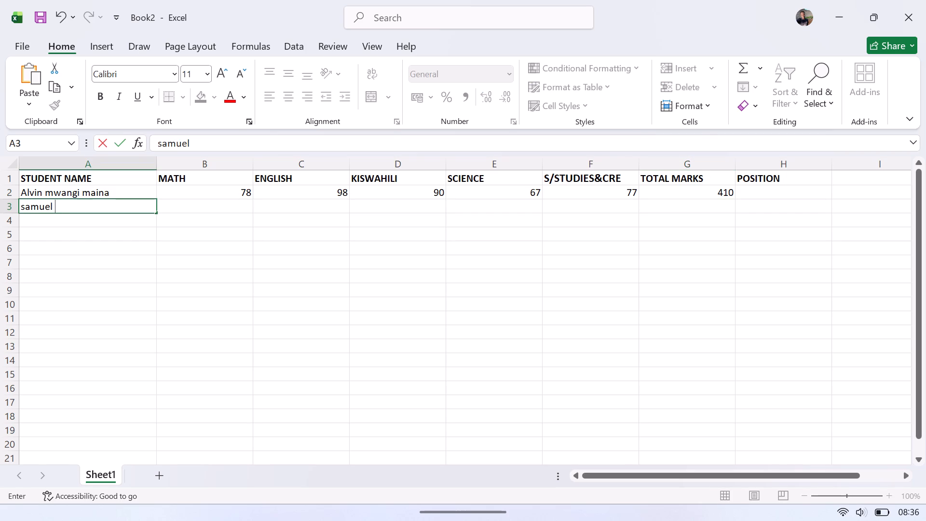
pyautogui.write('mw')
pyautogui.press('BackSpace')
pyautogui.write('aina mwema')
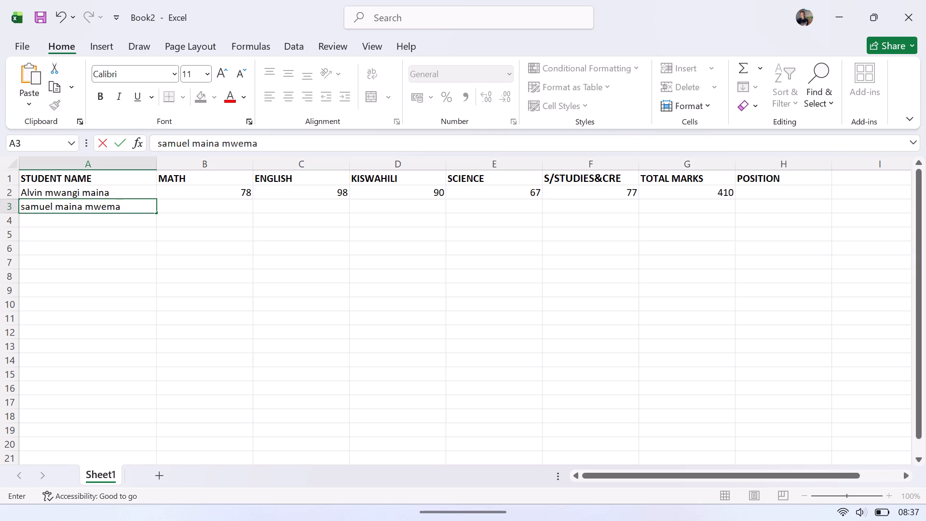
# Enter the second student's marks 34, 23, 43, 44 and 56 in cells B3 to F3.
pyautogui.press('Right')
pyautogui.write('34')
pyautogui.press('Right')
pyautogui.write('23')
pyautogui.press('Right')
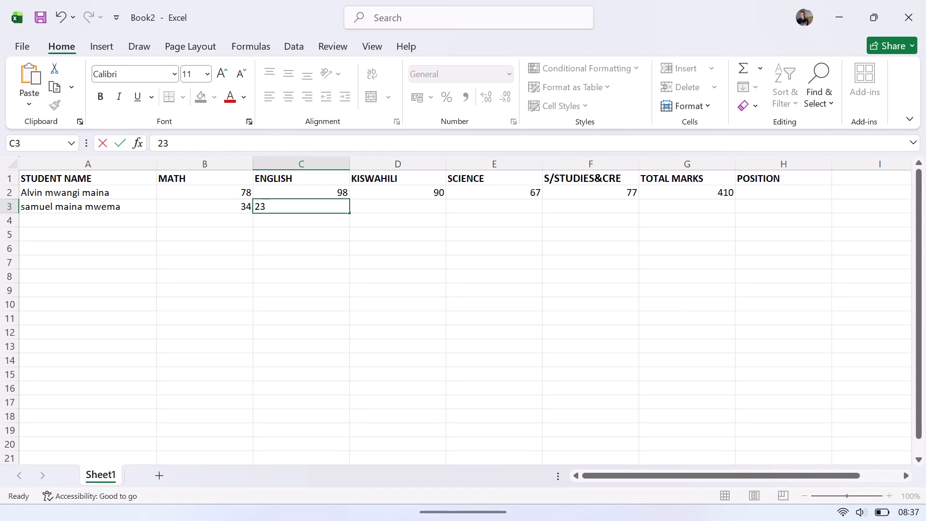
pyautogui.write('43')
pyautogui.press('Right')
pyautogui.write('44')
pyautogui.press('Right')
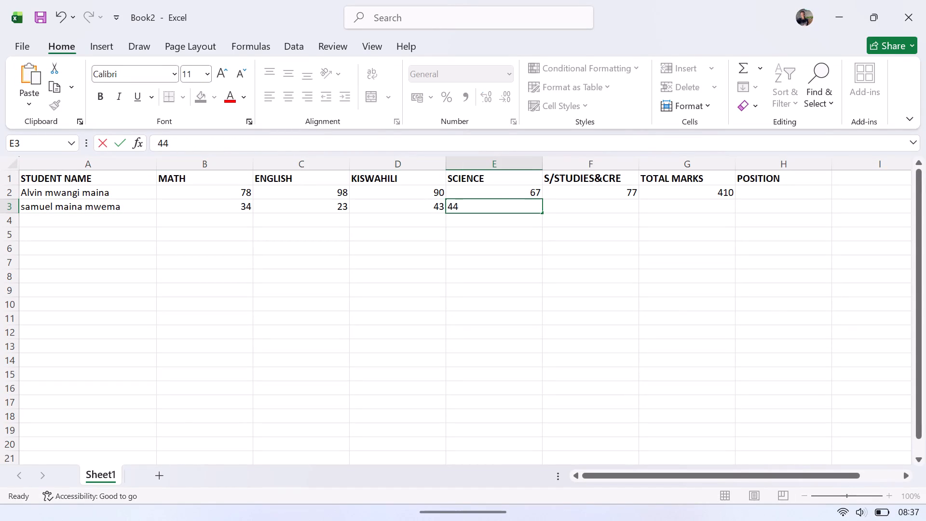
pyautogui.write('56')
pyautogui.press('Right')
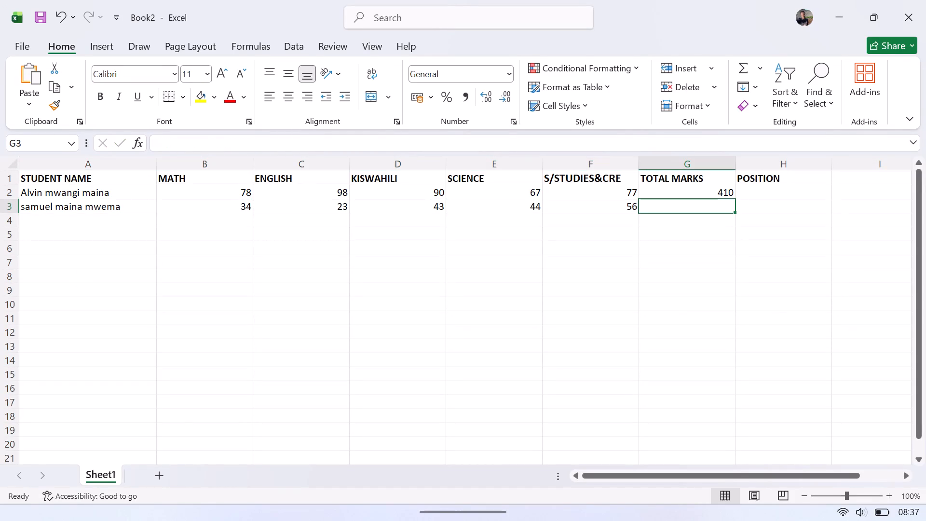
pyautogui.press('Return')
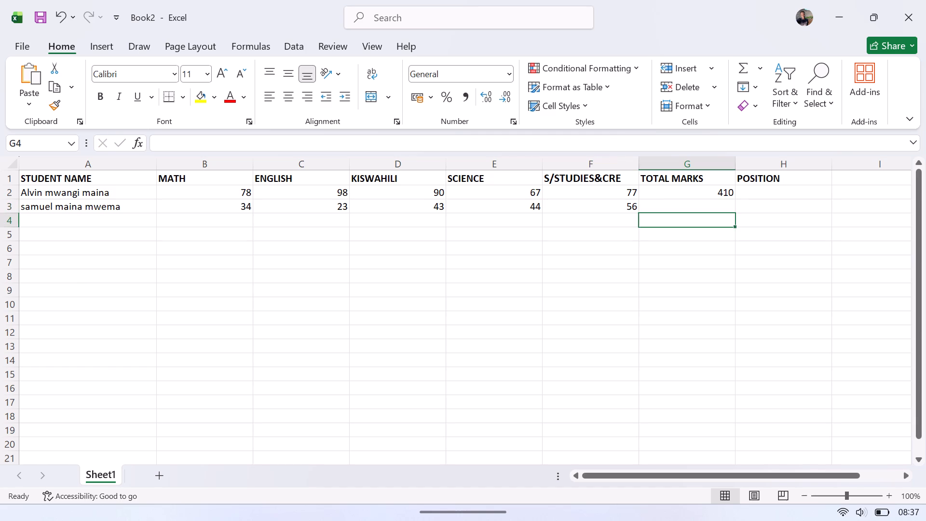
# Fill the total marks formula from cell G2 down to G3 for the second student.
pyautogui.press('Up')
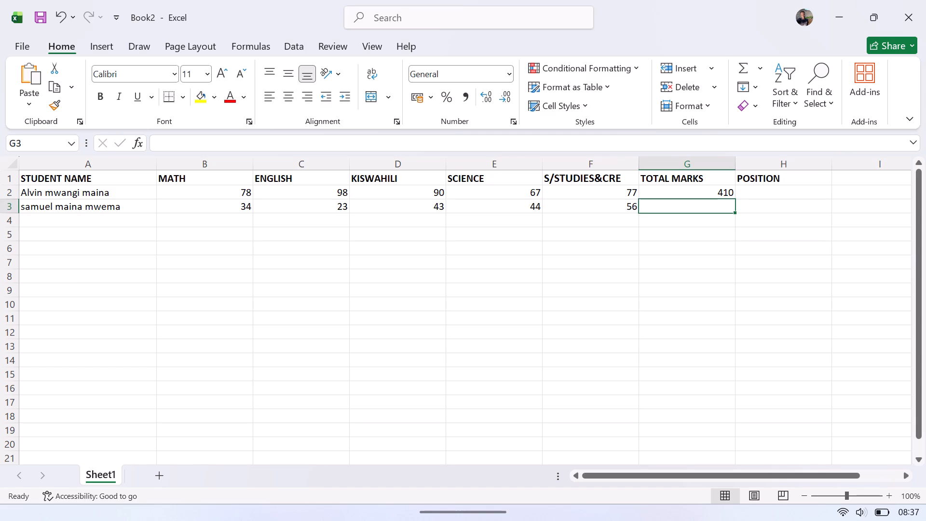
pyautogui.click(652, 197)
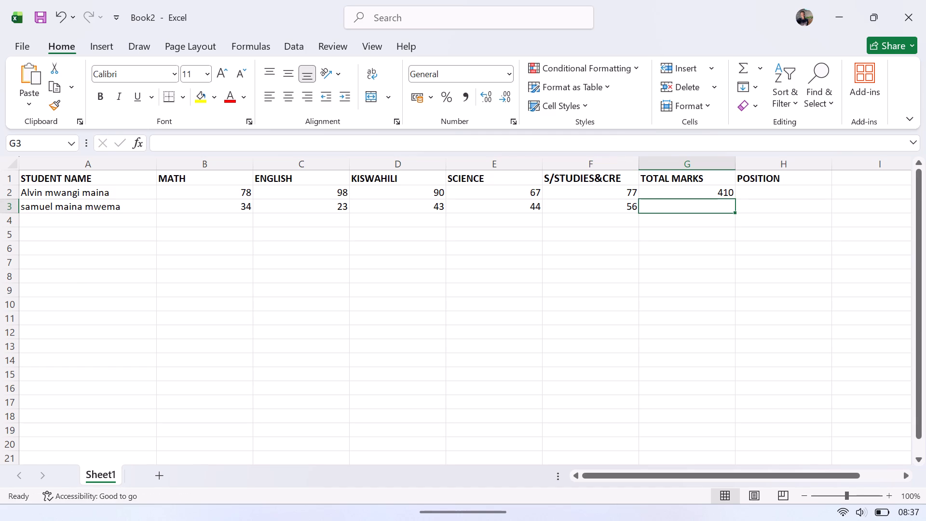
pyautogui.click(667, 193)
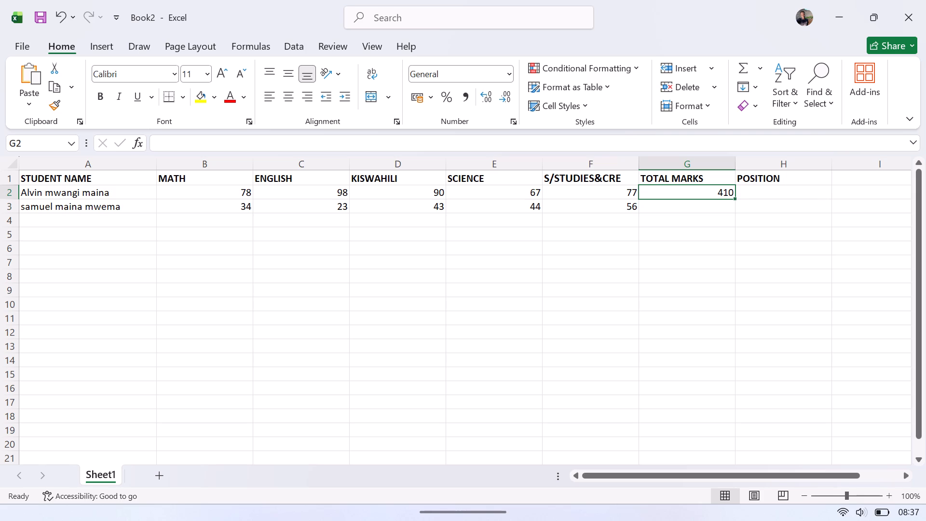
pyautogui.moveTo(735, 197); pyautogui.dragTo(735, 208)
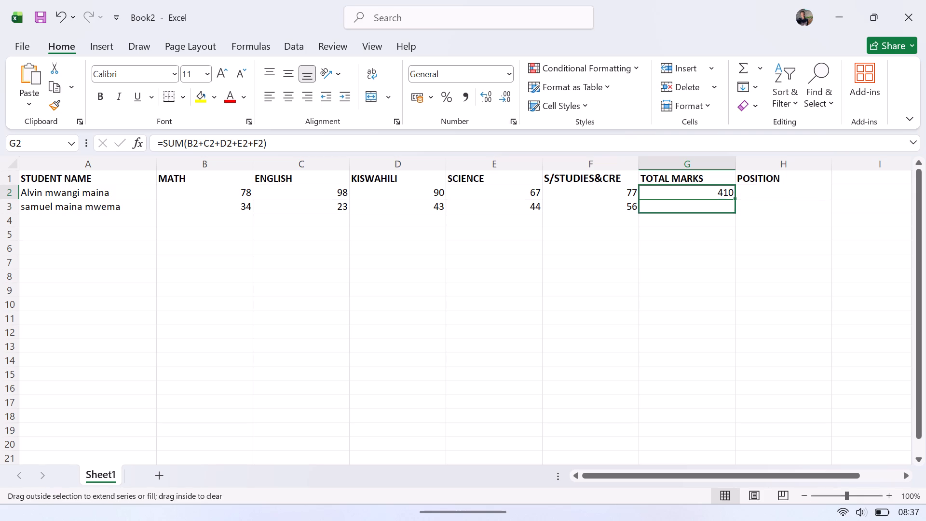
pyautogui.moveTo(735, 208); pyautogui.dragTo(735, 210)
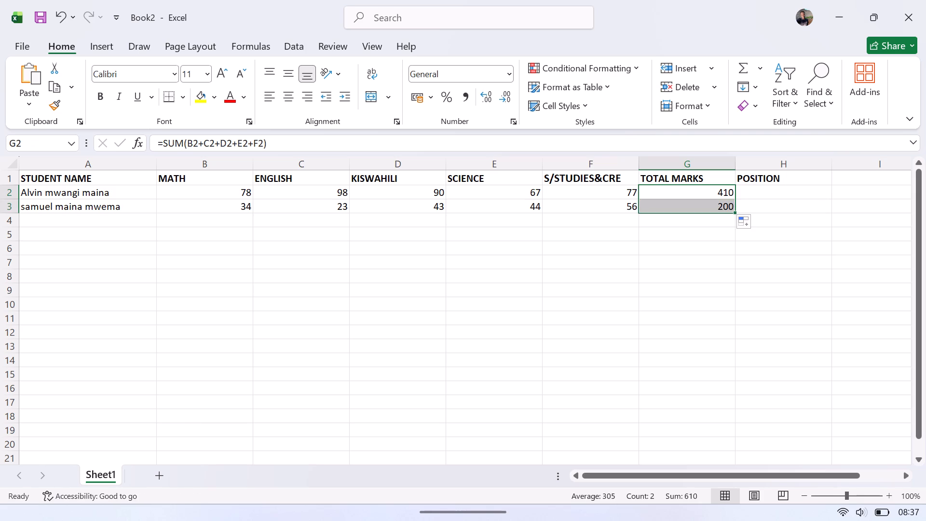
# Enter the third student's full name in cell A4 under STUDENT NAME.
pyautogui.click(96, 226)
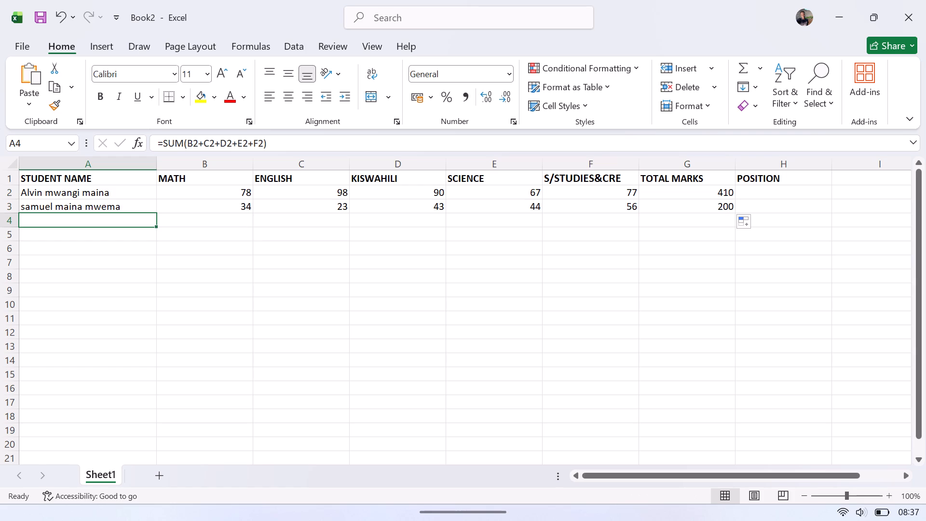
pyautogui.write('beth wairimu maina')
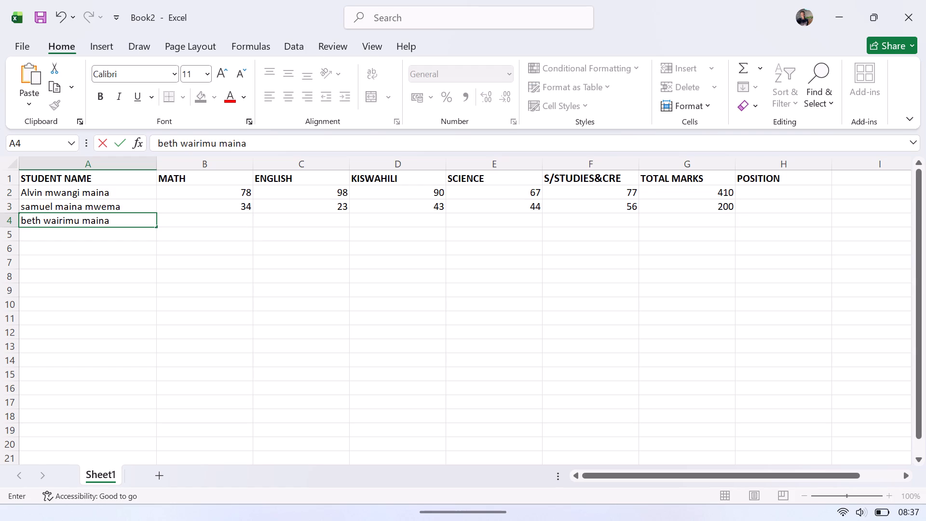
# Enter the third student's marks 23, 78, 89, 90 and 90 in cells B4 to F4.
pyautogui.click(177, 226)
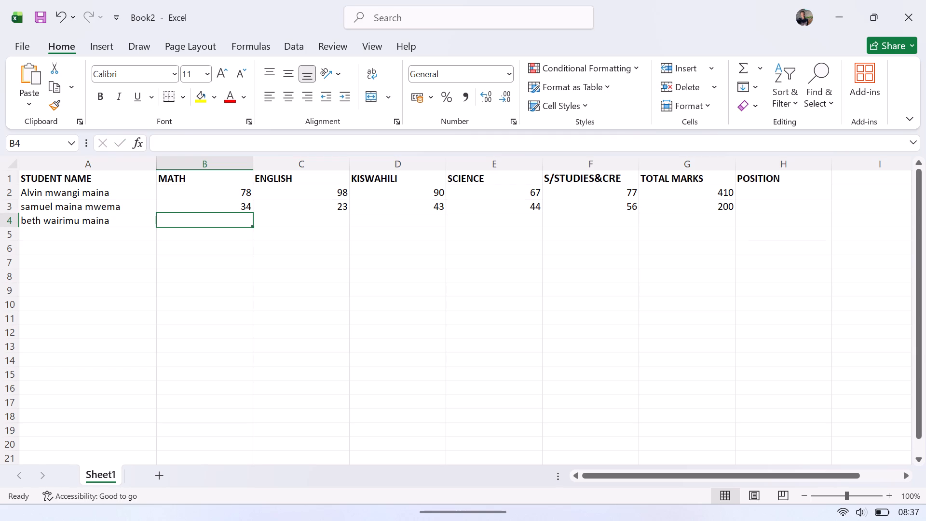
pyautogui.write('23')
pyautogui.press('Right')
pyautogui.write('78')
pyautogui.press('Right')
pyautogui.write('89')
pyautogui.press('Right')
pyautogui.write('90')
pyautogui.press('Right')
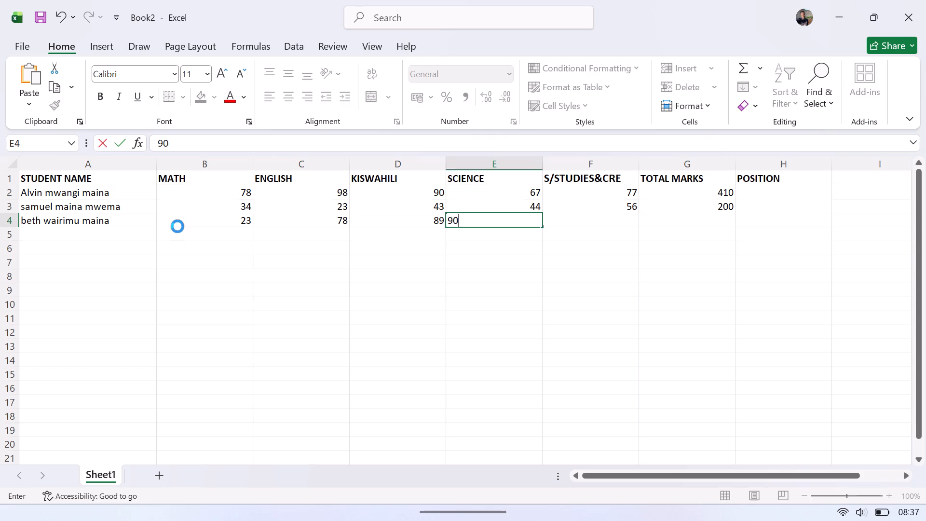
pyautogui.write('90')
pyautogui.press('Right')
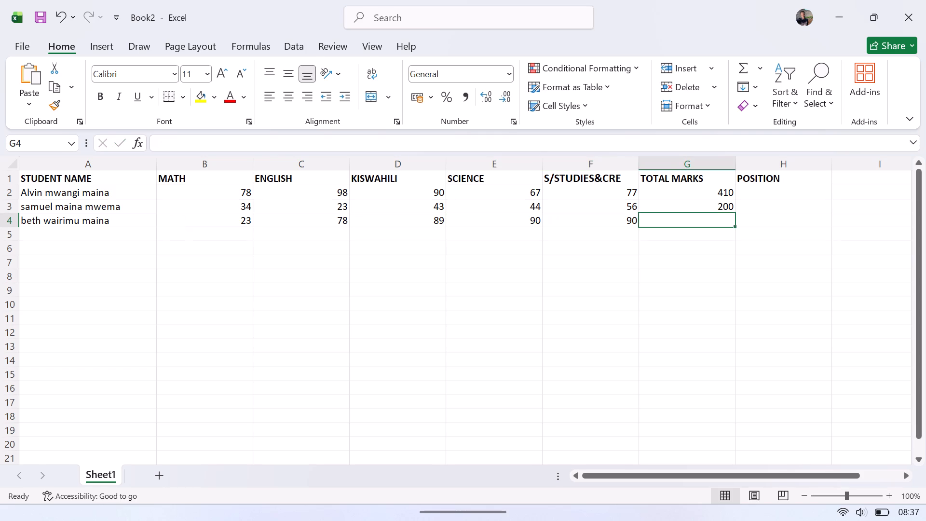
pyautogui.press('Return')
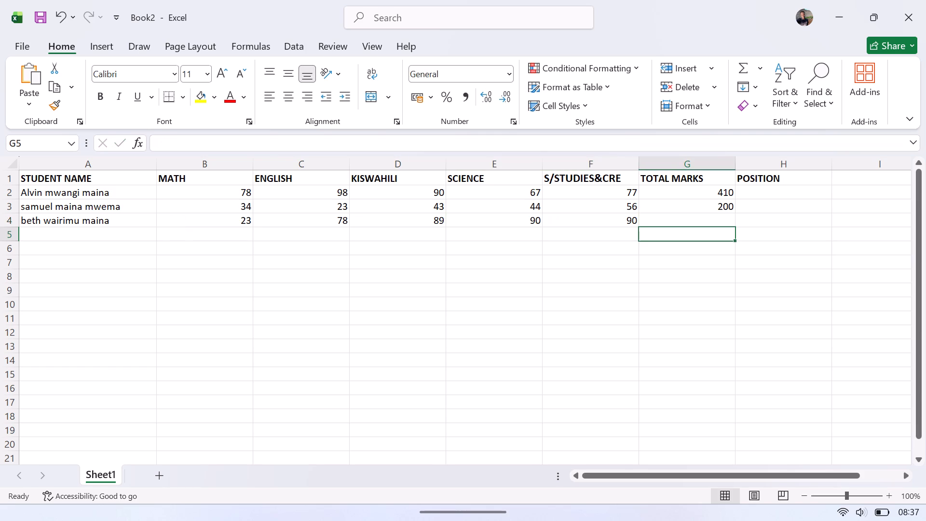
pyautogui.click(655, 219)
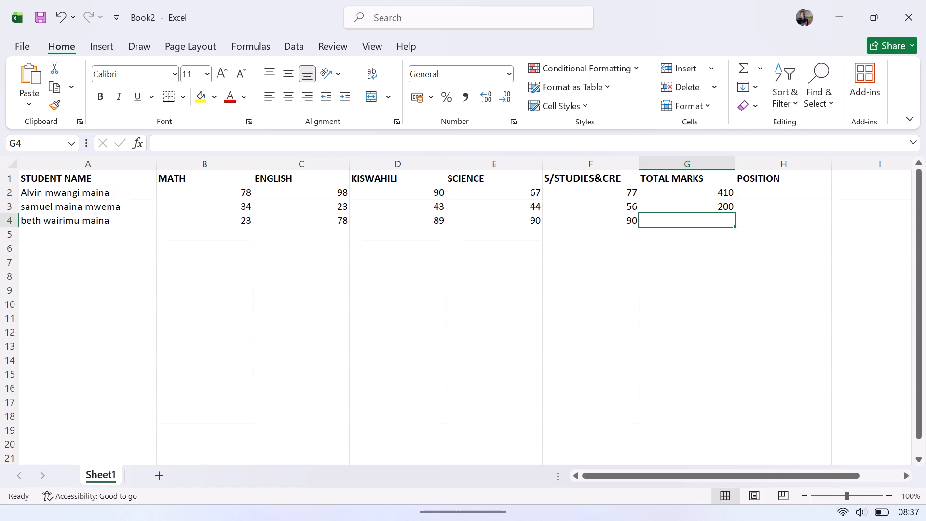
# Enter the fourth student's full name in cell A5 under STUDENT NAME.
pyautogui.click(119, 239)
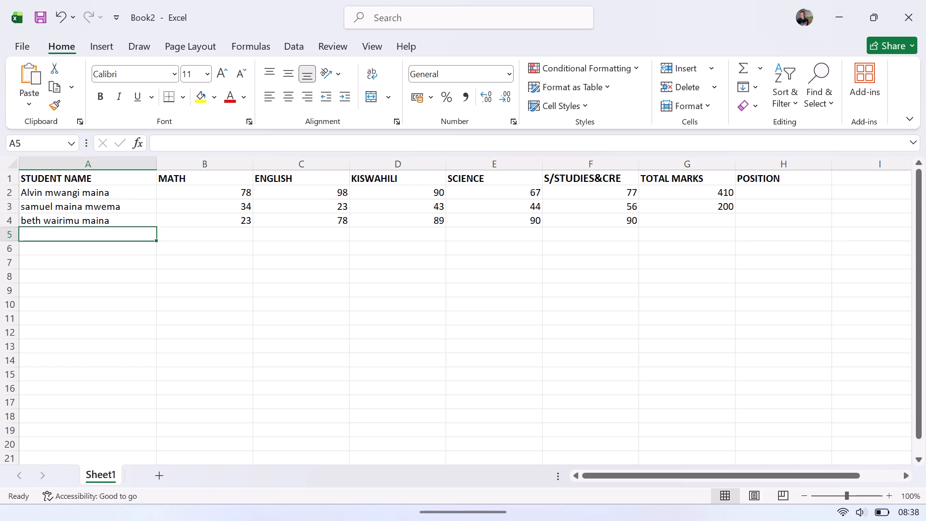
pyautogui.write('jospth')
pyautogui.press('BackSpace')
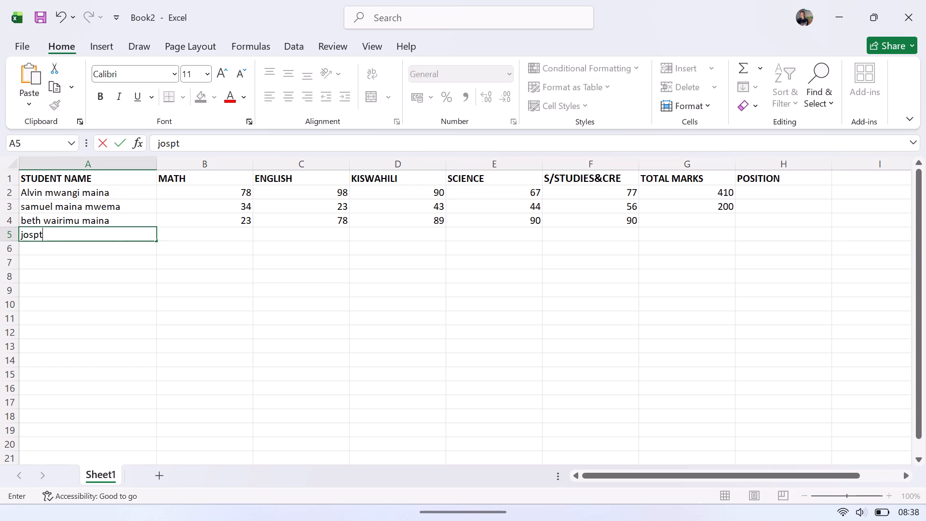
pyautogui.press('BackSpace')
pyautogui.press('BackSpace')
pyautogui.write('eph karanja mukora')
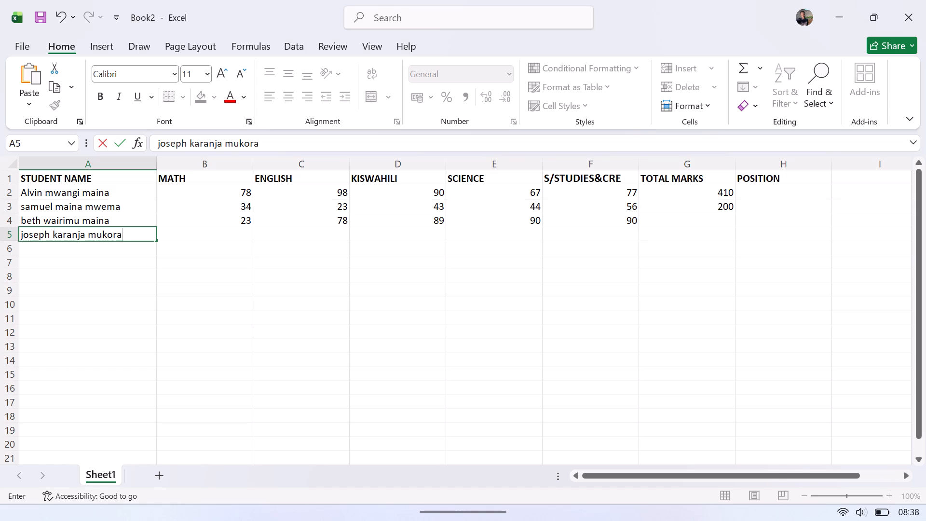
pyautogui.click(183, 237)
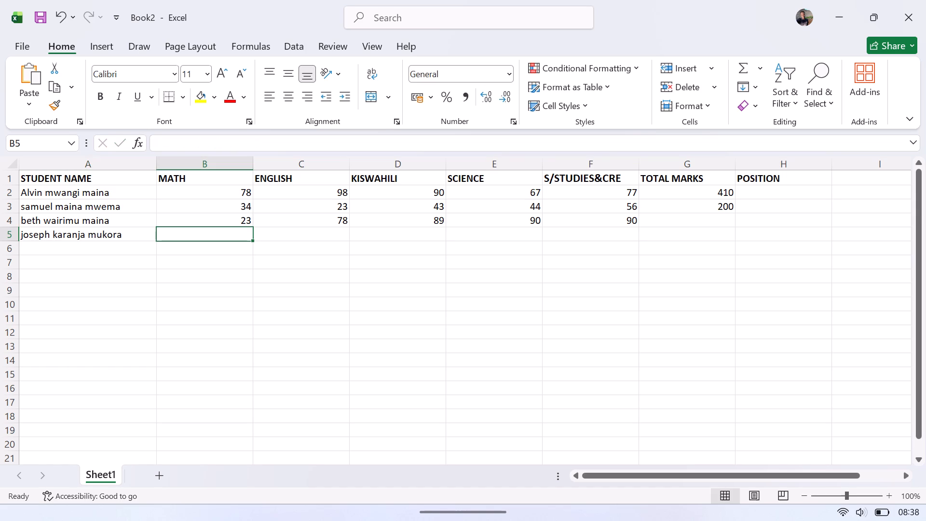
# Enter the fourth student's marks 23, 45, 56, 78 and 78 in cells B5 to F5.
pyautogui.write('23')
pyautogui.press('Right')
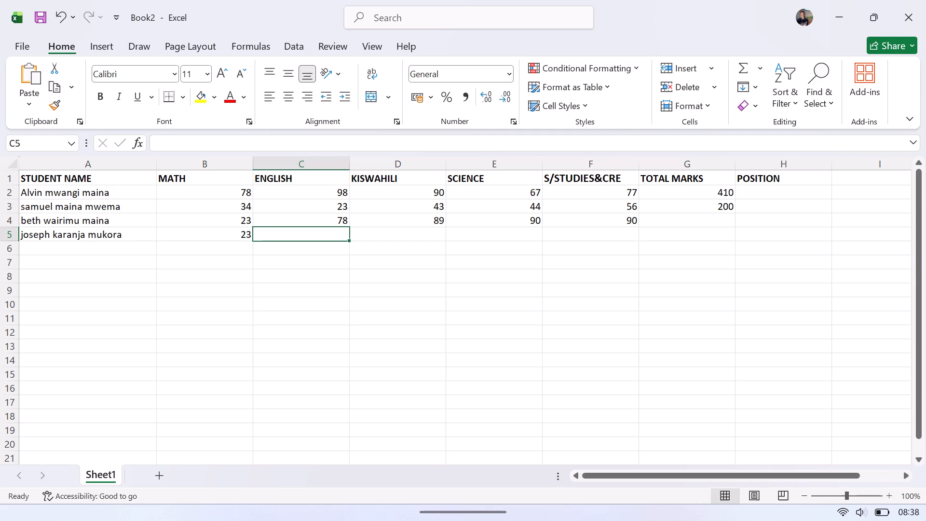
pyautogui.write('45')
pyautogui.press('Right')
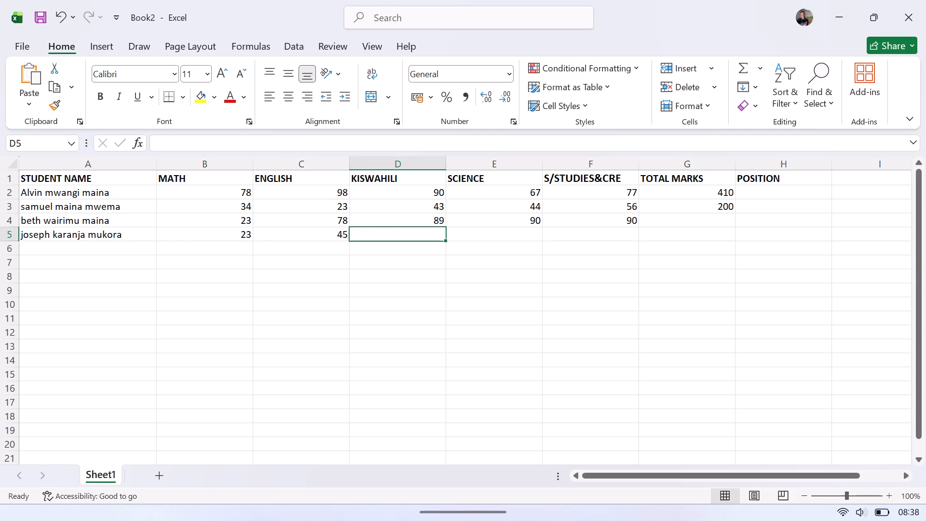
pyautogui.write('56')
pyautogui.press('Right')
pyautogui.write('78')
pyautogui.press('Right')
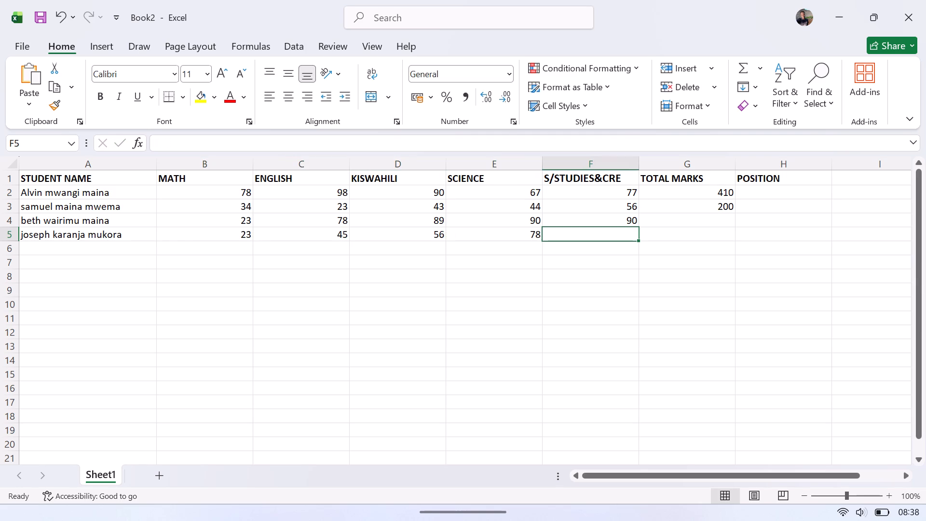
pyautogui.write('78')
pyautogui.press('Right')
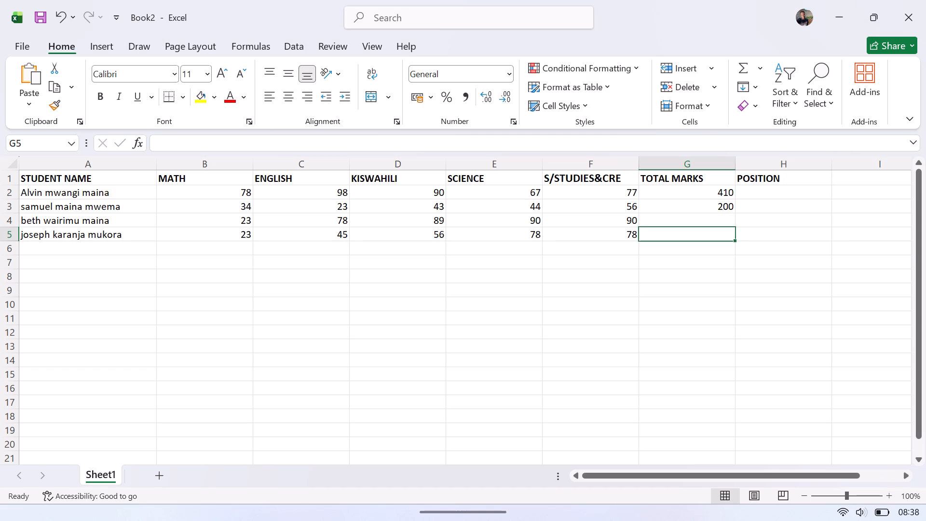
# Enter the fifth student's full name in cell A6 under STUDENT NAME.
pyautogui.click(126, 253)
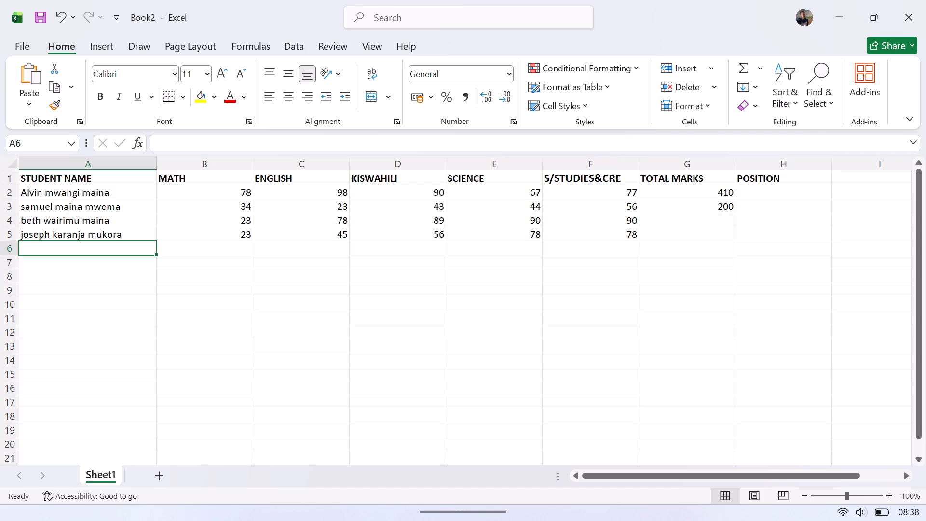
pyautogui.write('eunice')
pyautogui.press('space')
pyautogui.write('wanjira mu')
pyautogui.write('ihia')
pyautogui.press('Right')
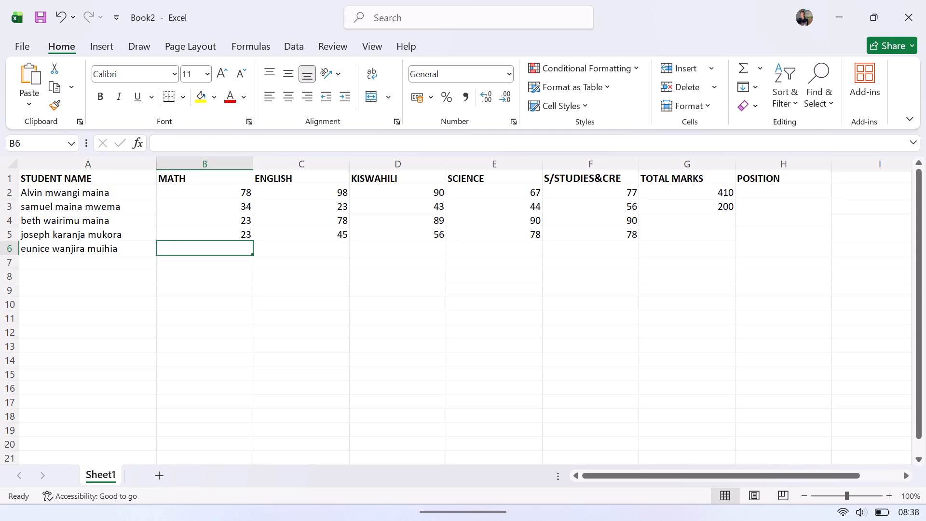
# Enter the fifth student's marks 78, 89, 98, 93 and 95 in cells B6 to F6.
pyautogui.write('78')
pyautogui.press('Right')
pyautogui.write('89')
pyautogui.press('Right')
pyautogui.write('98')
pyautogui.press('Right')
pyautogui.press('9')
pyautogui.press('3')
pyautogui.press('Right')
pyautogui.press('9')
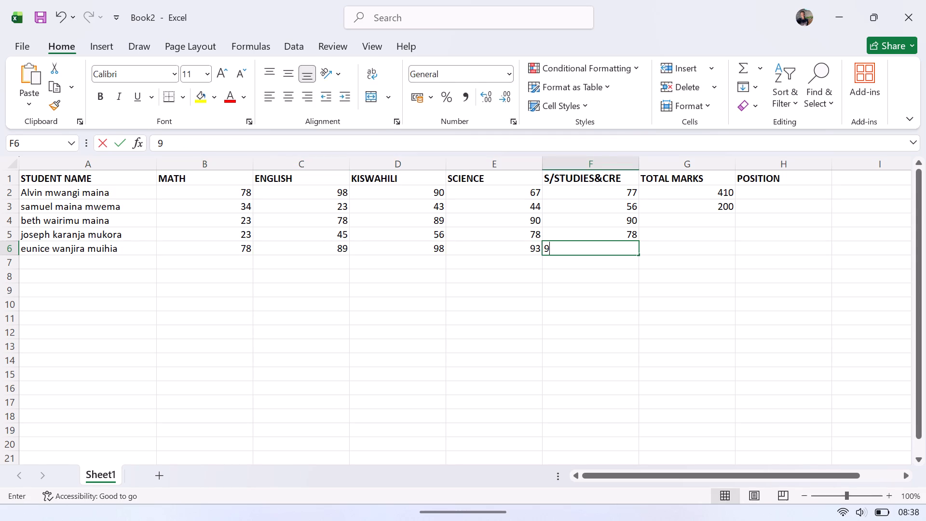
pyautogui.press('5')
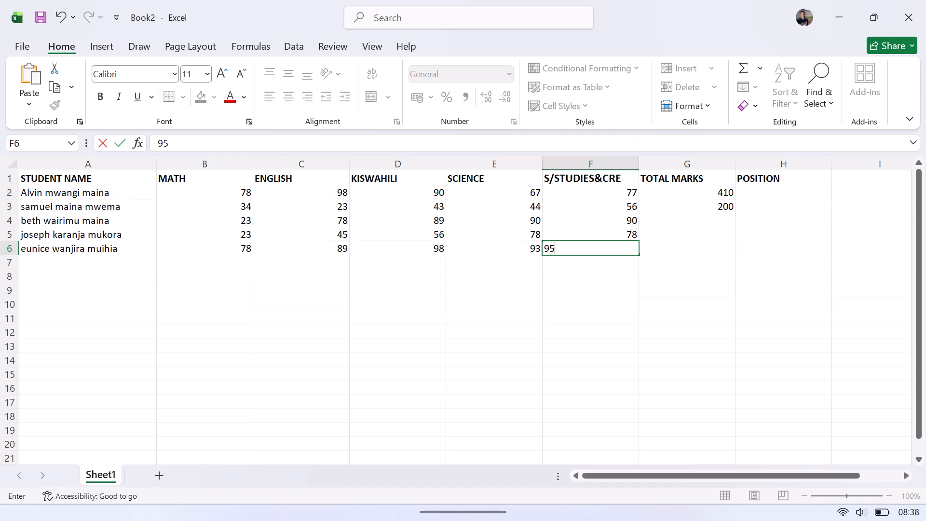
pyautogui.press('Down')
# Enter the sixth student's full name in cell A7 under STUDENT NAME.
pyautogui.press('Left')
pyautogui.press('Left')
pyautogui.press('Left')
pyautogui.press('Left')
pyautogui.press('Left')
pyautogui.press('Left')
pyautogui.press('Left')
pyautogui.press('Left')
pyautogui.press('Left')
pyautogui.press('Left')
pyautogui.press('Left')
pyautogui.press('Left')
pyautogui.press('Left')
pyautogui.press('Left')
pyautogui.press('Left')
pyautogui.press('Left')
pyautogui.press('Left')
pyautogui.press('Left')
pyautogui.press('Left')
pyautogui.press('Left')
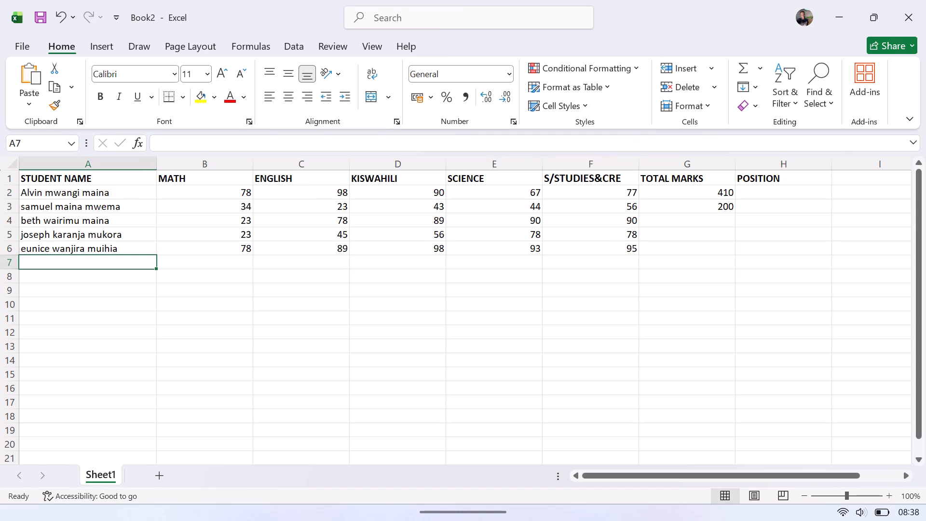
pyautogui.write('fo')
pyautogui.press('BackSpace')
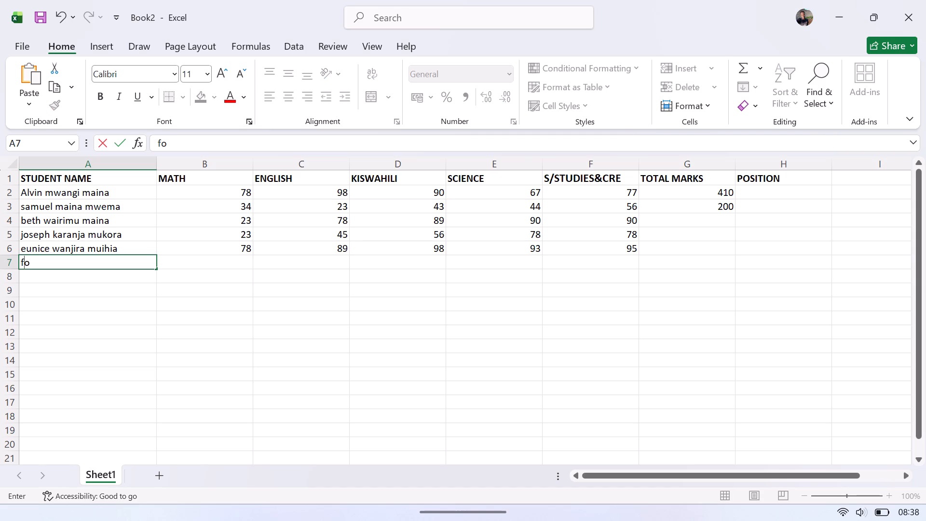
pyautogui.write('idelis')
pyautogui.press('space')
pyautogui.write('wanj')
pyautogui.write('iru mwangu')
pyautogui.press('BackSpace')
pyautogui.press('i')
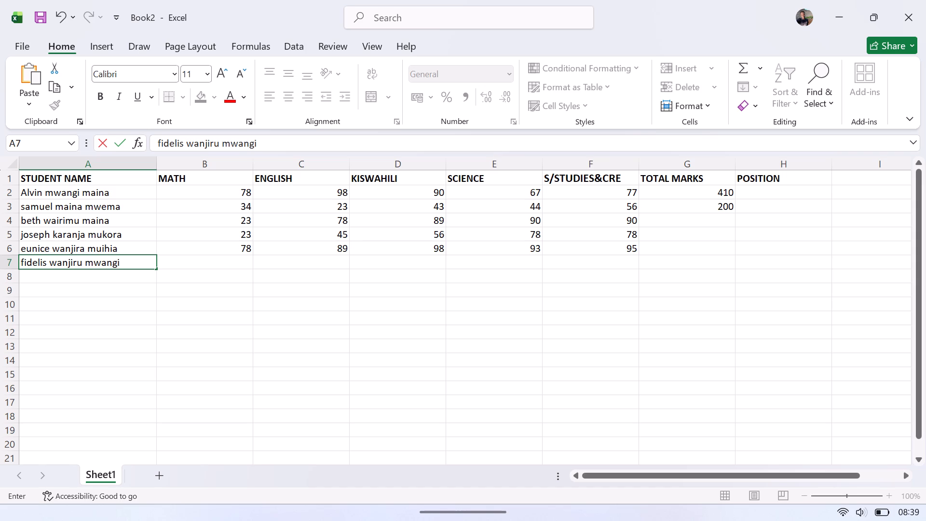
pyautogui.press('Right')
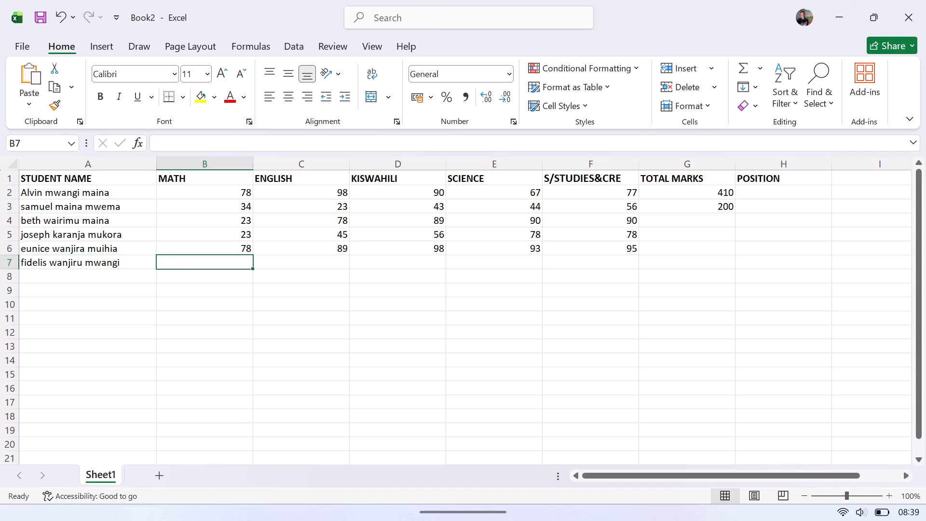
# Enter the sixth student's marks 78, 67, 89, 98 and 88 in cells B7 to F7.
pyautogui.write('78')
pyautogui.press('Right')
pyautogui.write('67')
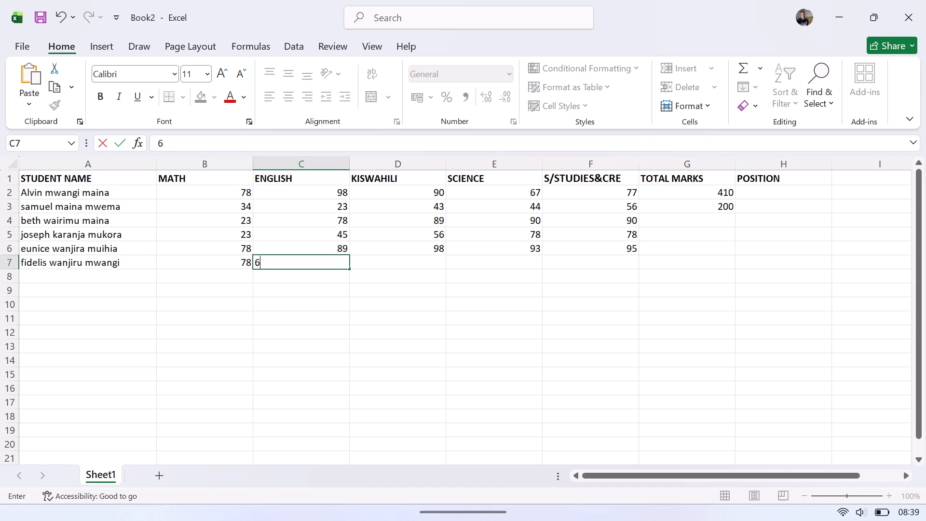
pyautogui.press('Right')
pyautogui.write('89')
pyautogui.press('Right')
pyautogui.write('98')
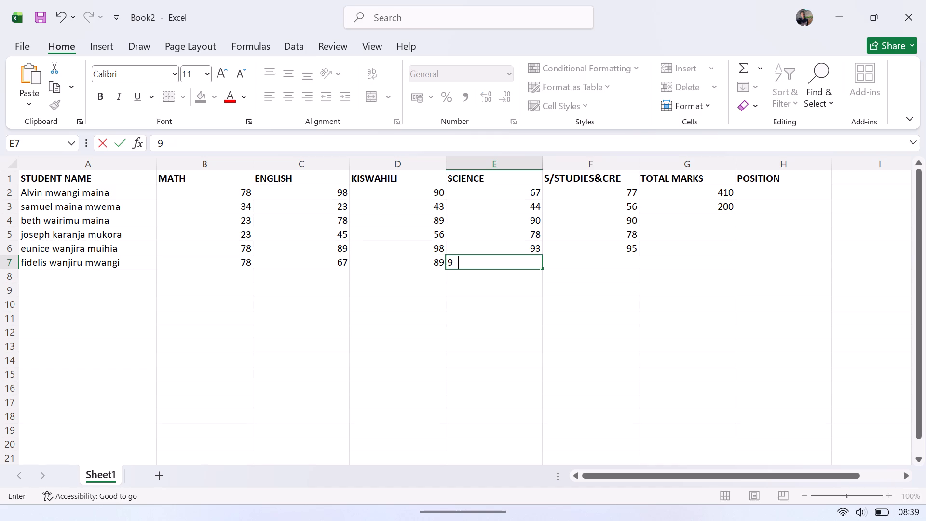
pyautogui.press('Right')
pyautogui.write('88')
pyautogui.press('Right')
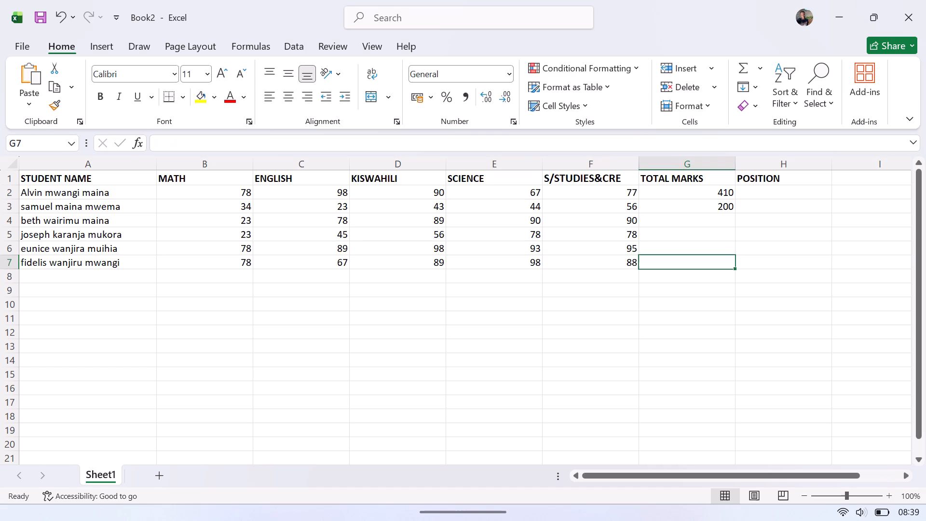
# Enter the seventh student's full name in cell A8 under STUDENT NAME.
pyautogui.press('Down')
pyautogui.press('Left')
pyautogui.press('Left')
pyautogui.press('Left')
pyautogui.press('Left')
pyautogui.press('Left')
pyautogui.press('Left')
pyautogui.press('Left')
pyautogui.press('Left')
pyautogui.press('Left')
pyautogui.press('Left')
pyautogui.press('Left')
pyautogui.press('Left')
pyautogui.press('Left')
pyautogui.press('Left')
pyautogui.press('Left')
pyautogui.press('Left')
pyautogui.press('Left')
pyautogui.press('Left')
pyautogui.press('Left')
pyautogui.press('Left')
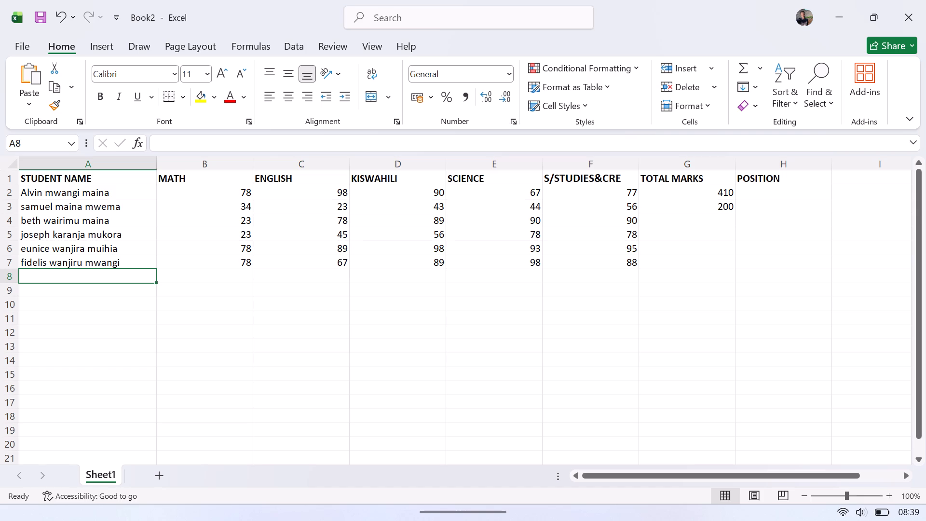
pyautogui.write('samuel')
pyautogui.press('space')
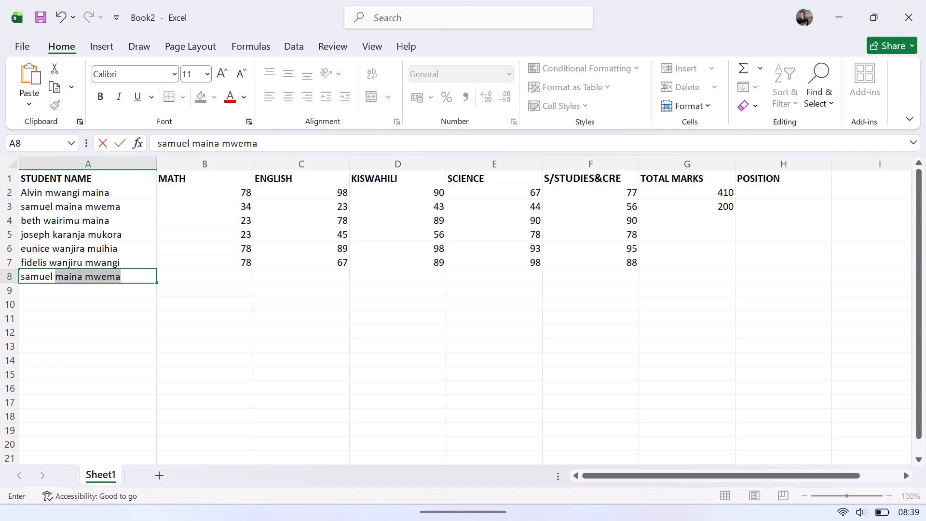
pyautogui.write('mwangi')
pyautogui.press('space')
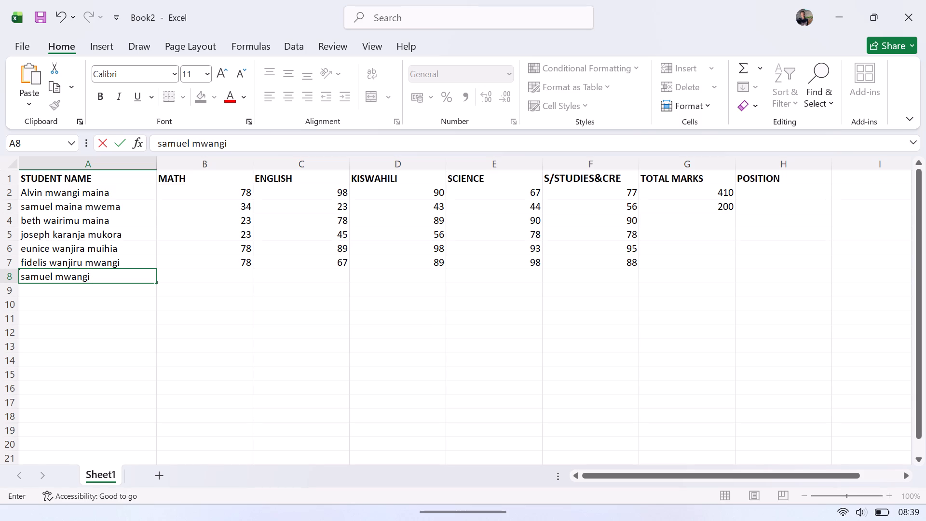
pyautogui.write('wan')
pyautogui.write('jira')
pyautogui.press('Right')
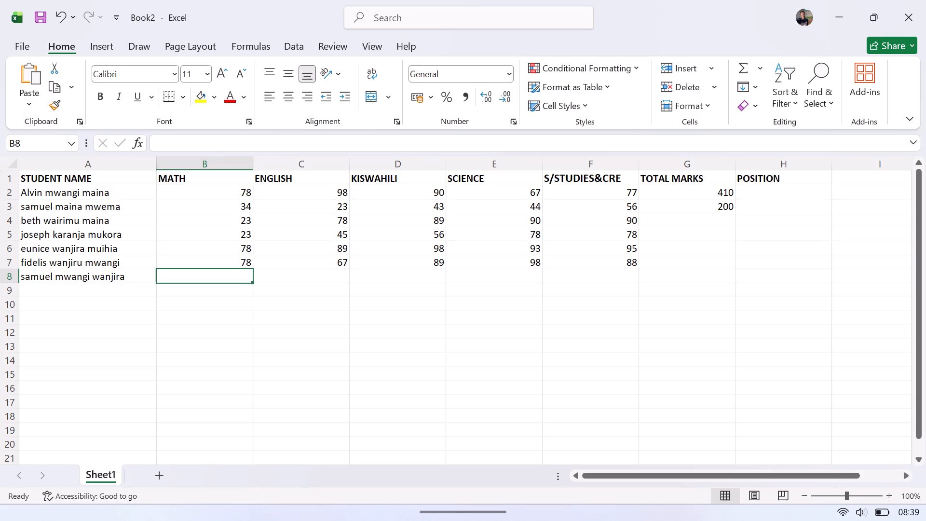
# Enter the seventh student's marks 56, 89, 98, 78 and 67 in cells B8 to F8.
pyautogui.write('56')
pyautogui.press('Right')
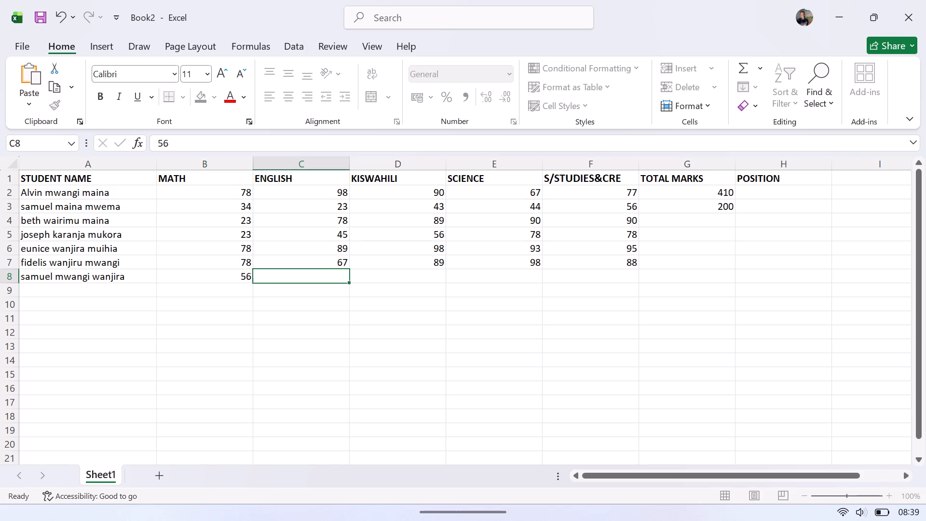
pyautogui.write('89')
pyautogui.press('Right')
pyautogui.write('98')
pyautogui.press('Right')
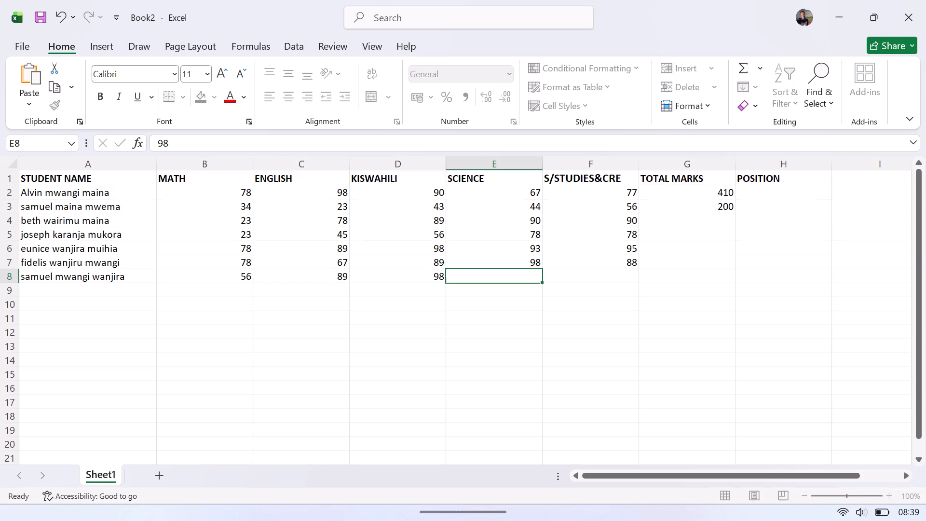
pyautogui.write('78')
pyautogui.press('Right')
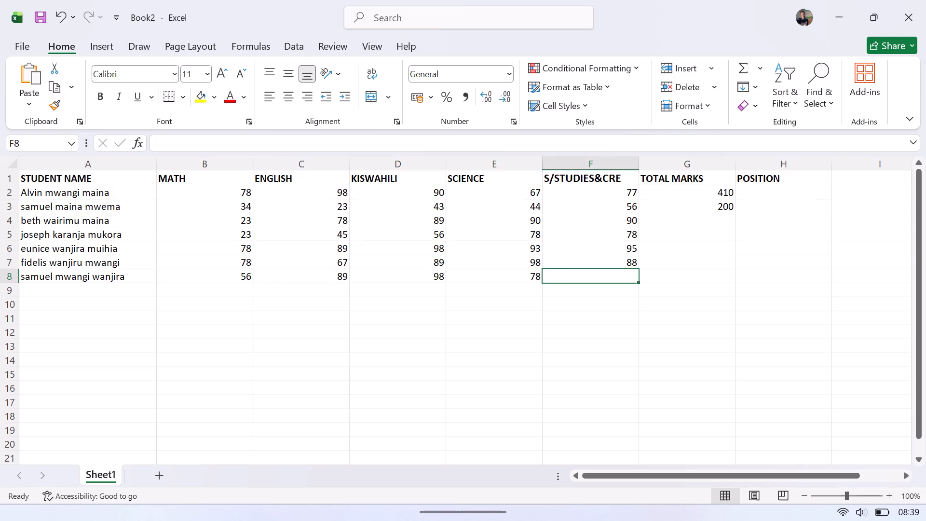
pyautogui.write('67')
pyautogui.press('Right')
# Enter the eighth student's full name in cell A9 under STUDENT NAME.
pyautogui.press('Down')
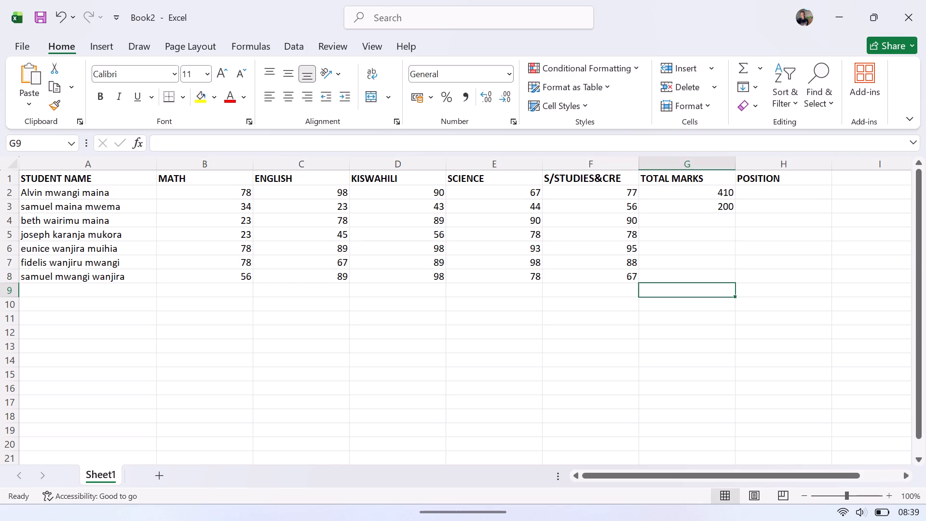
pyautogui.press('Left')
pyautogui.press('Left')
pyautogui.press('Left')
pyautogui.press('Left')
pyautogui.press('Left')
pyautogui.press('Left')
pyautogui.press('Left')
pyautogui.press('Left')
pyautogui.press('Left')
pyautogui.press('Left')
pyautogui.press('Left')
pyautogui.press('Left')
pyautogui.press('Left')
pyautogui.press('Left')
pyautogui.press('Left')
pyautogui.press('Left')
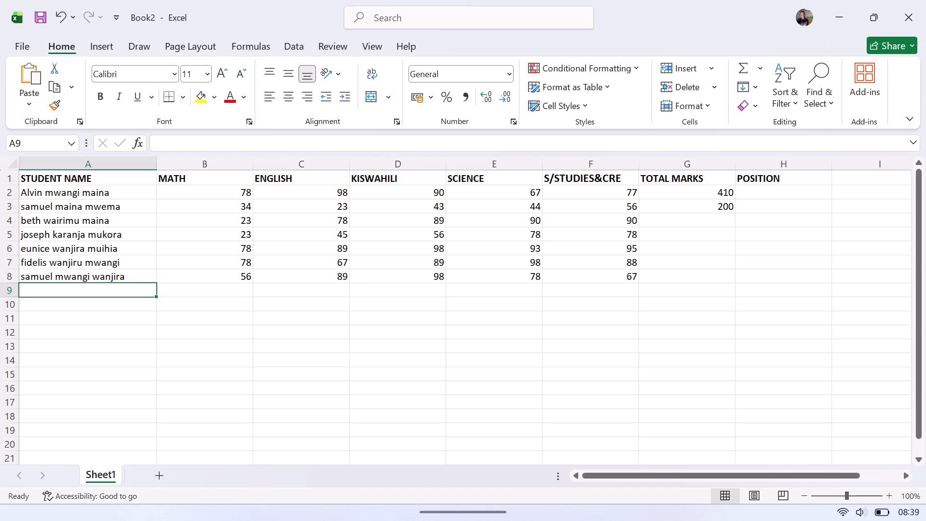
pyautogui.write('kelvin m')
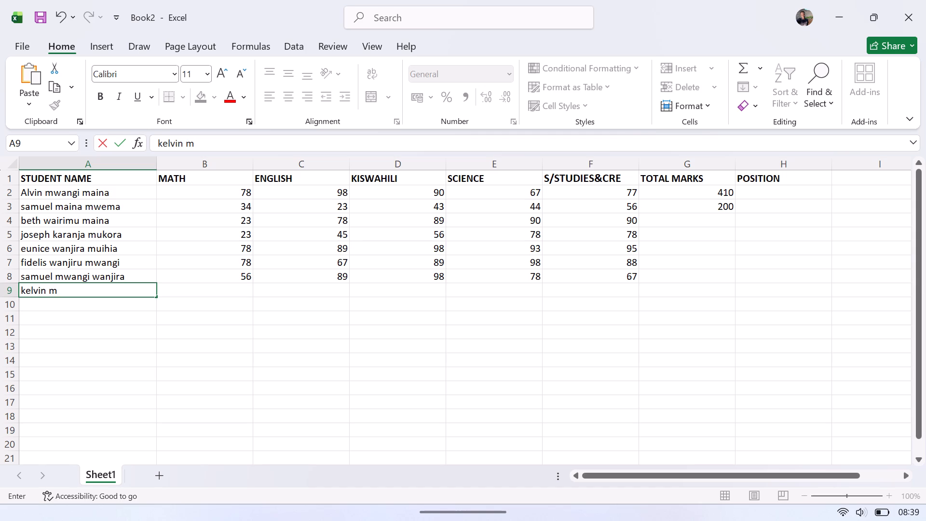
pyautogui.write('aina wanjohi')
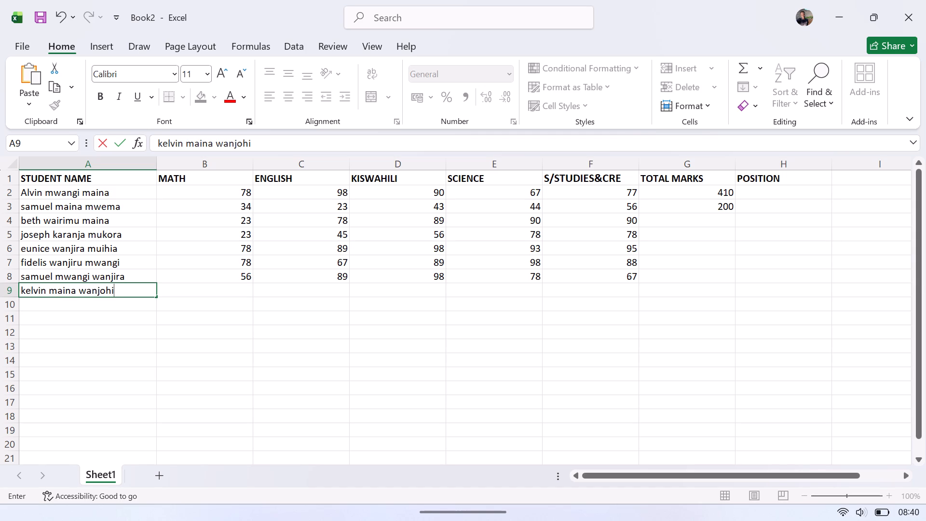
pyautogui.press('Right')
# Enter the eighth student's marks 56, 90, 87, 88 and 76 in cells B9 to F9.
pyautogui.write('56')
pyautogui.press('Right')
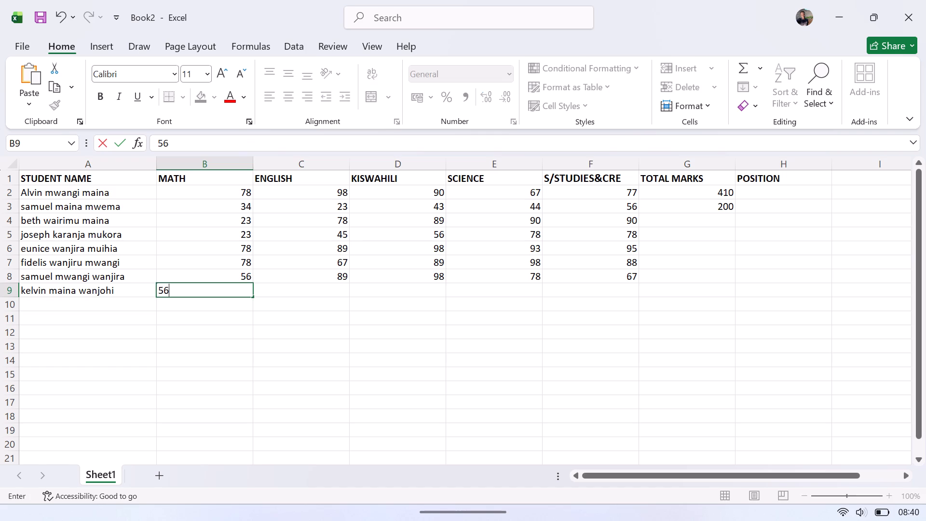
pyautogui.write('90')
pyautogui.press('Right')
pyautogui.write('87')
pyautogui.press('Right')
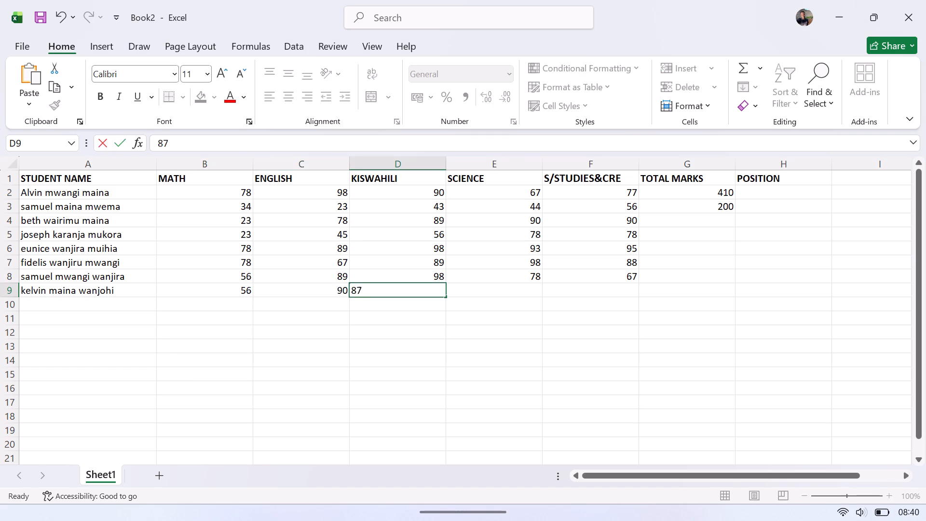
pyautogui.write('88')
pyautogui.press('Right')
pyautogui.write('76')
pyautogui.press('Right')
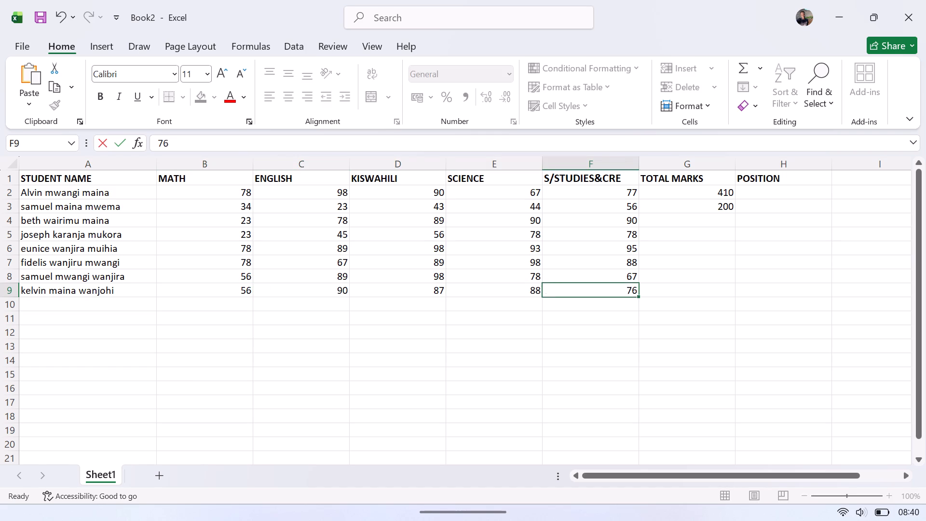
# Enter the ninth student's full name in cell A10 under STUDENT NAME.
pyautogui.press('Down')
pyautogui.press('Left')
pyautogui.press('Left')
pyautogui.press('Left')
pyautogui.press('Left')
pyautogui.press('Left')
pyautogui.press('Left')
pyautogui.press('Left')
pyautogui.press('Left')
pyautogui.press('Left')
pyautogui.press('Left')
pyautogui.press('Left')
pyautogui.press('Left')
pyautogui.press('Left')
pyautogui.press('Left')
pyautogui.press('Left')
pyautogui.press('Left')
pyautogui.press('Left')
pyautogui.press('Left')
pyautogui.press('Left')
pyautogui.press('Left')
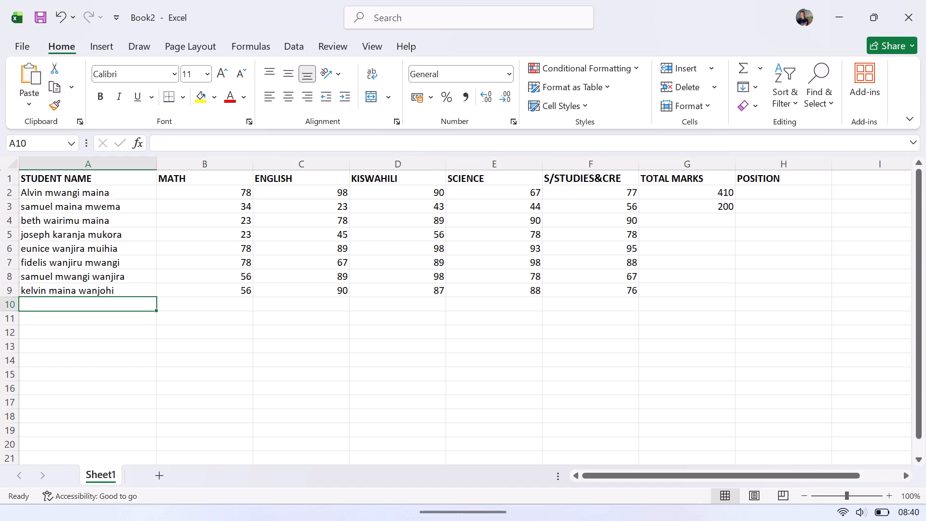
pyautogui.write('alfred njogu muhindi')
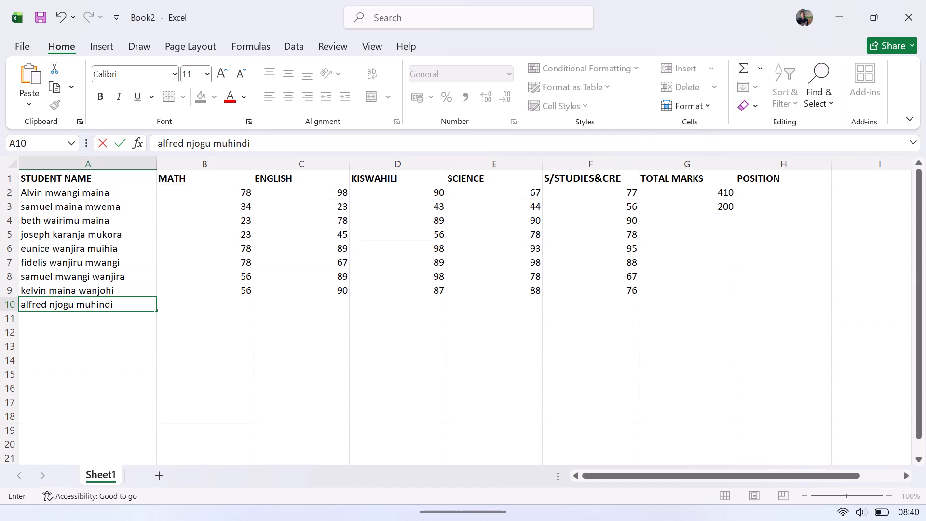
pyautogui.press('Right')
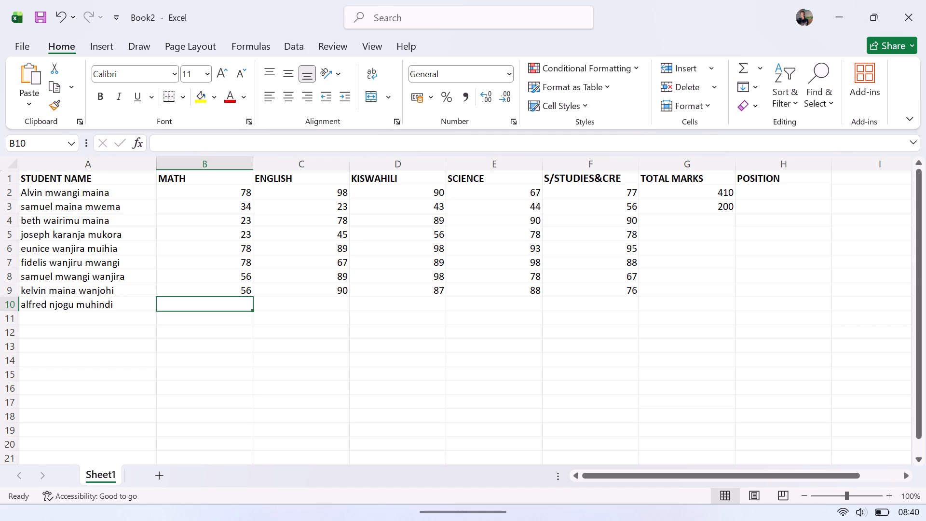
# Enter the ninth student's marks 78, 98, 77, 60 and 78 in cells B10 to F10.
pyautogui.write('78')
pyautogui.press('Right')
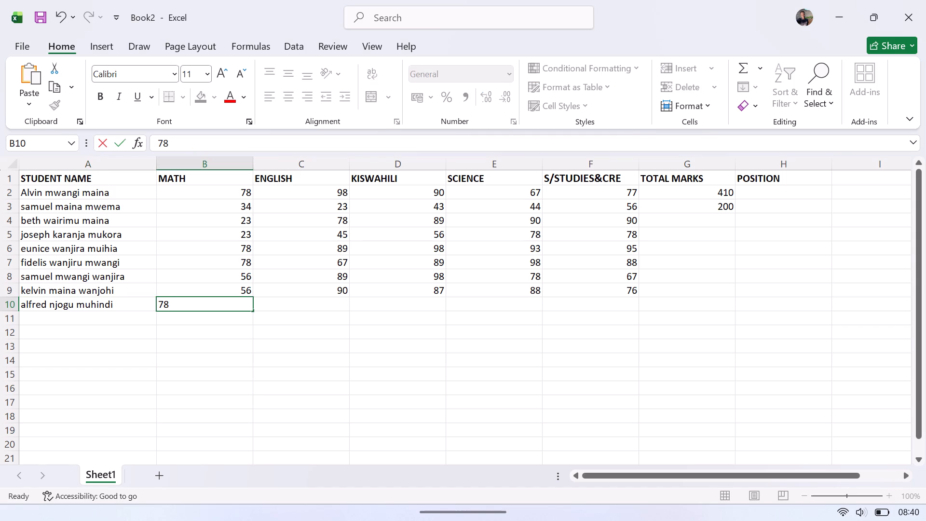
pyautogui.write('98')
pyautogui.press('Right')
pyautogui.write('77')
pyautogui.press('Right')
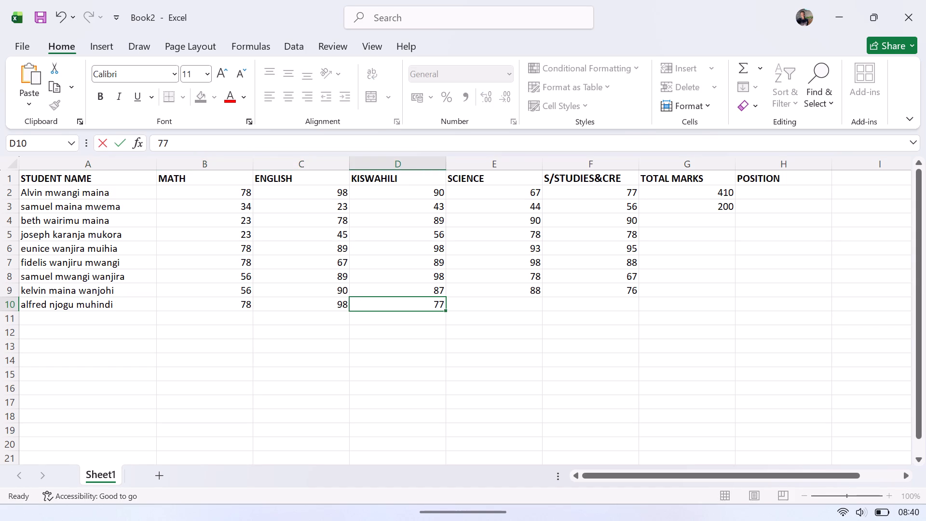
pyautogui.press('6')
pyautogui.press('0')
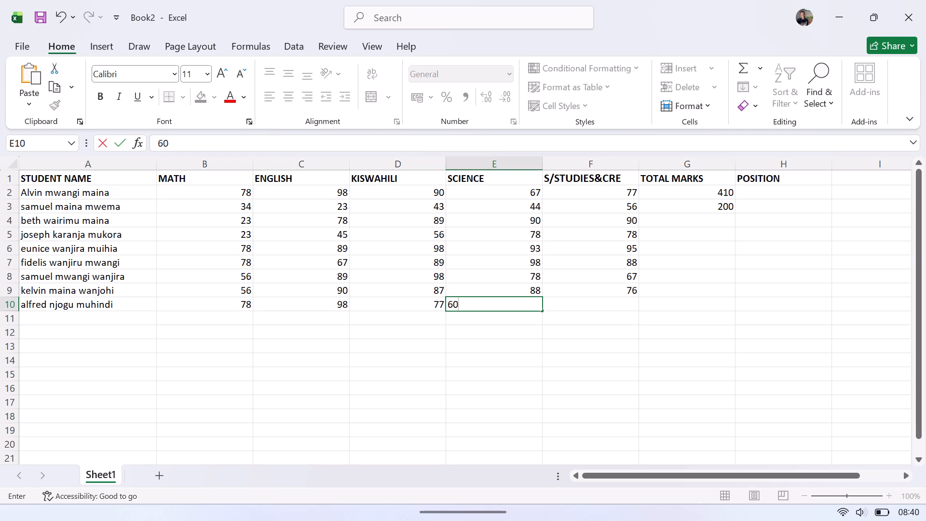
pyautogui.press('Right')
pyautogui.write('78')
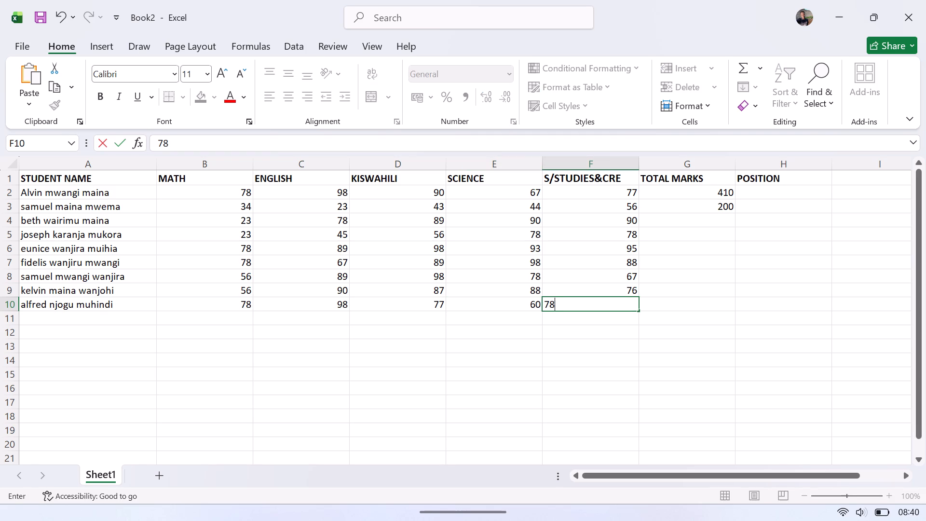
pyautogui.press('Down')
# Enter the tenth student's full name in cell A11 under STUDENT NAME.
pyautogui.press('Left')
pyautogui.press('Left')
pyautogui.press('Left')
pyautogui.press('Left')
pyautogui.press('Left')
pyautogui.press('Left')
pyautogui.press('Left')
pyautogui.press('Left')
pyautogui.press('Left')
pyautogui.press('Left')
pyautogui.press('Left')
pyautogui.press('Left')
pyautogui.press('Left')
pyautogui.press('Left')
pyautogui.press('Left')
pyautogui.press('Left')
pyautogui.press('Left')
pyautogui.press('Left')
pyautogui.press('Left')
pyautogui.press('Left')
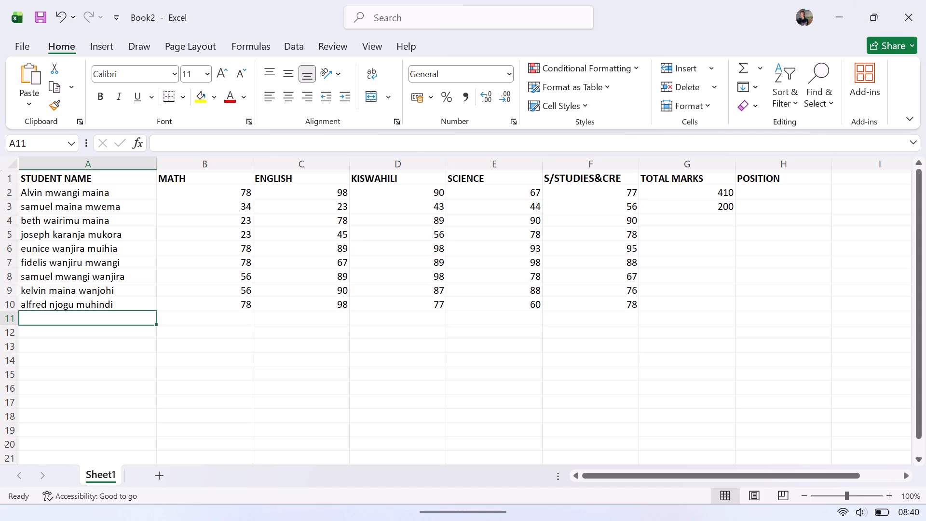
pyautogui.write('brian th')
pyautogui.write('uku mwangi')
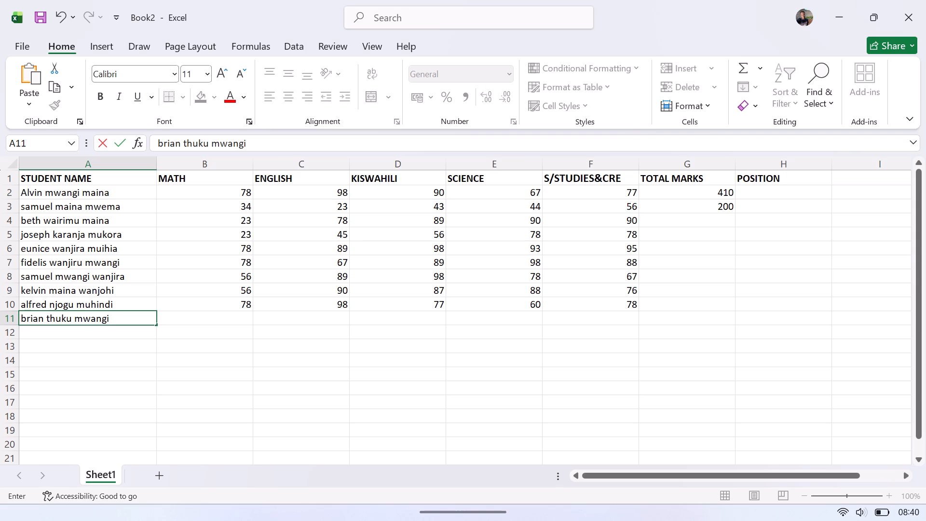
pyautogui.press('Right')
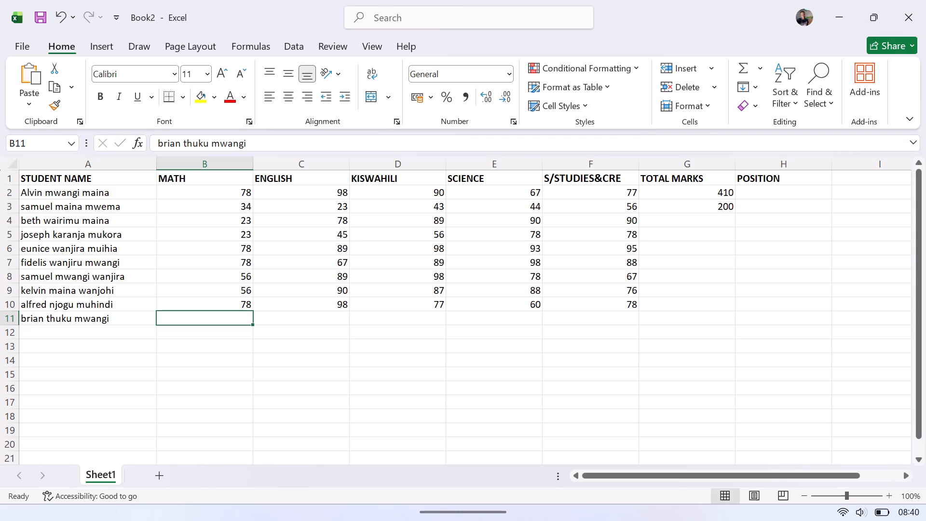
# Enter the tenth student's marks 87, 90, 77, 98 and 99 in cells B11 to F11.
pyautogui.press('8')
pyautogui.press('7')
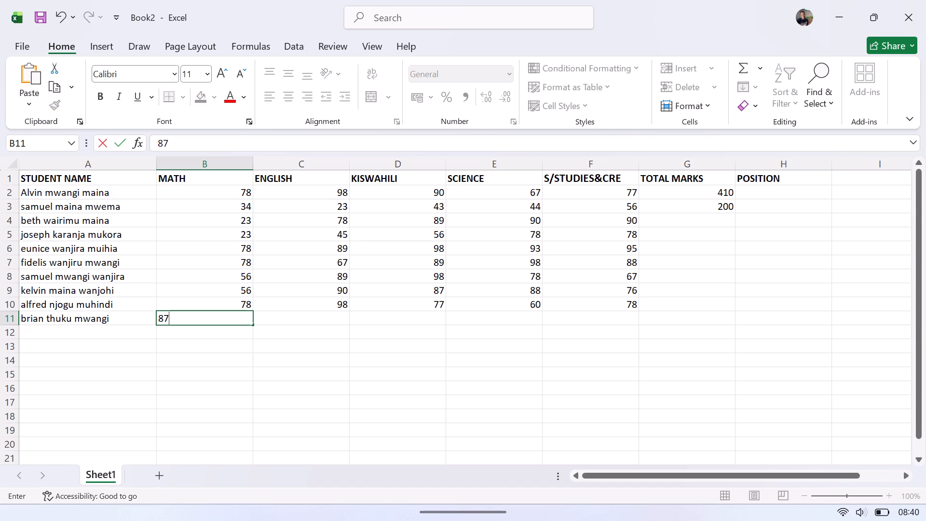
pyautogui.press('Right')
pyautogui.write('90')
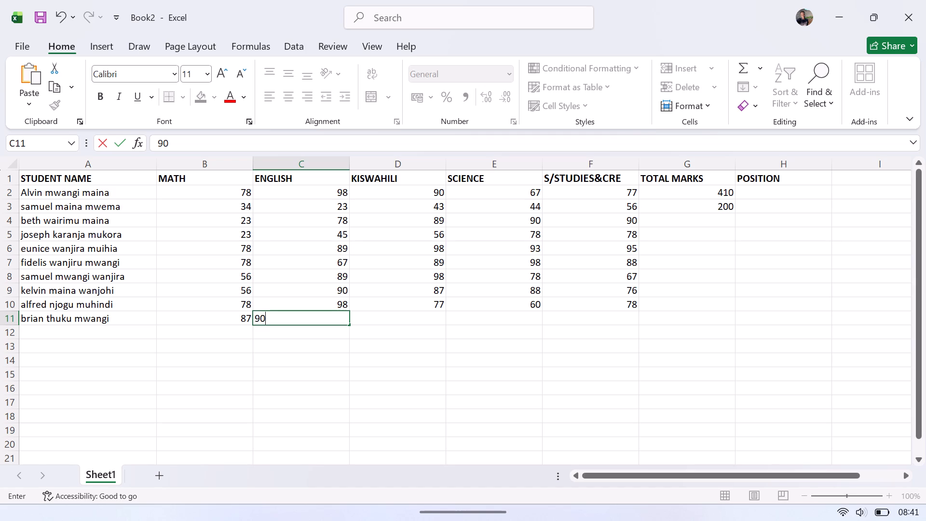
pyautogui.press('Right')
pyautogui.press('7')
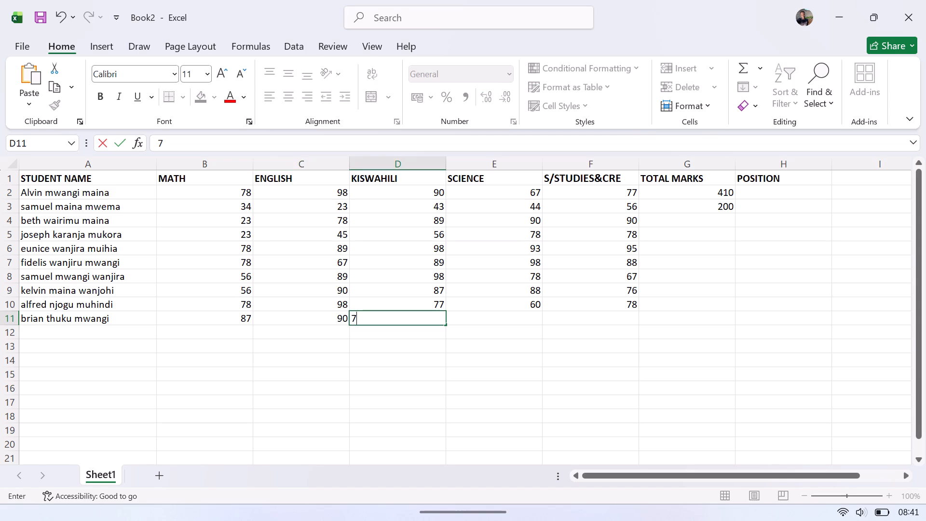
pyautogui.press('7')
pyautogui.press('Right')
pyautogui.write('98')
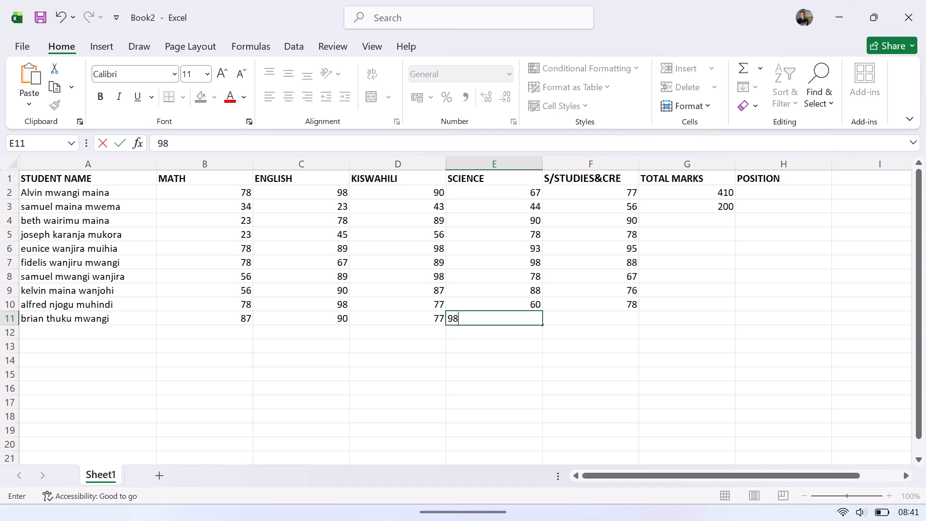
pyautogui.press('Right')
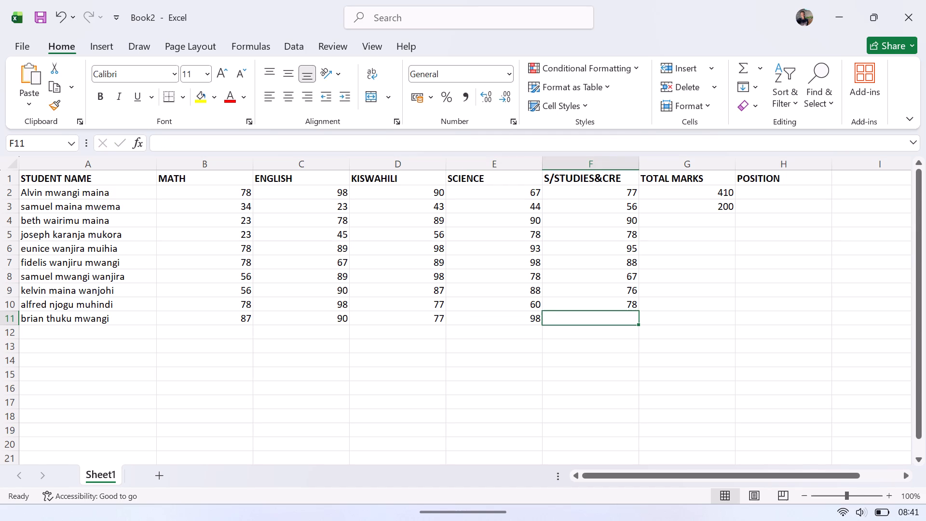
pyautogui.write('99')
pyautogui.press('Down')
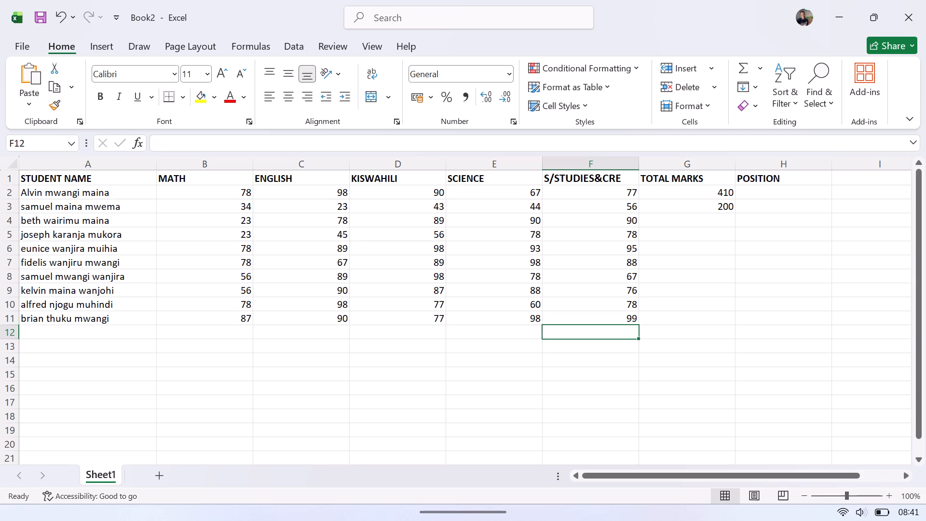
# Enter the eleventh student's full name in cell A12 under STUDENT NAME.
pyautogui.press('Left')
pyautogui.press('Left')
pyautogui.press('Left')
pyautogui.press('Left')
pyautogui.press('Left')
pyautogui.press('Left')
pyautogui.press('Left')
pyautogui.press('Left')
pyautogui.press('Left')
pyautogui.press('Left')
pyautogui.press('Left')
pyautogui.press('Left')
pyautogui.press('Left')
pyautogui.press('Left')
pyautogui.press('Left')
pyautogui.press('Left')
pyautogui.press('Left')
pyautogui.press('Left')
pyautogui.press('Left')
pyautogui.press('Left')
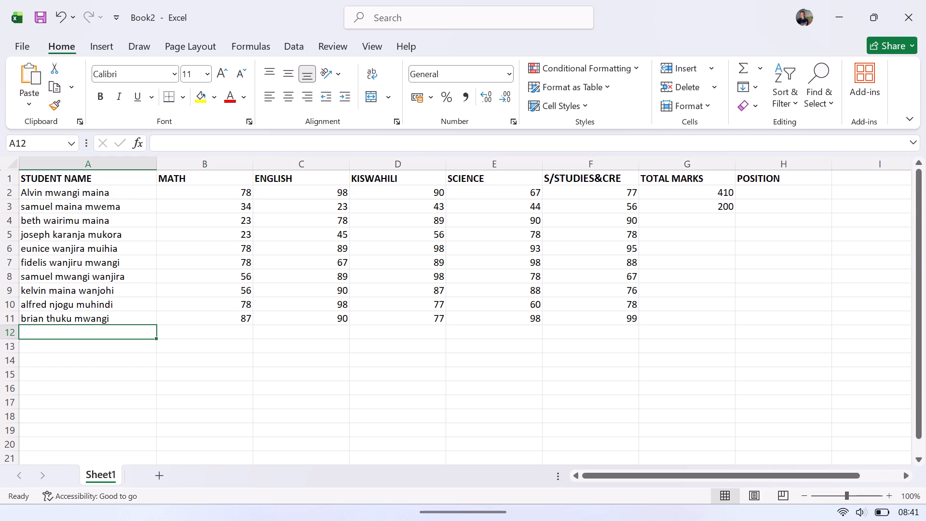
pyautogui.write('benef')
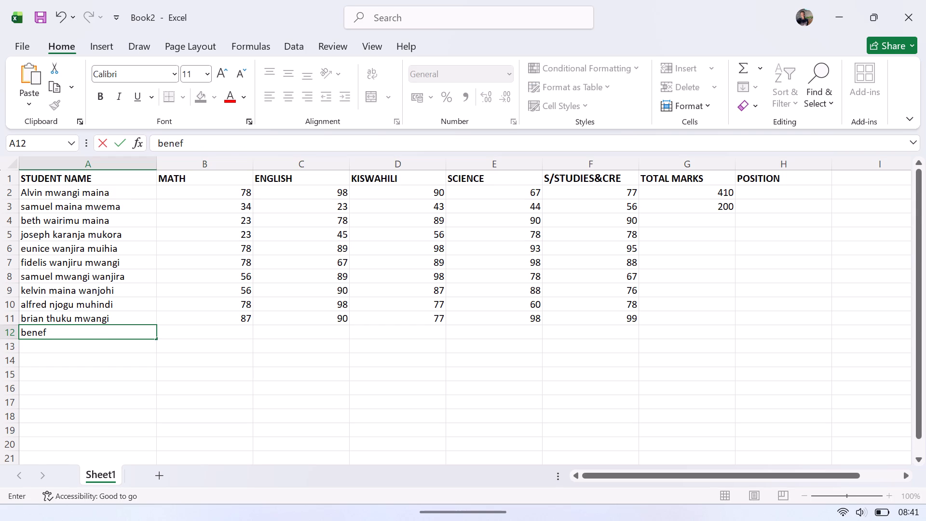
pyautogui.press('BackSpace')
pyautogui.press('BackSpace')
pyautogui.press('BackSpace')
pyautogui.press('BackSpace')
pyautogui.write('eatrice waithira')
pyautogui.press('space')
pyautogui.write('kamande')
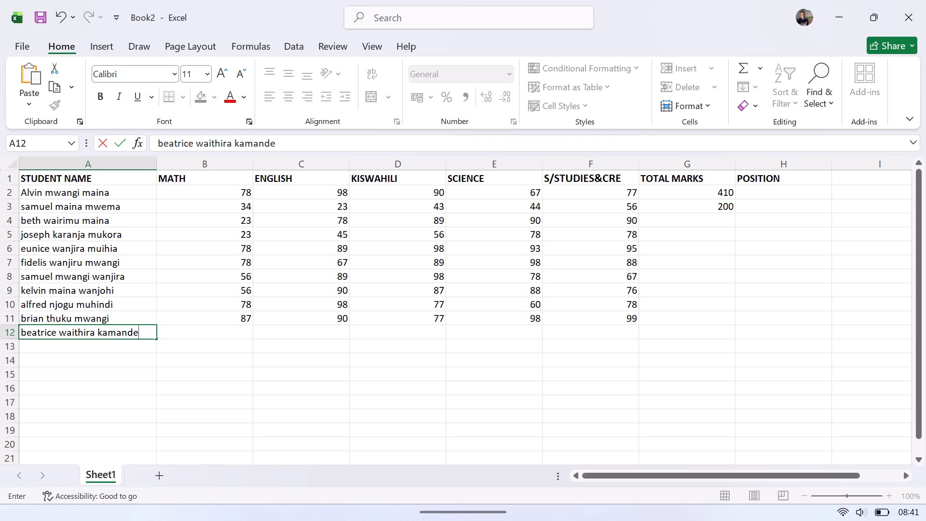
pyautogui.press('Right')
# Enter the eleventh student's marks 66, 78, 76, 55 and 67 in cells B12 to F12.
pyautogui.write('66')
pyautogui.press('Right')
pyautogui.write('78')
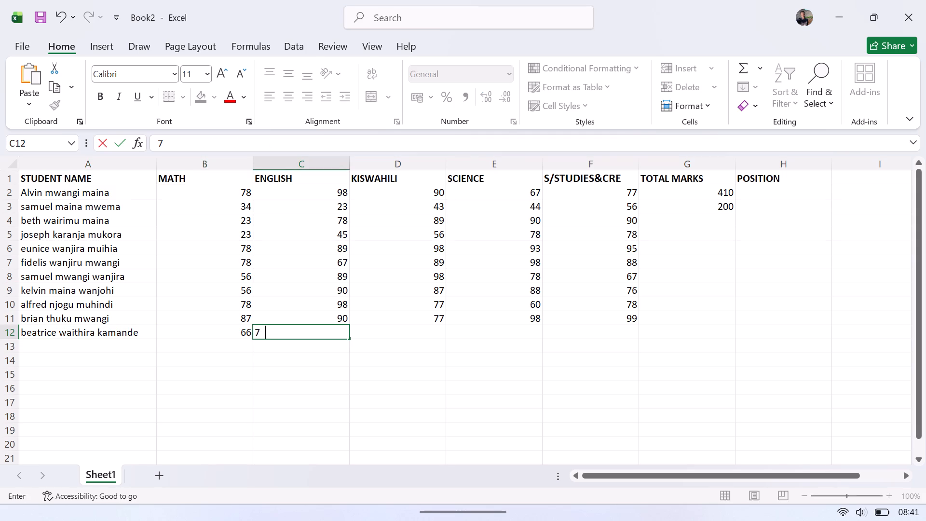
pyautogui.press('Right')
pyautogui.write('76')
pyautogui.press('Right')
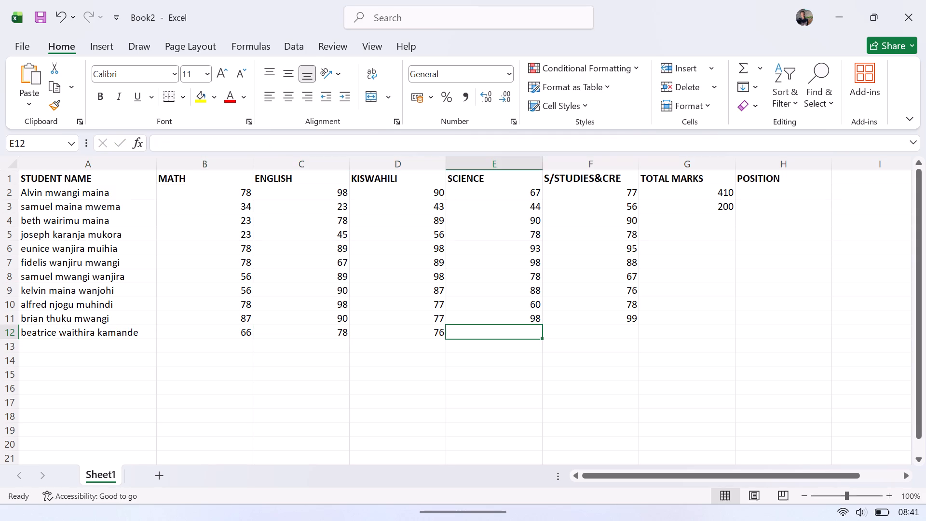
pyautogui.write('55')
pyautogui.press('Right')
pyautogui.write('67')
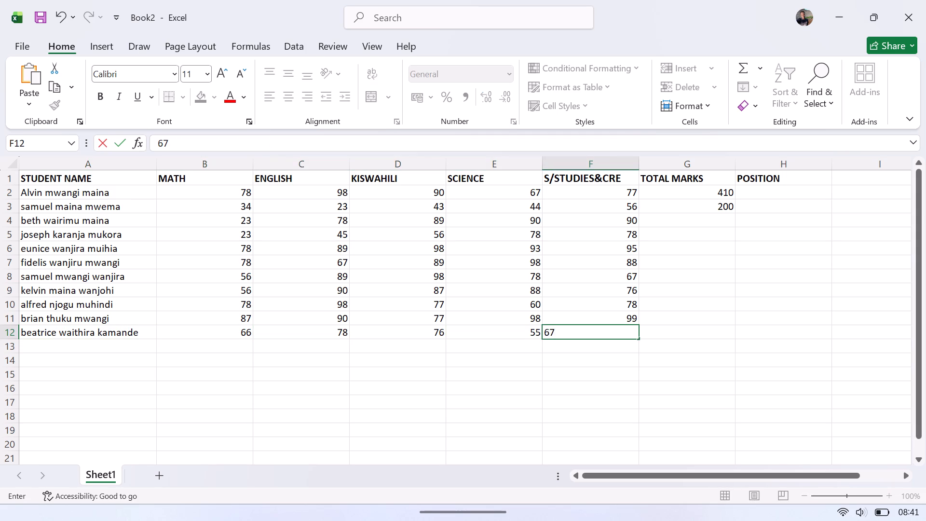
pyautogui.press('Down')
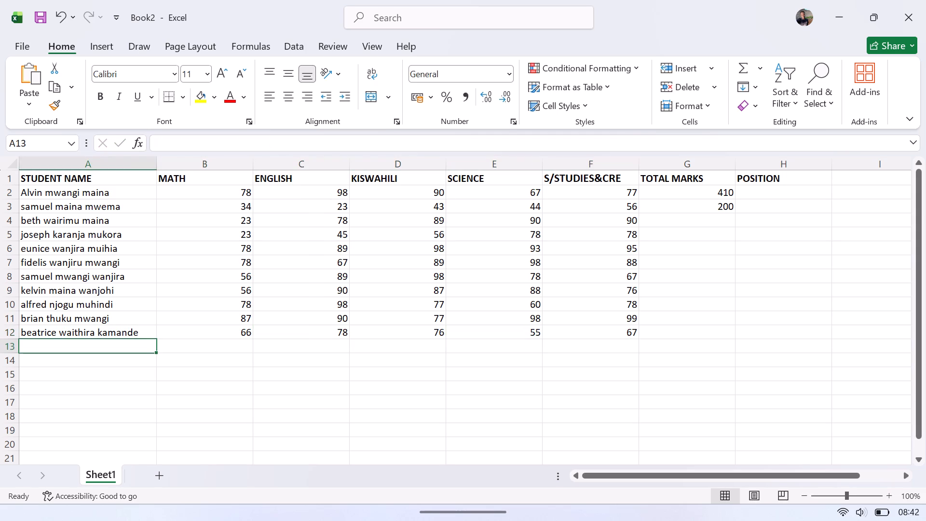
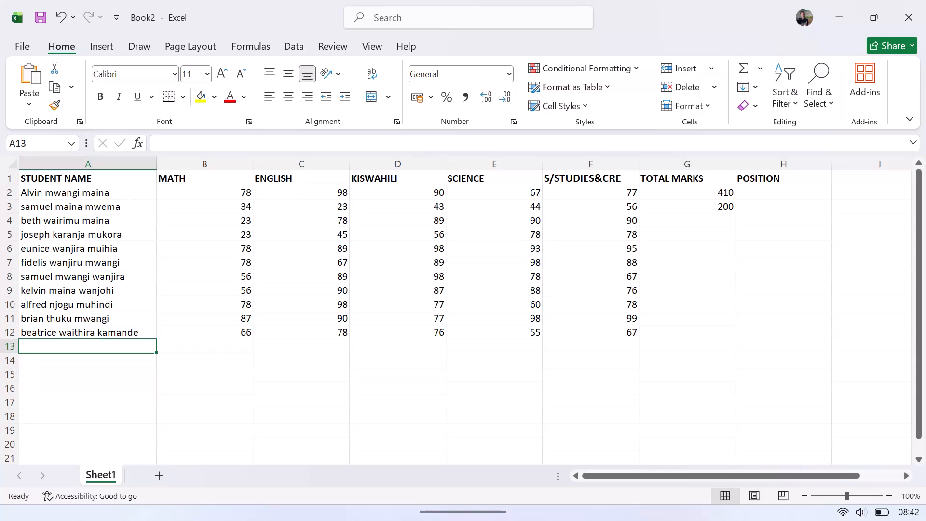
# Enter the twelfth student's full name in cell A13 under STUDENT NAME.
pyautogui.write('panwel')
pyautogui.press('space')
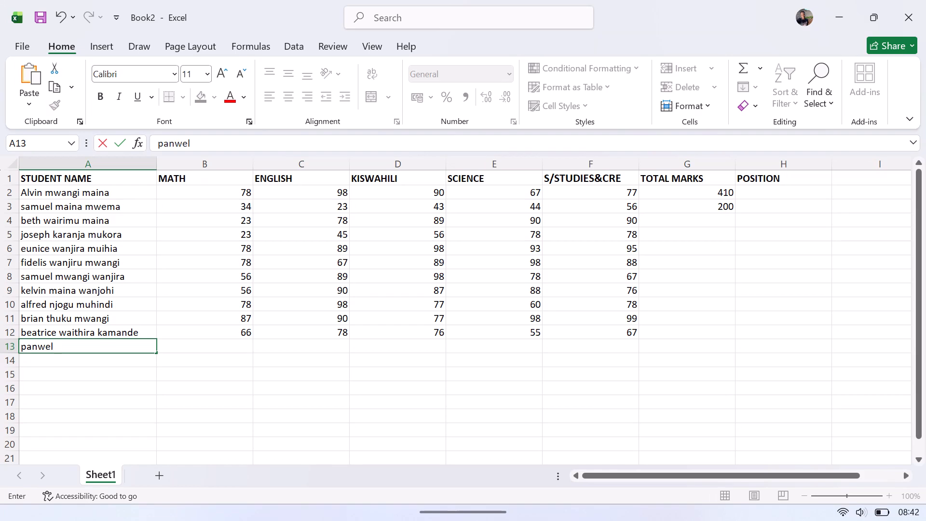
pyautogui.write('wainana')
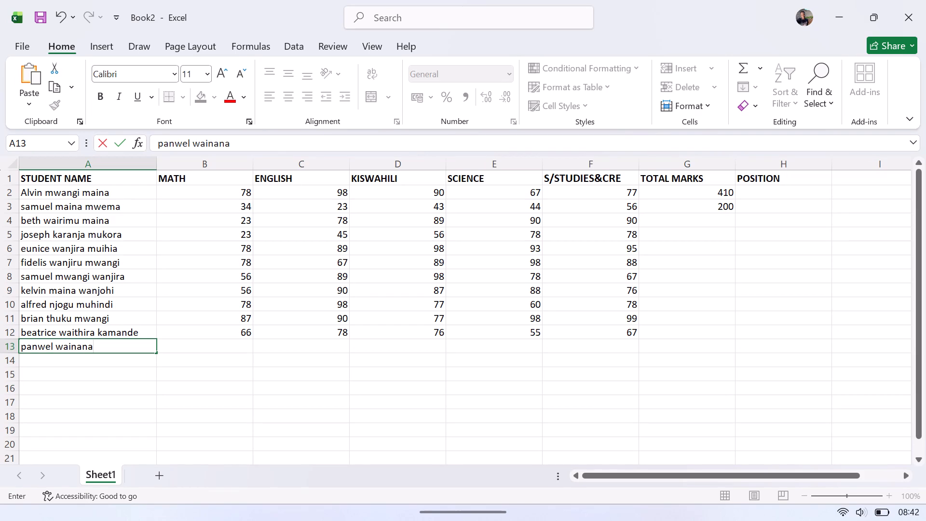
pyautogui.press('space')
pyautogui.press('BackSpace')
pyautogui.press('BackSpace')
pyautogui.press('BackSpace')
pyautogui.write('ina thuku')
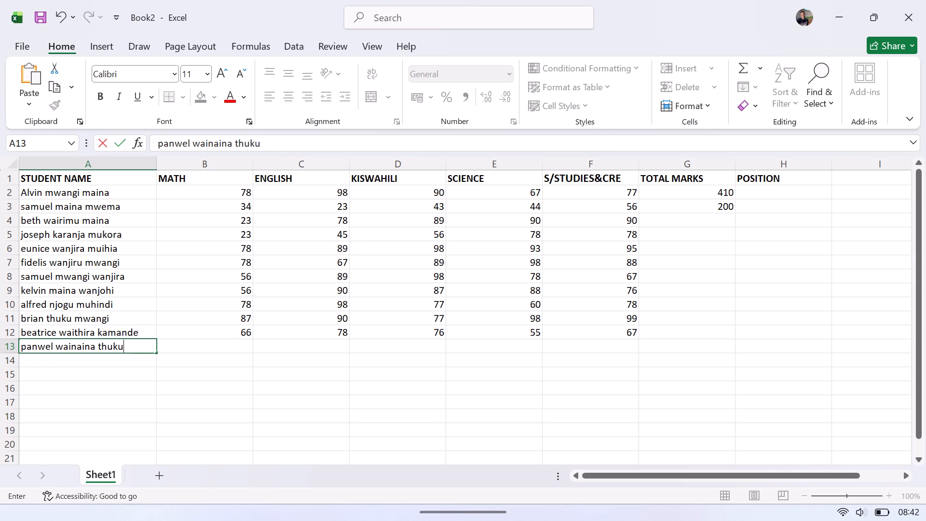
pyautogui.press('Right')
# Enter the twelfth student's marks 66, 78, 88, 98 and 67 in cells B13 to F13.
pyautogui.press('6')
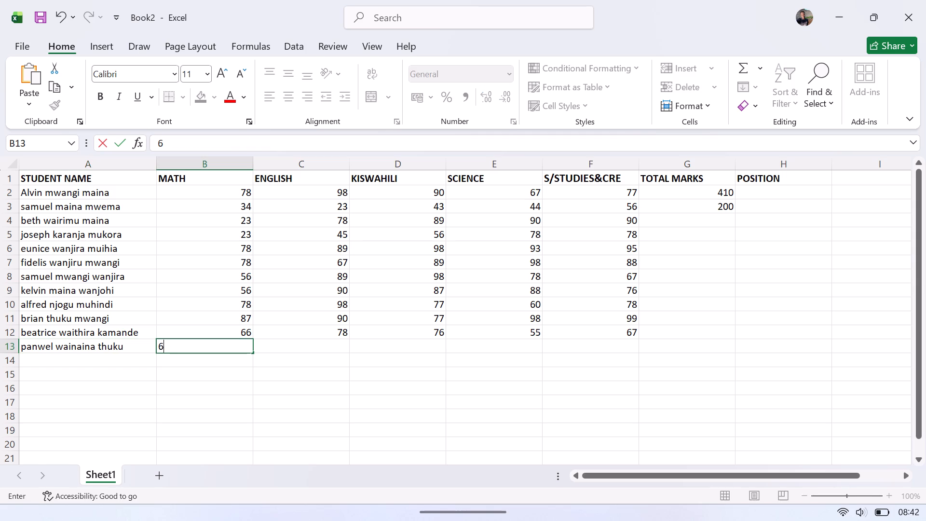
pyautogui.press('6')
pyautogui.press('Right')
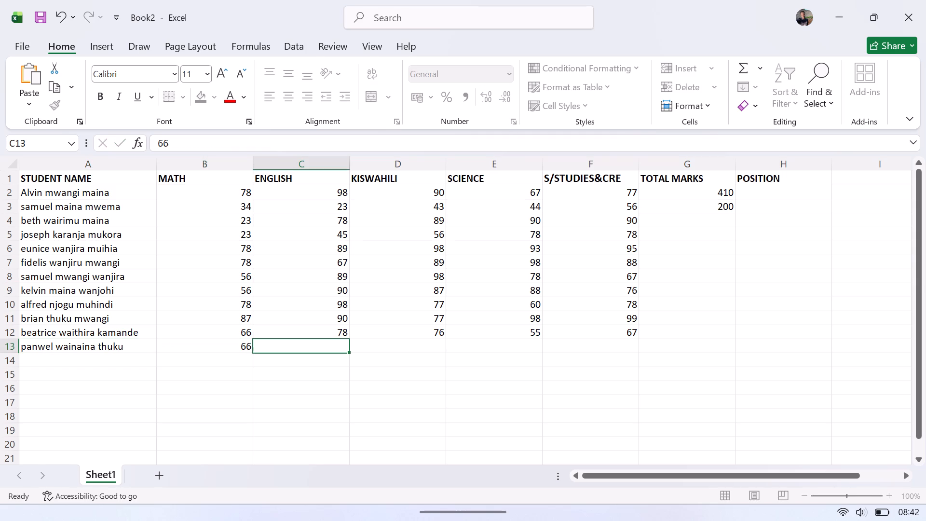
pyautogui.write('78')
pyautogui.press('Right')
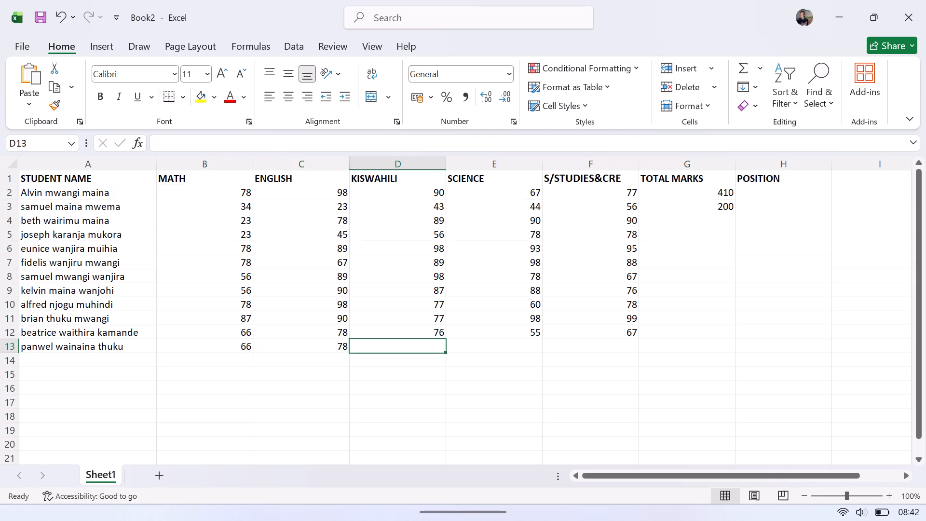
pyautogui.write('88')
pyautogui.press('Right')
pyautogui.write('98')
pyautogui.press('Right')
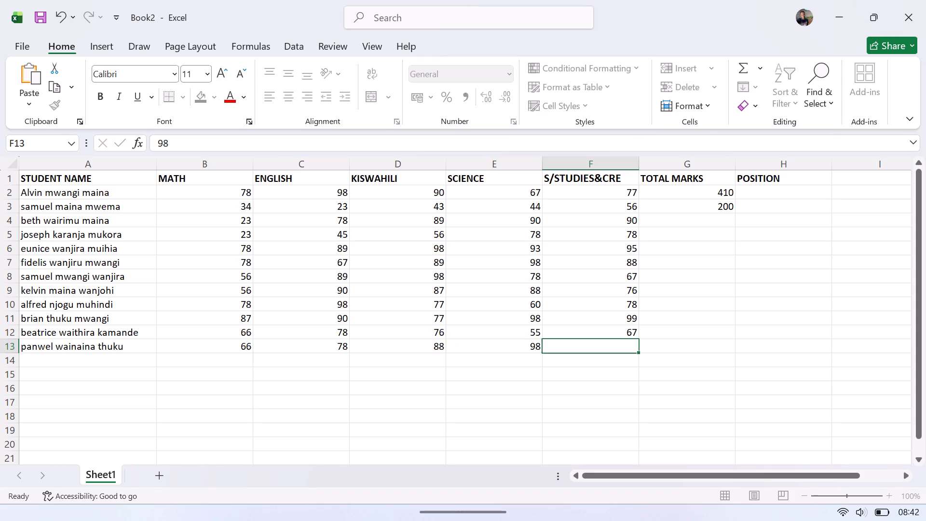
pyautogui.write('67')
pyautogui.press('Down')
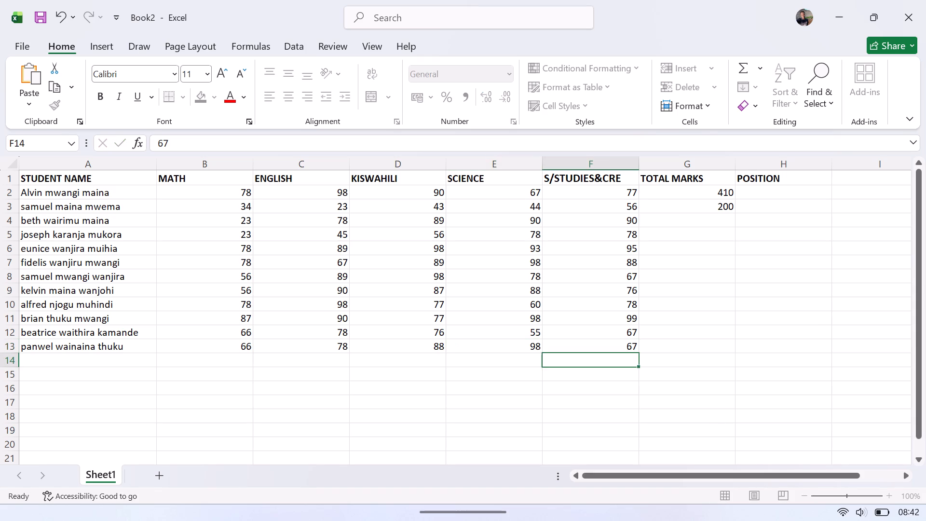
# Enter the thirteenth student's full name in cell A14 under STUDENT NAME.
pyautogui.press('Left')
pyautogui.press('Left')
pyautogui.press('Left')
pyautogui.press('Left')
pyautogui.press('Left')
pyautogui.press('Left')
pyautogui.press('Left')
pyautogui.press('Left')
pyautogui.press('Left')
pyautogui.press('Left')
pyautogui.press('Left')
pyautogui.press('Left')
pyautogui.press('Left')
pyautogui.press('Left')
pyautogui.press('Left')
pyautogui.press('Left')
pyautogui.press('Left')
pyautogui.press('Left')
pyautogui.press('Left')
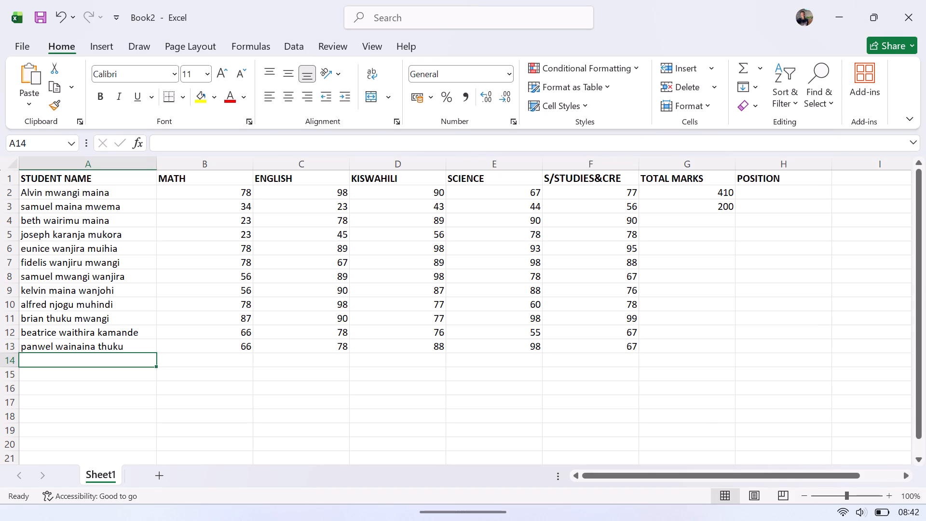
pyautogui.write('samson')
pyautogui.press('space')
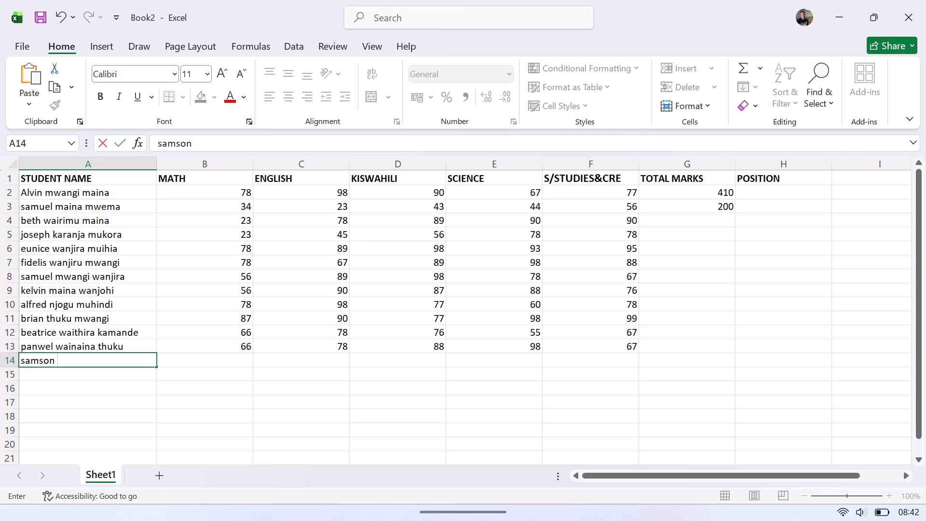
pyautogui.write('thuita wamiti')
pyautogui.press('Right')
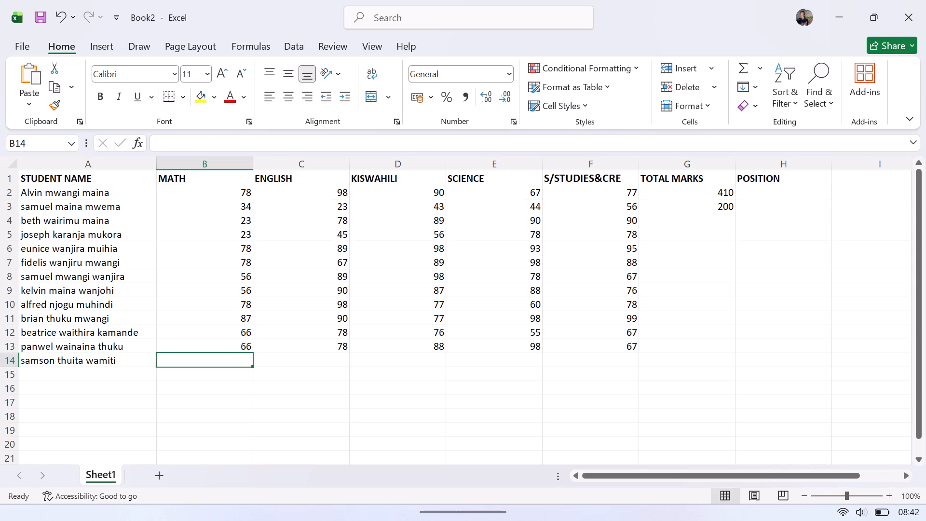
# Enter the thirteenth student's marks 6, 78, 98, 90 and 88 in cells B14 to F14.
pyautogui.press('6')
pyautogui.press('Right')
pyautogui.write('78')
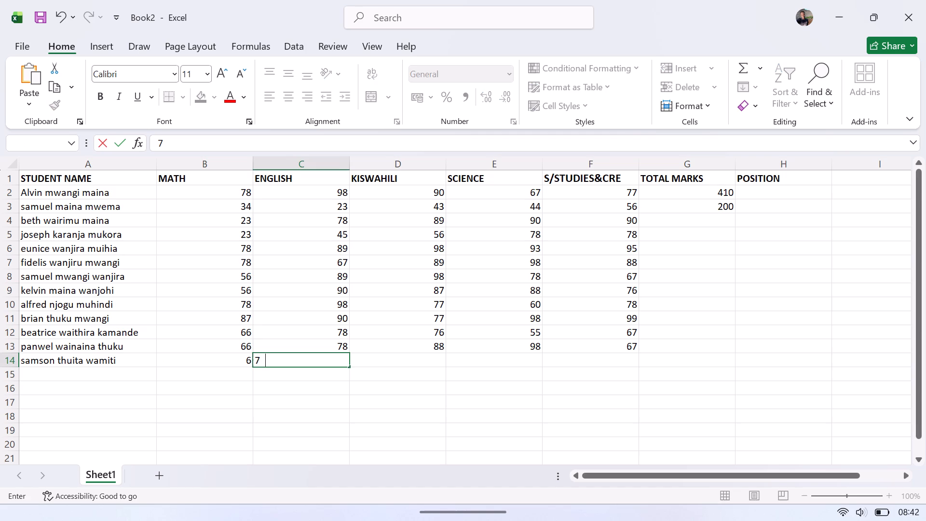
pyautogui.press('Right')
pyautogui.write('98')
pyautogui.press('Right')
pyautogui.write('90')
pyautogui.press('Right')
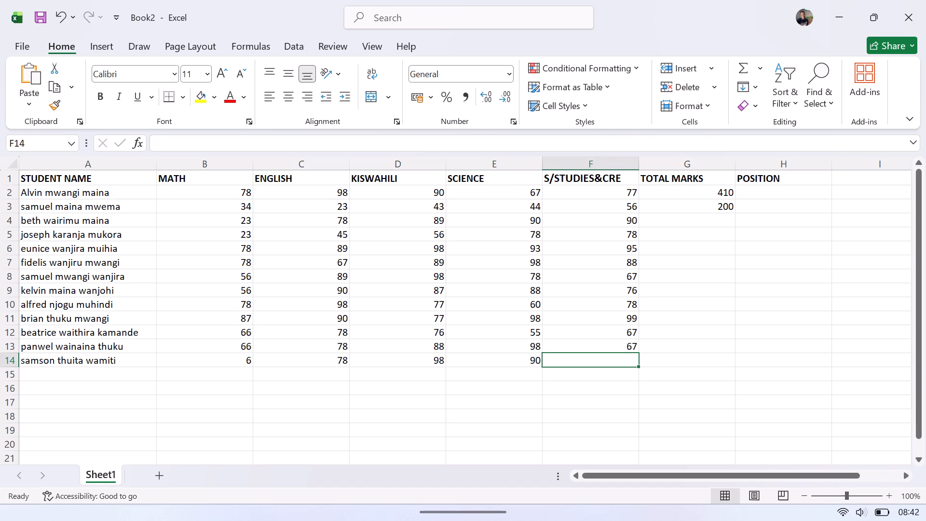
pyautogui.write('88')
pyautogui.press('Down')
# Enter the fourteenth student's full name in cell A15 under STUDENT NAME.
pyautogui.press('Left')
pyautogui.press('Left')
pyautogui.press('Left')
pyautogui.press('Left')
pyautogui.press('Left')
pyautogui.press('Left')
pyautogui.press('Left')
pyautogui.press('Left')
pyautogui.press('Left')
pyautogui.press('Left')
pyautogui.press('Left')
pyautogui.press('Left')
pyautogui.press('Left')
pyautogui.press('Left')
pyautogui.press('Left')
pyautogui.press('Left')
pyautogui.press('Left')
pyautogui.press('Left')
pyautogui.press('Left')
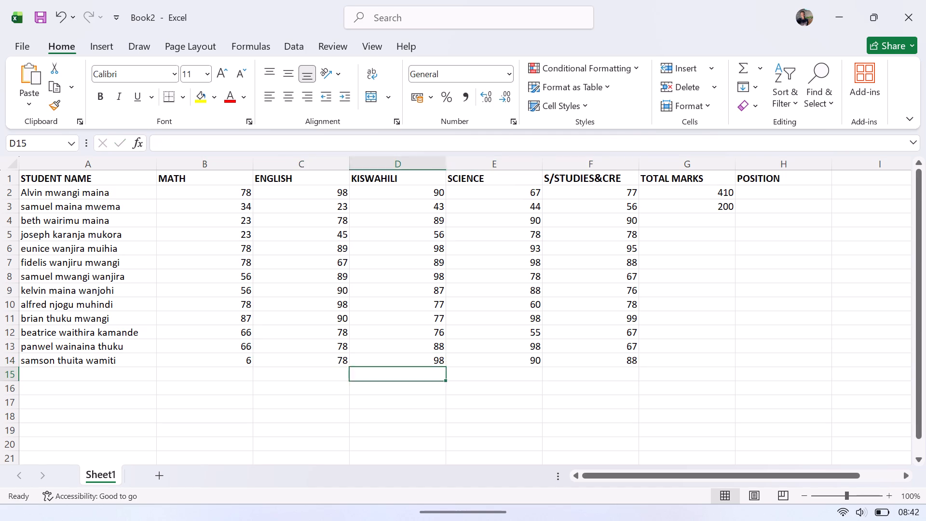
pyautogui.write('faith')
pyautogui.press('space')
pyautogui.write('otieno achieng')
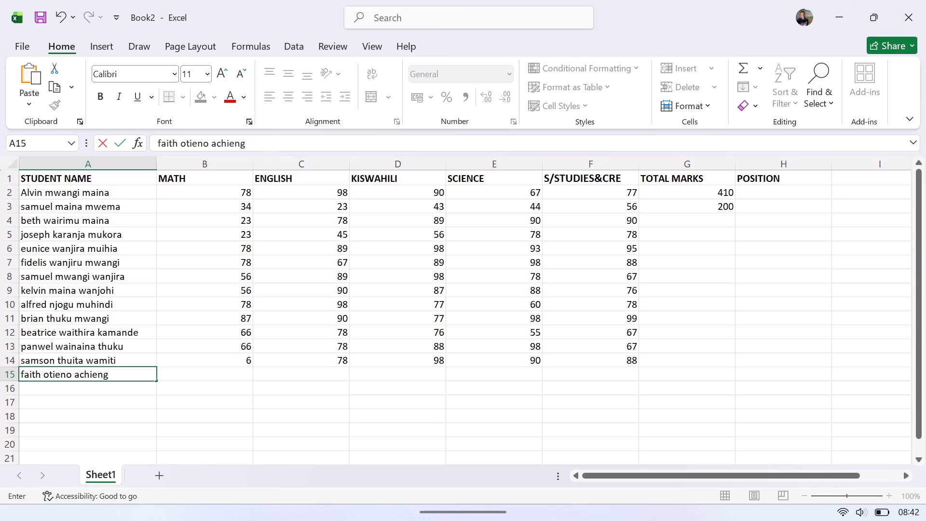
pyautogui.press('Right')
# Enter the fourteenth student's marks 66, 78, 98, 89 and 90 in cells B15 to F15.
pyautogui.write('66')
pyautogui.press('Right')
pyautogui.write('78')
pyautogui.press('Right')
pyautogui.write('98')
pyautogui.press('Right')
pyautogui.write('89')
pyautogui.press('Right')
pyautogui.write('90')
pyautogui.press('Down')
# Enter the fifteenth student's full name in cell A16 under STUDENT NAME.
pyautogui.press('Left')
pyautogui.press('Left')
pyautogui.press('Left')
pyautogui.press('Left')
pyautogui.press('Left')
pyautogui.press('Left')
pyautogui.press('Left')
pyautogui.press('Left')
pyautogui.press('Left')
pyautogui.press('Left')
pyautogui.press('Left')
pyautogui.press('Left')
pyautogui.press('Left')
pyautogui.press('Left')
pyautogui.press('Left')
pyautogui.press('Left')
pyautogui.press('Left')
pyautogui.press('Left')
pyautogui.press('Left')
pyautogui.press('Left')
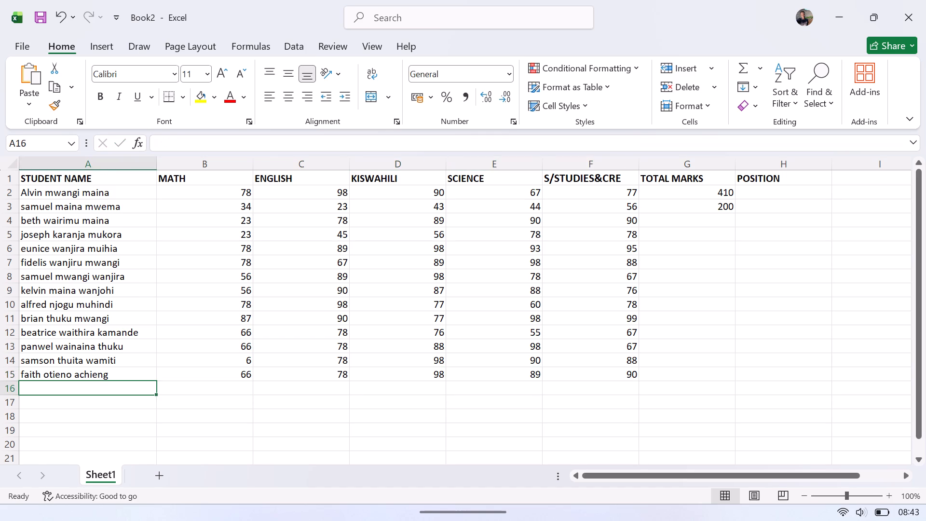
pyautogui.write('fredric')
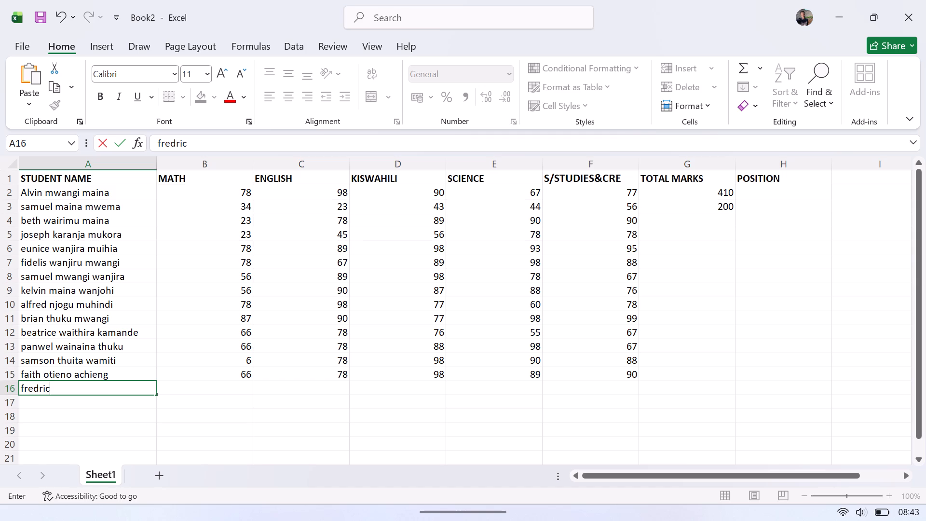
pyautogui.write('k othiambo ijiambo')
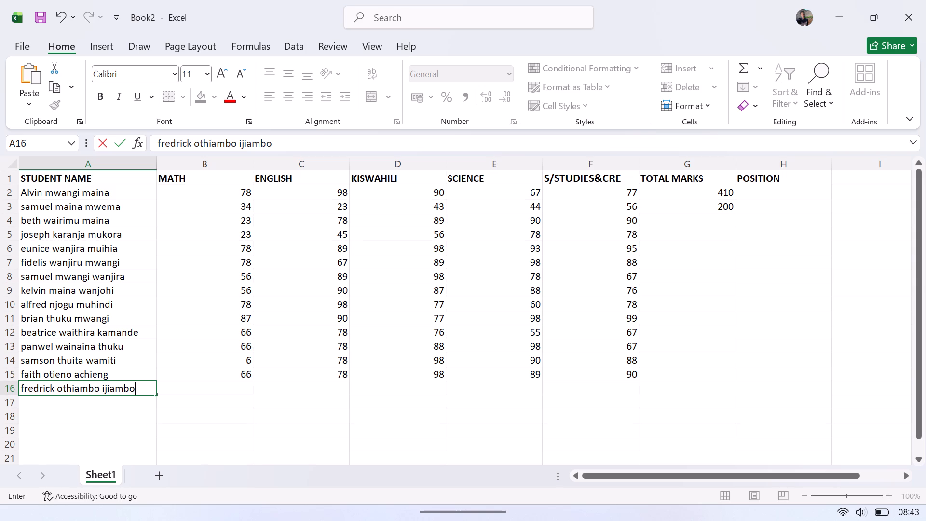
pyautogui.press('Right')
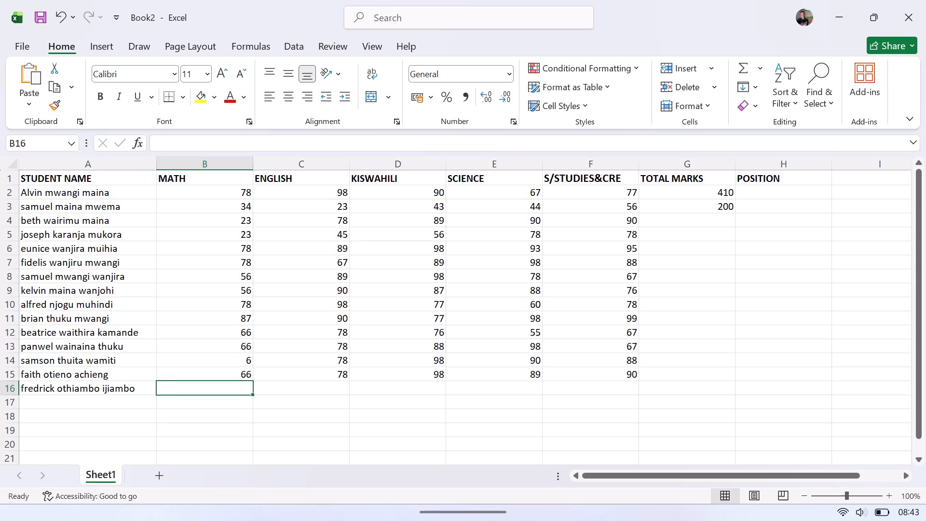
# Enter the fifteenth student's marks 44, 67, 87, 89 and 89 in cells B16 to F16.
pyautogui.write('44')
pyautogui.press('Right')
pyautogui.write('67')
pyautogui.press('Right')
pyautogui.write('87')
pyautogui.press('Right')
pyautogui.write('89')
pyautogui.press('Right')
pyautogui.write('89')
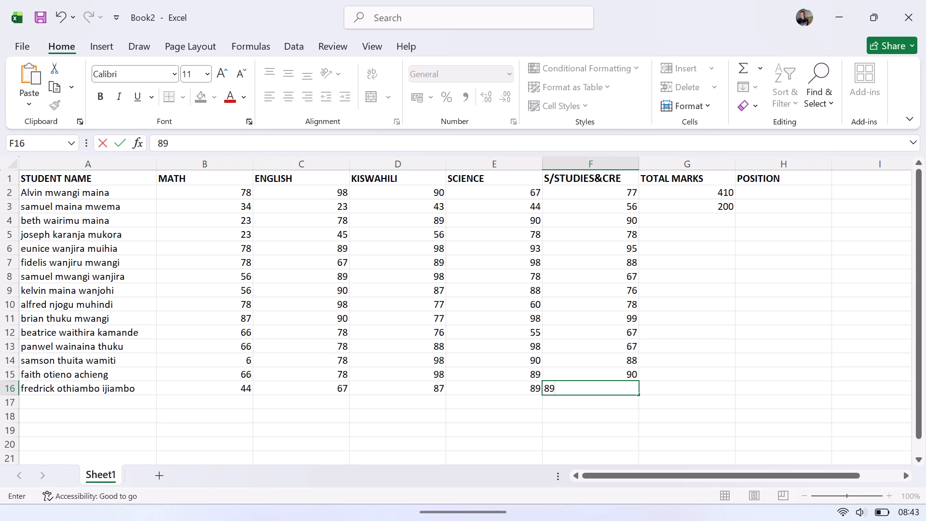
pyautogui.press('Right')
# Enter the sixteenth student's full name in cell A17 under STUDENT NAME.
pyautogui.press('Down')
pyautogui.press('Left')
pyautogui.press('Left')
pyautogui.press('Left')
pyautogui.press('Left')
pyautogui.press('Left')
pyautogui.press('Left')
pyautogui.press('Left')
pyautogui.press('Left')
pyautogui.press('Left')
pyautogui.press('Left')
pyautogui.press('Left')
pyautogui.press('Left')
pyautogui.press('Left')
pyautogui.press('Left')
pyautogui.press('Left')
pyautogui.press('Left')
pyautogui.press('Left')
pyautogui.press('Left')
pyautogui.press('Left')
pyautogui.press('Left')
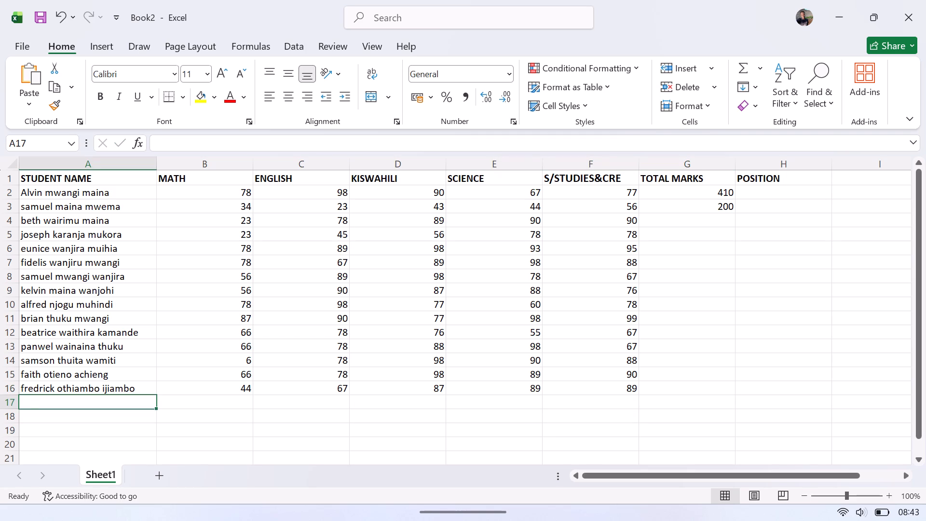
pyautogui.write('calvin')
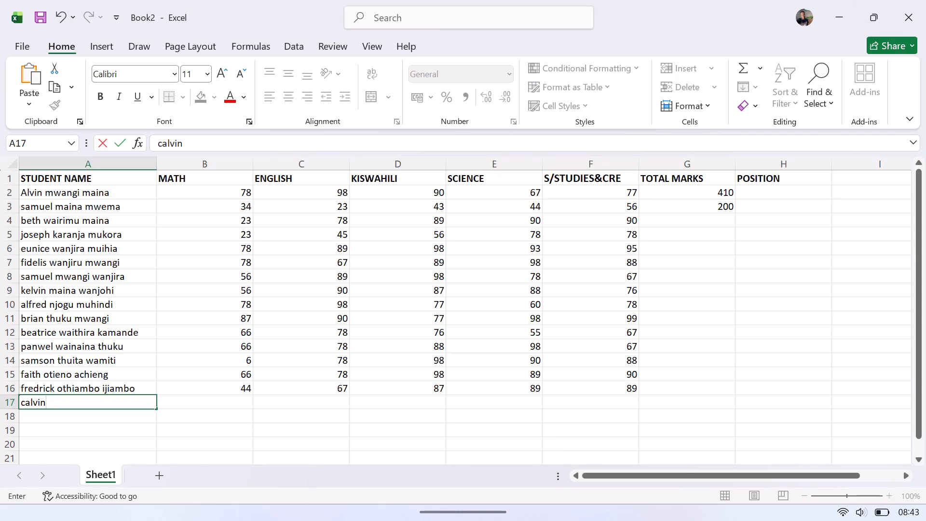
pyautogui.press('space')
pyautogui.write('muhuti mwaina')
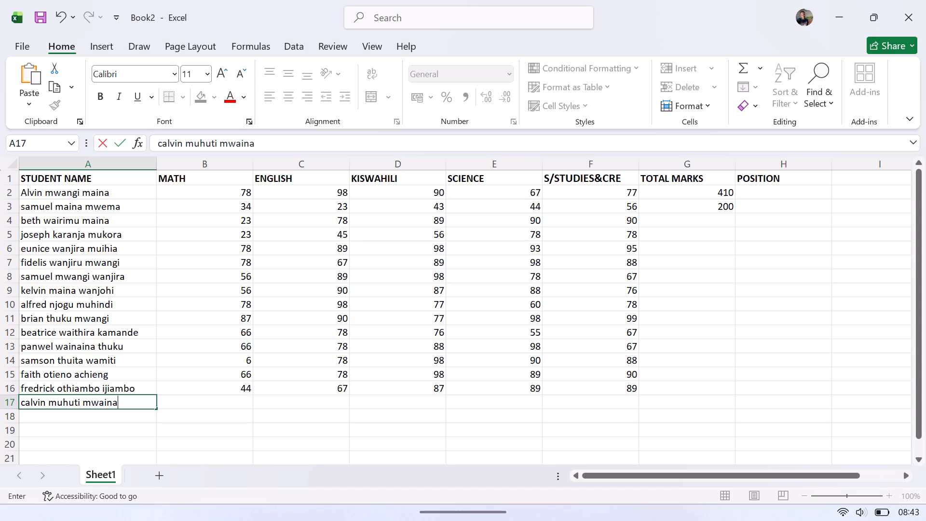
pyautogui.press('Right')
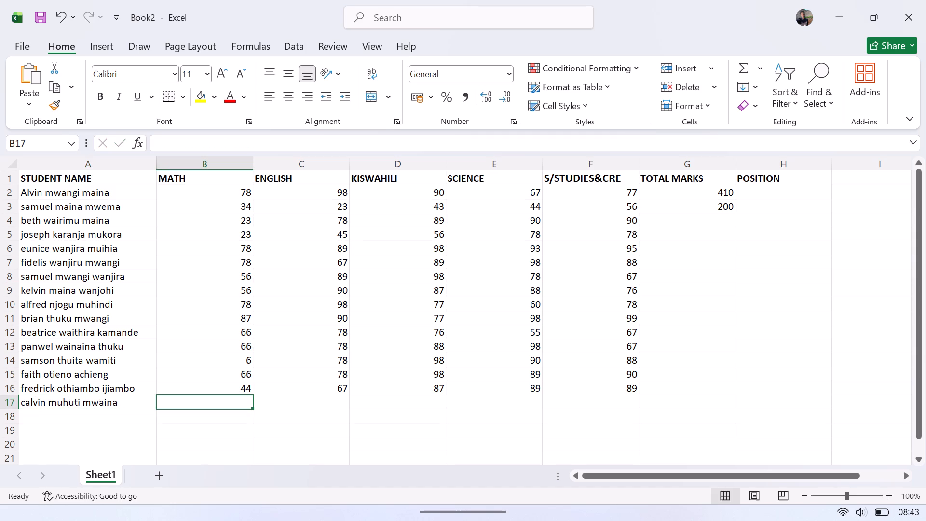
# Enter the sixteenth student's marks 55, 78, 98, 90 and 89 in cells B17 to F17.
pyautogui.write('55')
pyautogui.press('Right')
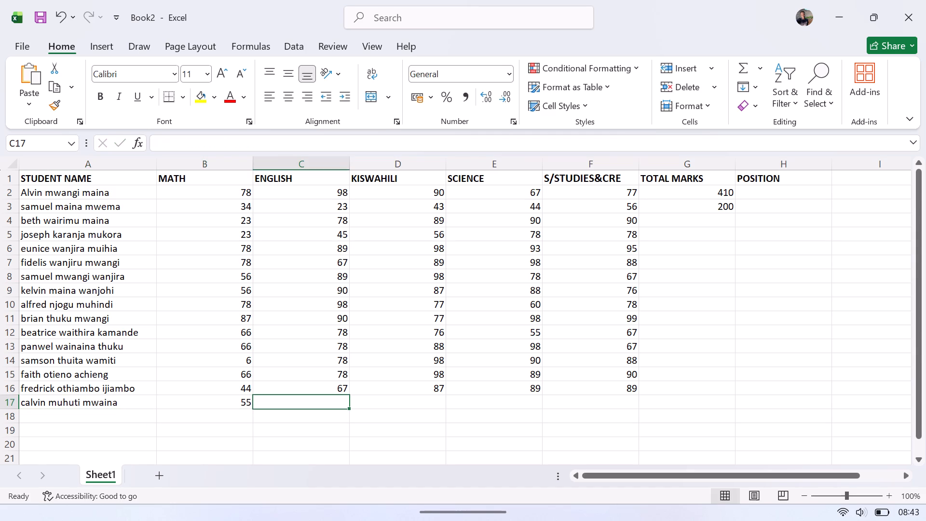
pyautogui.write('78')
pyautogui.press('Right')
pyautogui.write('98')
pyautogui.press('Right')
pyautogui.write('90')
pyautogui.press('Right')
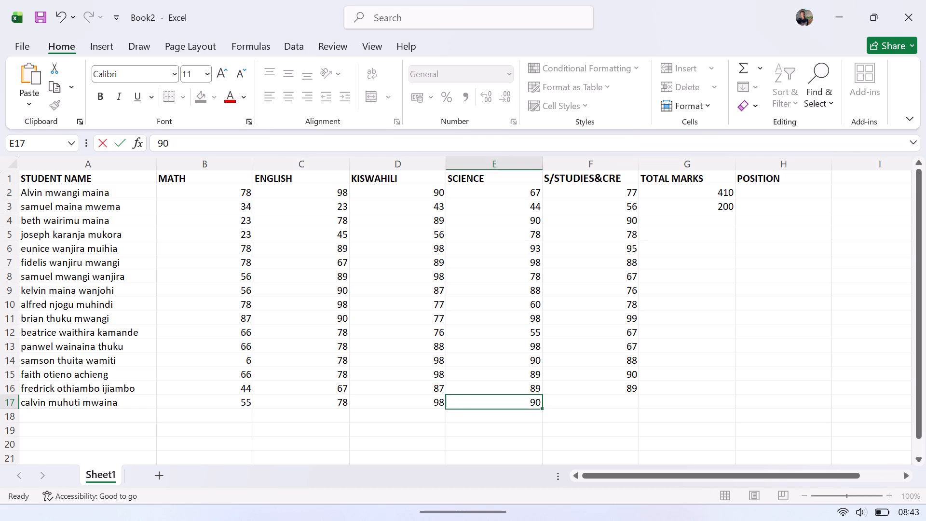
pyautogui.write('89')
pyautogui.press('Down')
# Enter the seventeenth student's full name in cell A18 under STUDENT NAME.
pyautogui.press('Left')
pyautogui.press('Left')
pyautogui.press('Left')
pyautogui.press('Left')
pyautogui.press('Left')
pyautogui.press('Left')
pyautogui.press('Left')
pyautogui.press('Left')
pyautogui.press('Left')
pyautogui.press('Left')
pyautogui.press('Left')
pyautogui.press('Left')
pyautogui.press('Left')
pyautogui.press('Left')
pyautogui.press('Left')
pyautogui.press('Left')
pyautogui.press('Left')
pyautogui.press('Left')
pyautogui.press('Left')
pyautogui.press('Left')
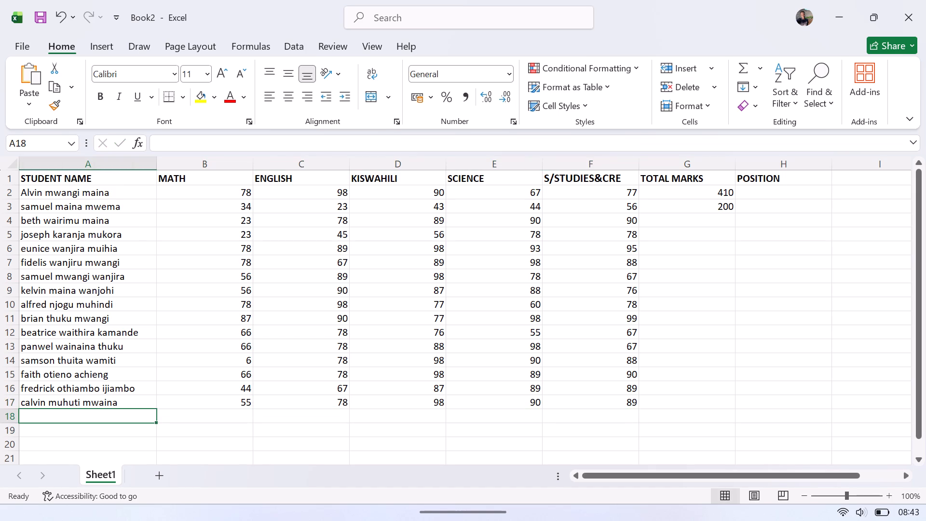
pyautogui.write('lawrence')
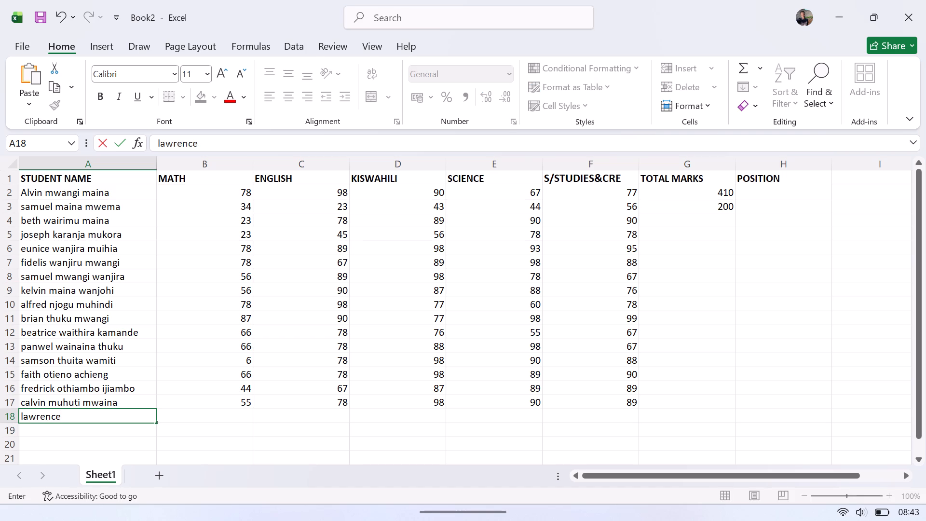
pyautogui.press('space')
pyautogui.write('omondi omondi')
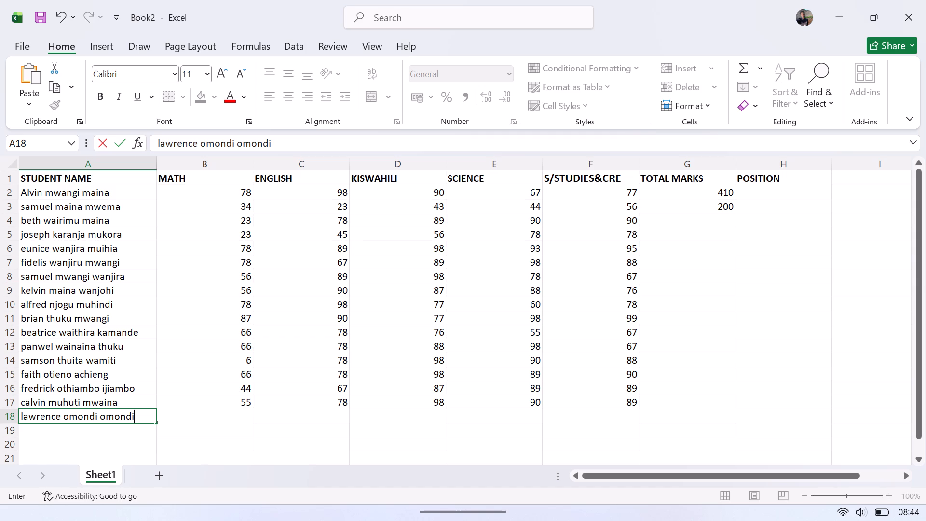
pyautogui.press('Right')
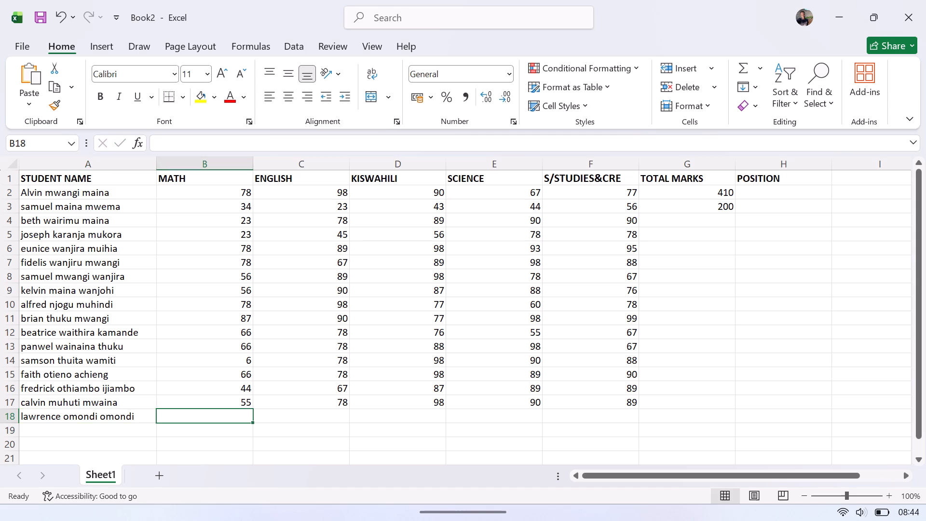
# Enter the seventeenth student's marks 90, 98, 97, 96 and 90 in cells B18 to F18.
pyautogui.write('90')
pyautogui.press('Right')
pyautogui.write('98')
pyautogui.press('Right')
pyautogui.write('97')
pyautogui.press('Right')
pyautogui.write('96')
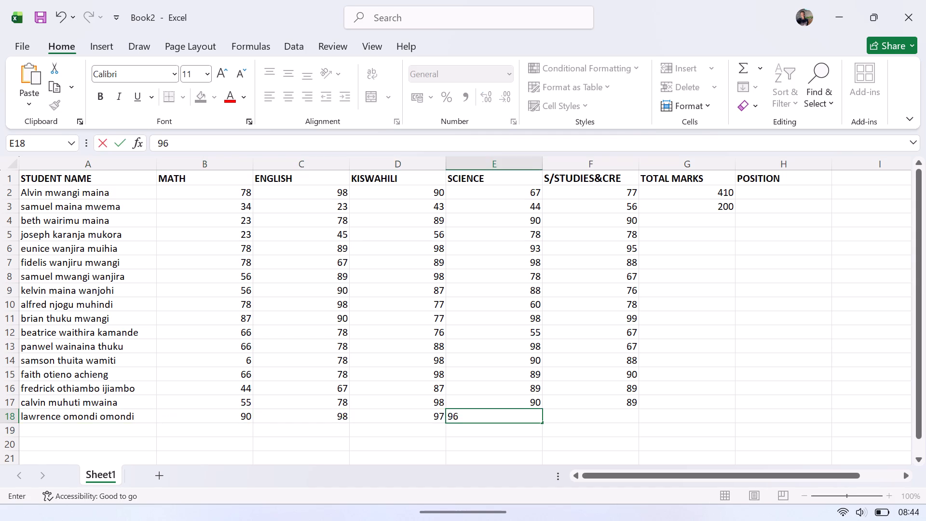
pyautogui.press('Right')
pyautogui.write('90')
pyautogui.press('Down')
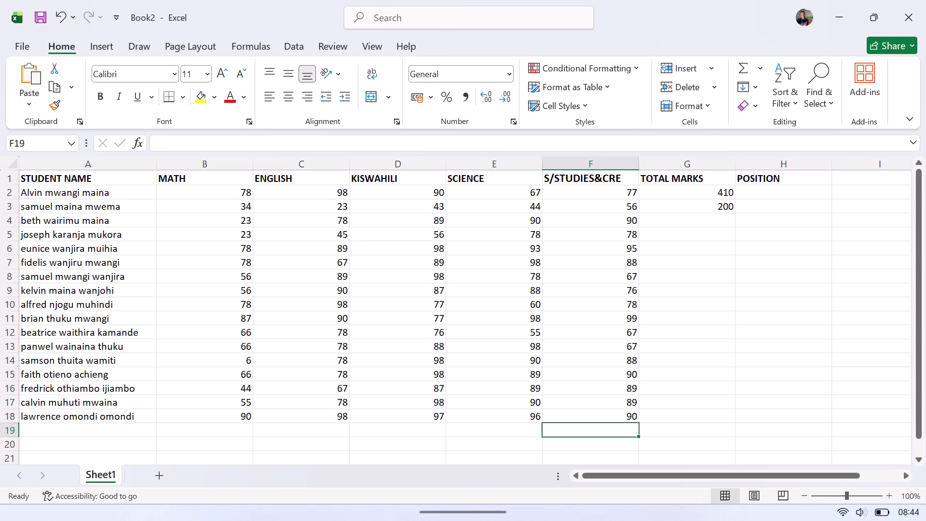
# Enter the eighteenth student's full name in cell A19 under STUDENT NAME.
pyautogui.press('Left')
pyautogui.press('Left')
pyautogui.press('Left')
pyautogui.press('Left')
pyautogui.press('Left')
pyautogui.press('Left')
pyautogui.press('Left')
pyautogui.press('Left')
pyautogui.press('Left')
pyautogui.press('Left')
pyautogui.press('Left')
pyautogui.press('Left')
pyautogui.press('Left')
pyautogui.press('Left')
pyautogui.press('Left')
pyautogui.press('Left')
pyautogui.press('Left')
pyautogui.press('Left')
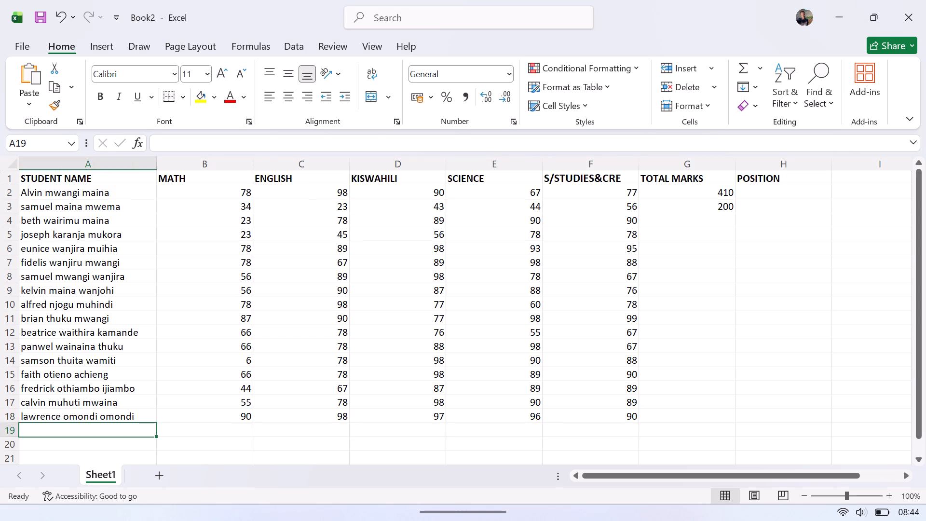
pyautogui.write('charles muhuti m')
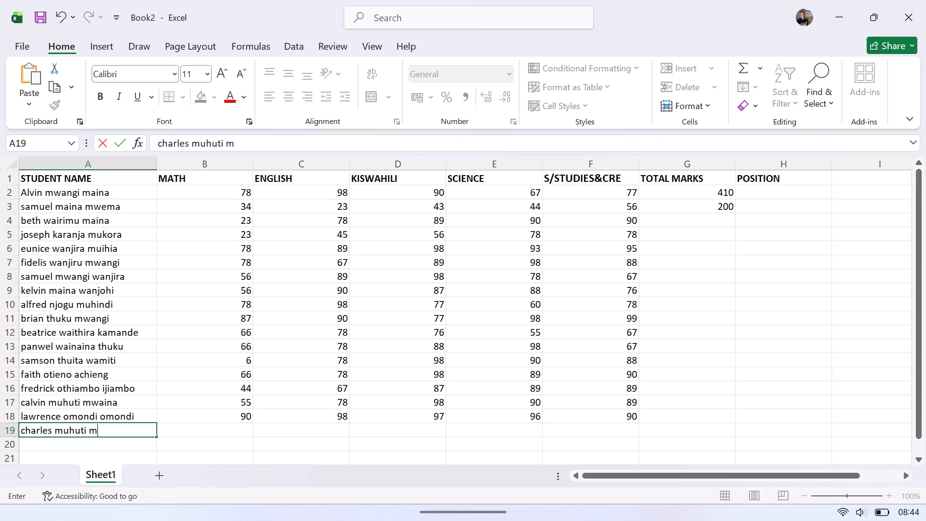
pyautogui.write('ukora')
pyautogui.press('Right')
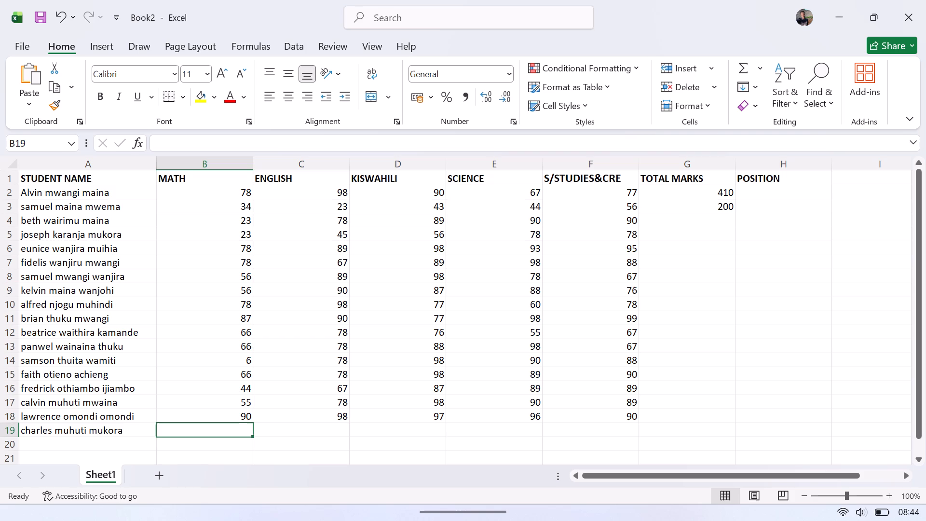
# Enter the eighteenth student's marks 78, 89, 98, 96 and 87 in cells B19 to F19.
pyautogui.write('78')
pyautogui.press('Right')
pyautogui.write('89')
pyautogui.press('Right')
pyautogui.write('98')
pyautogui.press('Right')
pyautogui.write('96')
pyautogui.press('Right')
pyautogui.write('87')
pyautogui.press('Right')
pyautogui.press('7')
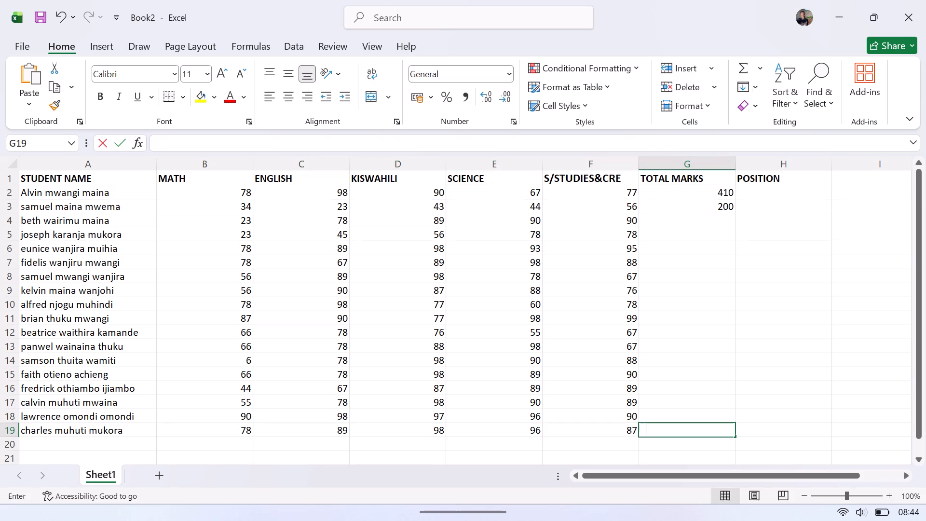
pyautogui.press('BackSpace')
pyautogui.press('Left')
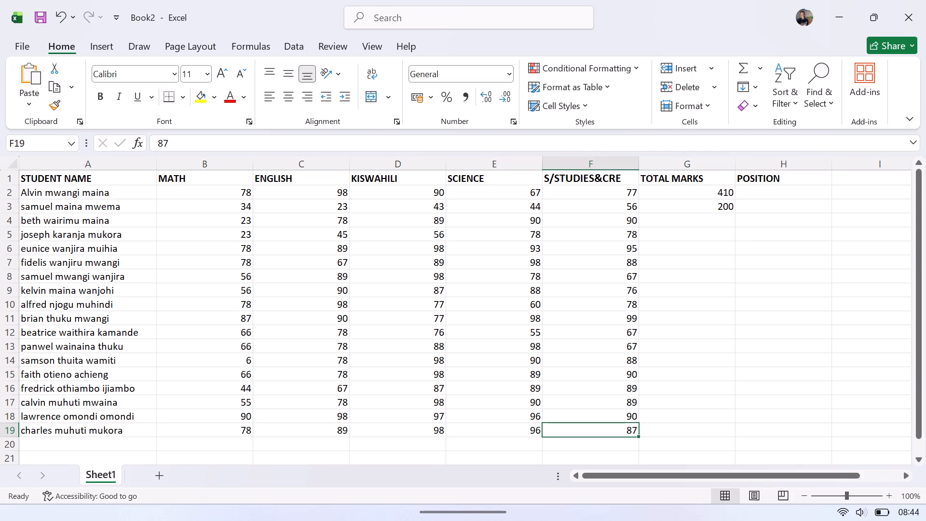
# Enter the nineteenth student's full name in cell A20 under STUDENT NAME.
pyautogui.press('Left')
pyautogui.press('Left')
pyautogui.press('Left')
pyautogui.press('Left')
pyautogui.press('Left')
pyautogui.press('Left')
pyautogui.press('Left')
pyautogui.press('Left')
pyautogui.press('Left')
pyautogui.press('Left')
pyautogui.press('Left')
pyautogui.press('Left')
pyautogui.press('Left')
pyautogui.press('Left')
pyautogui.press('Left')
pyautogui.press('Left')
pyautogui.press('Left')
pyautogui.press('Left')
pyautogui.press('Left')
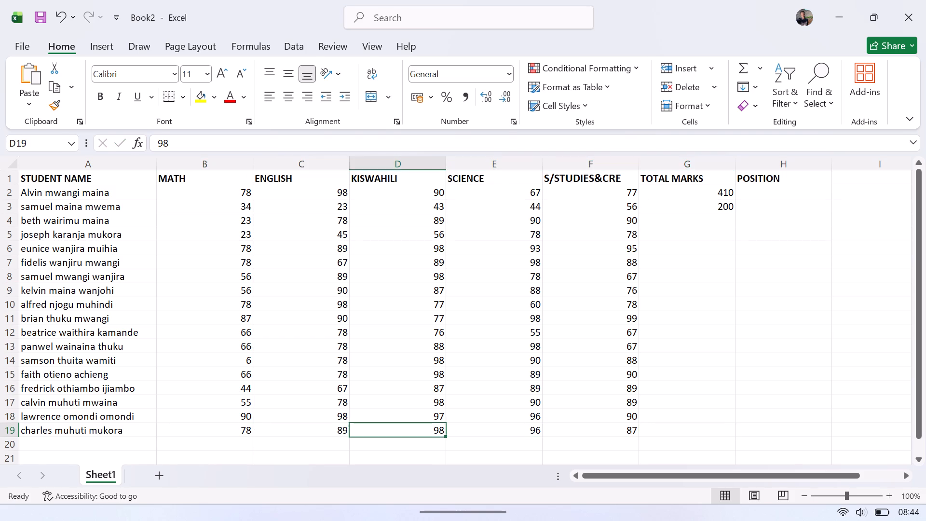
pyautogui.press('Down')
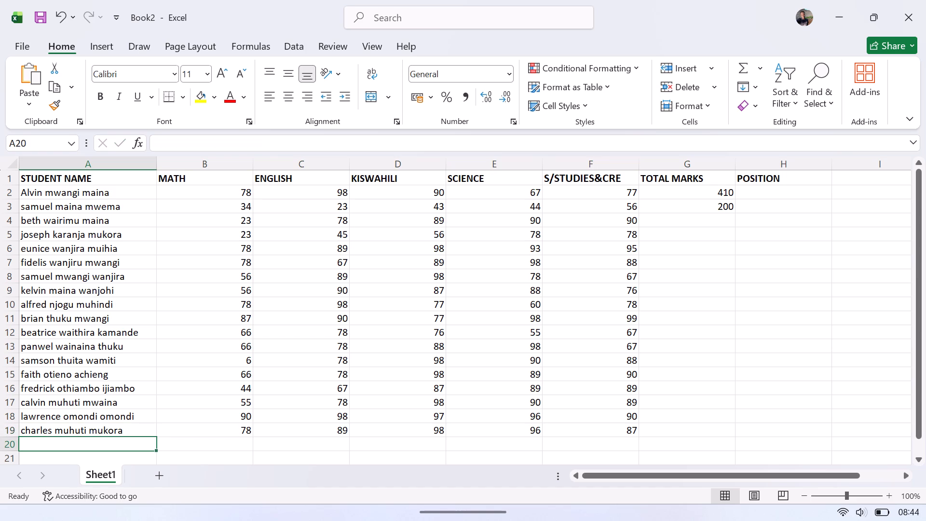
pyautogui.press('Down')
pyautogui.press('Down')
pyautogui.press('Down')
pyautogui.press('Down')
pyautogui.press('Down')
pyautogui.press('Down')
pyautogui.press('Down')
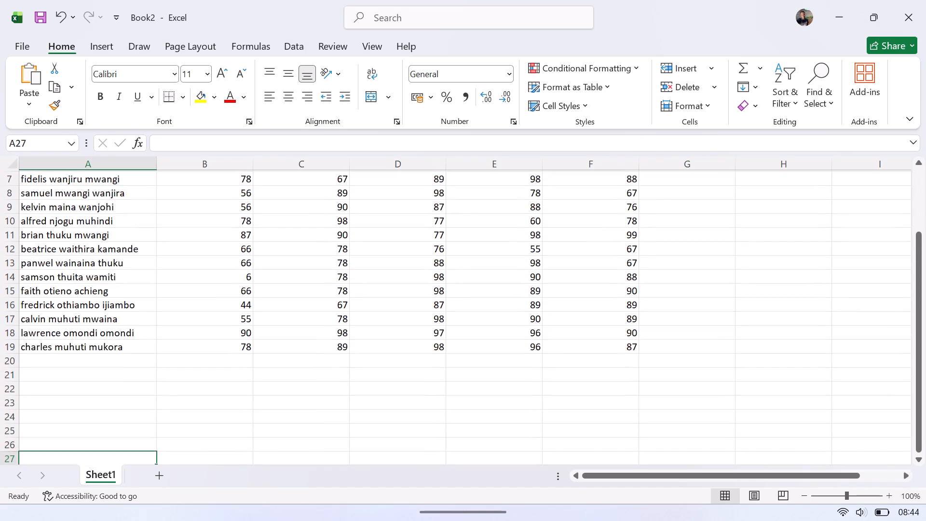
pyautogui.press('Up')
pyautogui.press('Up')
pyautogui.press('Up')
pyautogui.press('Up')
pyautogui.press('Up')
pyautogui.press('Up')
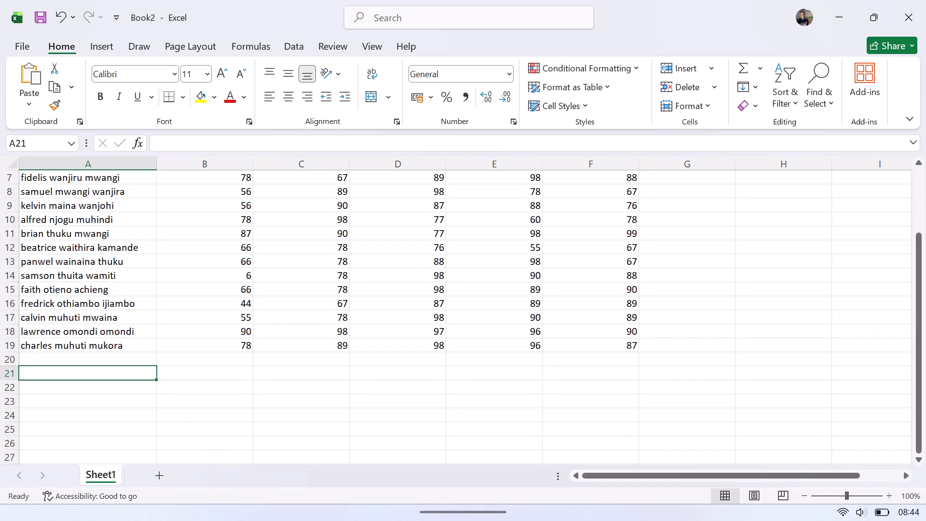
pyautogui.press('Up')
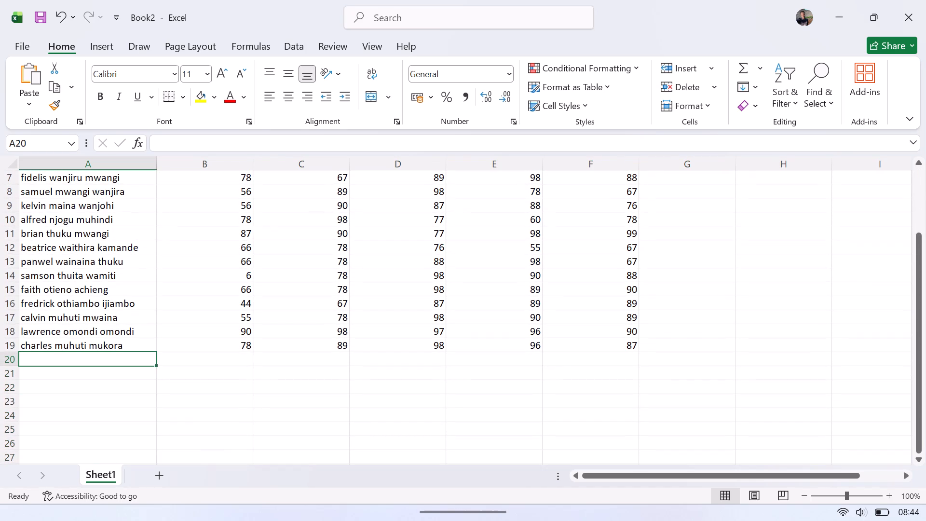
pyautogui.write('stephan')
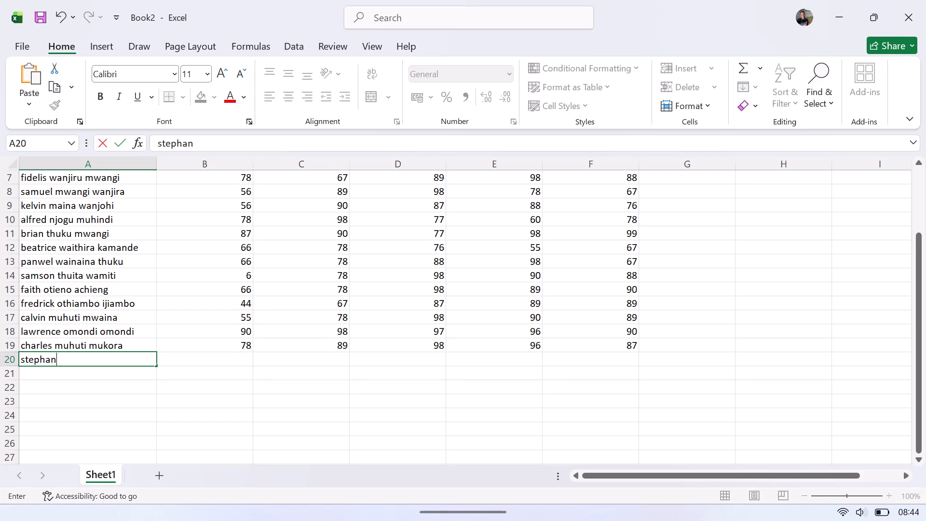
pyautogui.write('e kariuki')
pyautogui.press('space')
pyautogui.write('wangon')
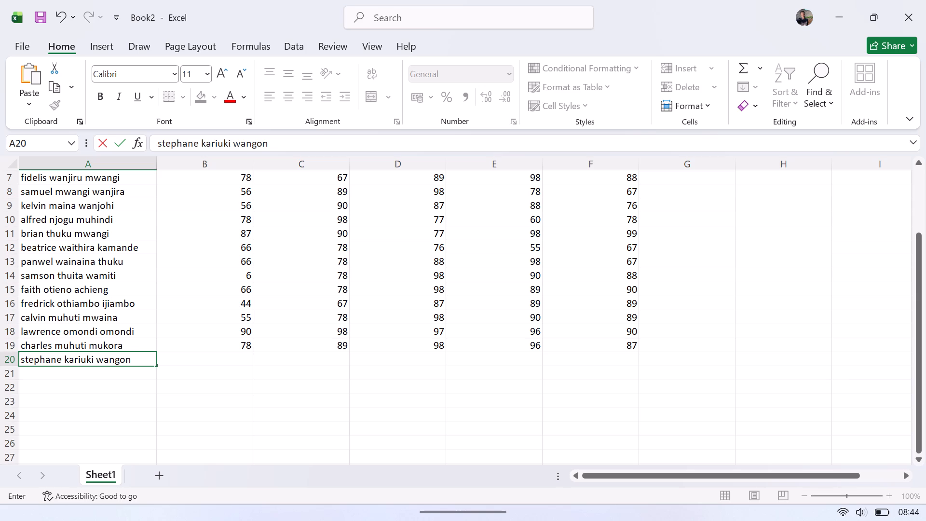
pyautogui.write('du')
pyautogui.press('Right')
# Enter the nineteenth student's marks 55, 78, 98, 90 and 78 in cells B20 to F20.
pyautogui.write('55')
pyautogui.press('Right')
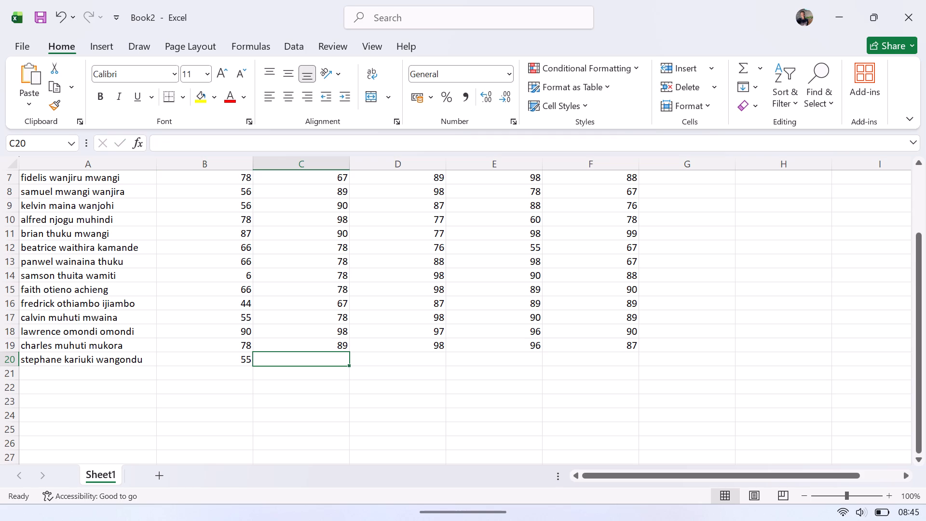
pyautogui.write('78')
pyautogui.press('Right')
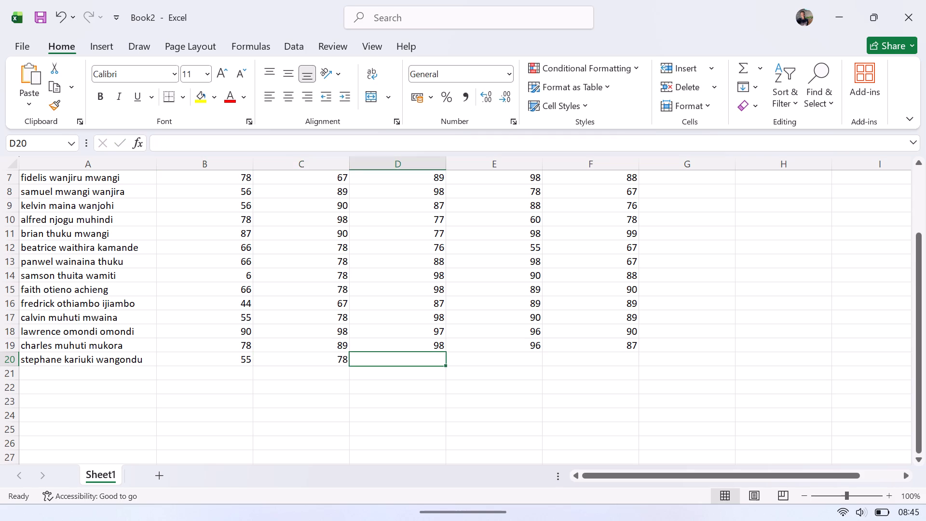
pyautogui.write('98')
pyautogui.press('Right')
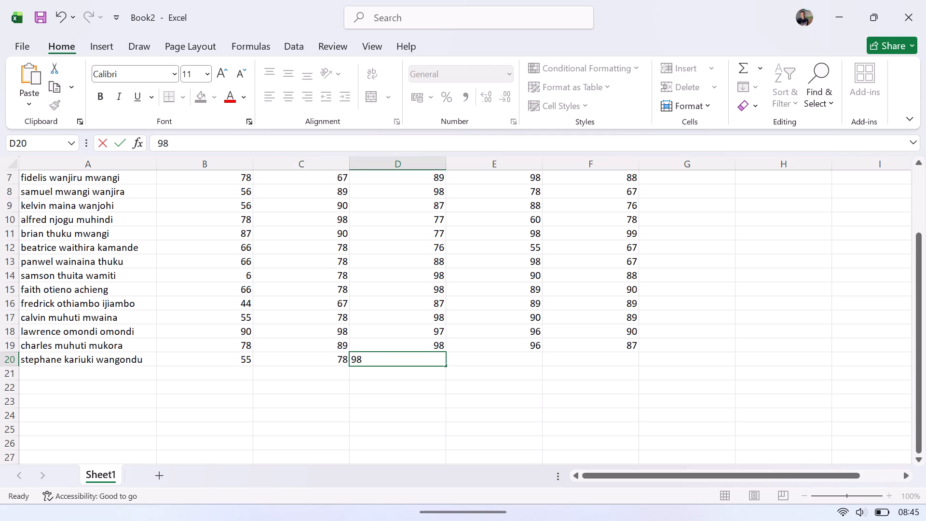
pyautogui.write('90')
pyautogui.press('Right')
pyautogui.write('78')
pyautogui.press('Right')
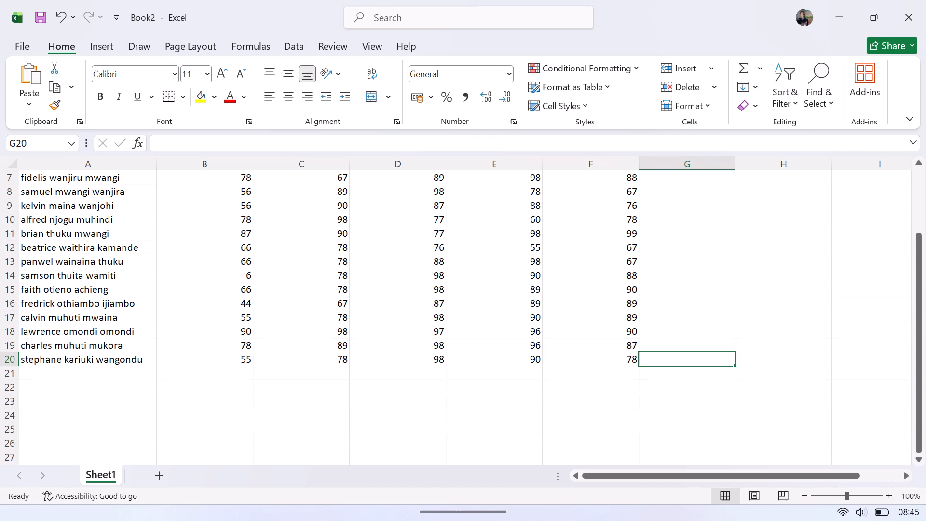
# Enter the twentieth student's full name in cell A21 under STUDENT NAME.
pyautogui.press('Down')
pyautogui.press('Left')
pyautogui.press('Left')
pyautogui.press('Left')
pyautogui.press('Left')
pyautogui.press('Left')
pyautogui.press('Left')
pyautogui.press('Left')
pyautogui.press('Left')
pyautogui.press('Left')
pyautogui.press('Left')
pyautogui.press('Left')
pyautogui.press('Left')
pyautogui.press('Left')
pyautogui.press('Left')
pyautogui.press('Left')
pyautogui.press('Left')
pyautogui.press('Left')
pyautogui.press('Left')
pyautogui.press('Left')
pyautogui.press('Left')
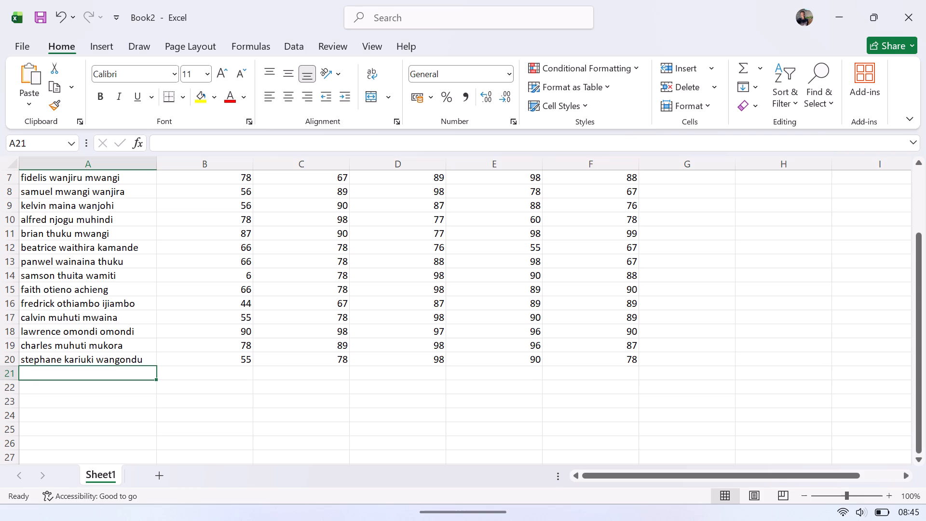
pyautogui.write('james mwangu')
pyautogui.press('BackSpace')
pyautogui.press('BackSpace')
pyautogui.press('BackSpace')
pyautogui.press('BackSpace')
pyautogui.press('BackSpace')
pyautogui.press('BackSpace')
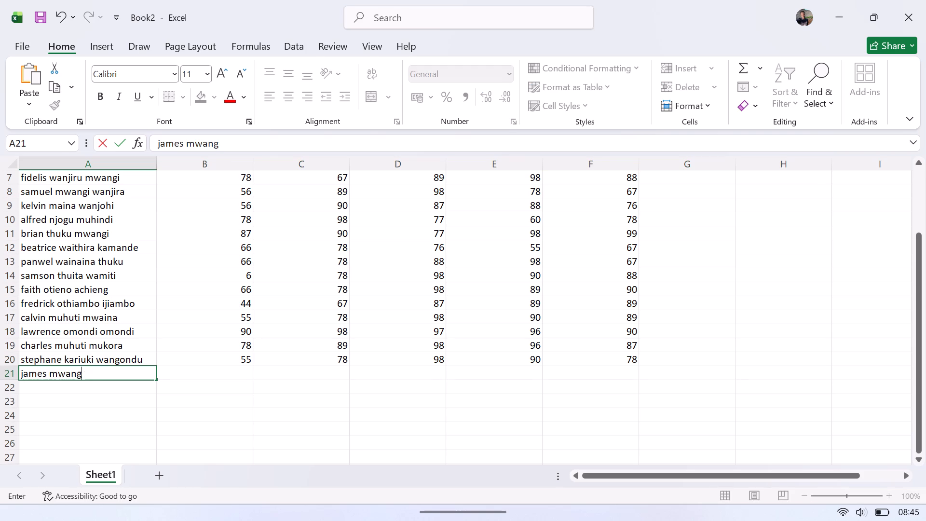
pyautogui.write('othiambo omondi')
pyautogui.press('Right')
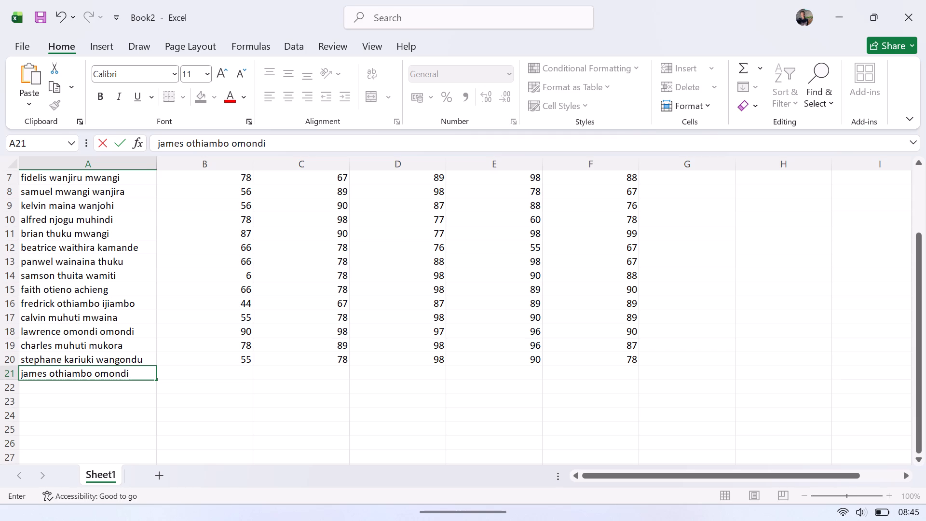
# Enter the twentieth student's marks 55, 45, 78, 98 and 77 in cells B21 to F21.
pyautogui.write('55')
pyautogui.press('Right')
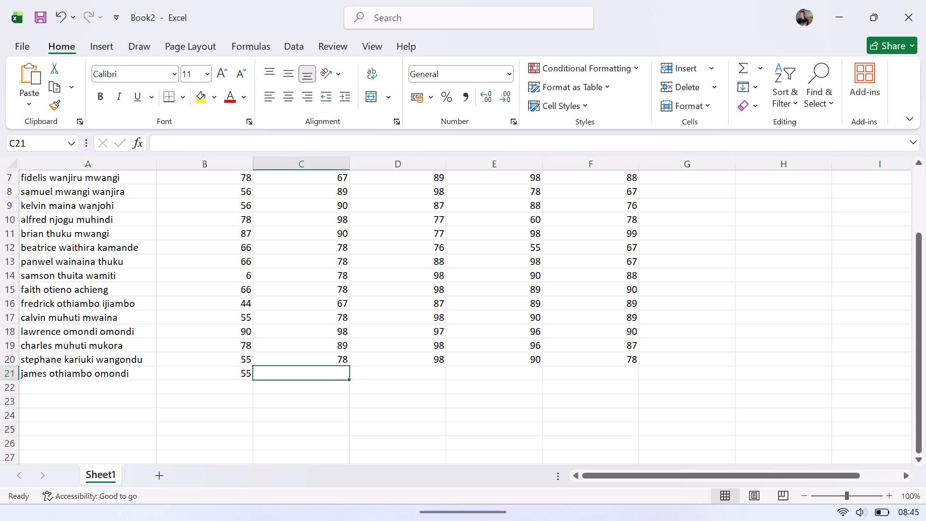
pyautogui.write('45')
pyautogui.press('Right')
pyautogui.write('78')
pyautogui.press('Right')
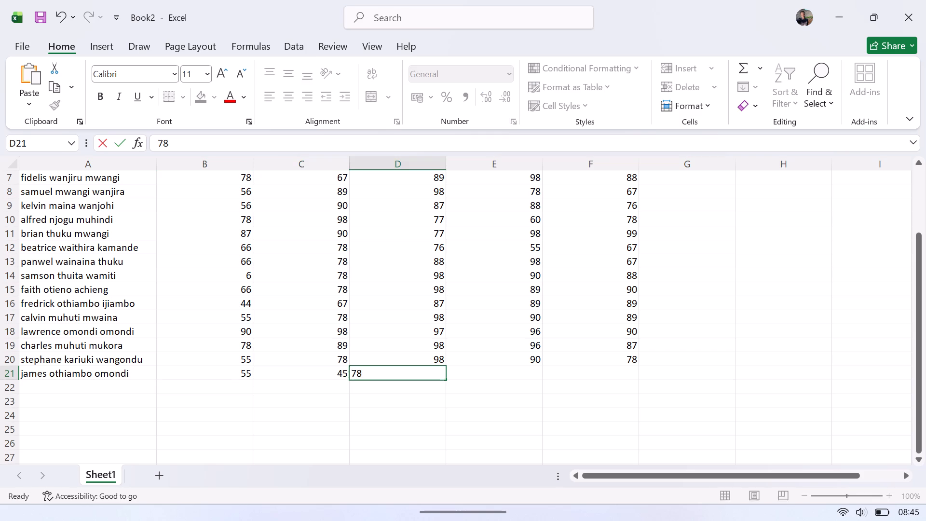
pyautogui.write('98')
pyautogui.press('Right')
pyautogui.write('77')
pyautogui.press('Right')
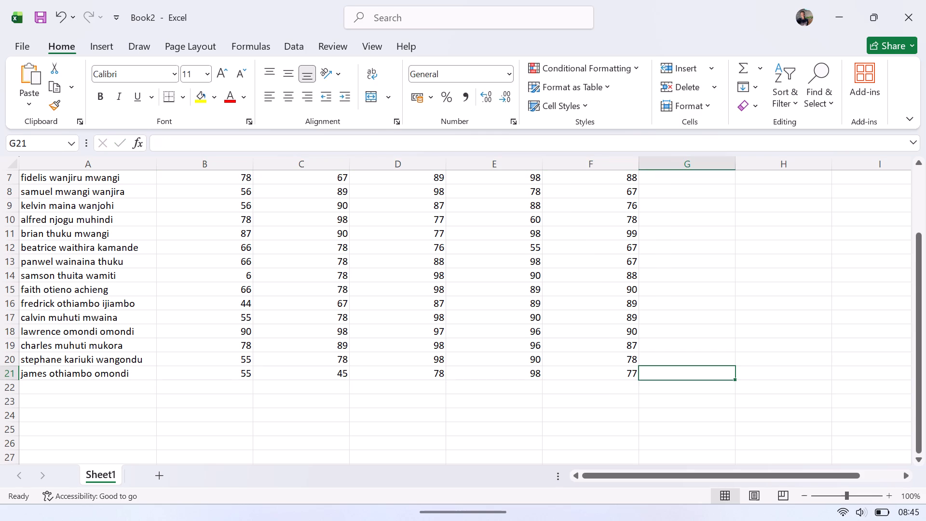
# Enter the twenty-first student's full name in cell A22 under STUDENT NAME.
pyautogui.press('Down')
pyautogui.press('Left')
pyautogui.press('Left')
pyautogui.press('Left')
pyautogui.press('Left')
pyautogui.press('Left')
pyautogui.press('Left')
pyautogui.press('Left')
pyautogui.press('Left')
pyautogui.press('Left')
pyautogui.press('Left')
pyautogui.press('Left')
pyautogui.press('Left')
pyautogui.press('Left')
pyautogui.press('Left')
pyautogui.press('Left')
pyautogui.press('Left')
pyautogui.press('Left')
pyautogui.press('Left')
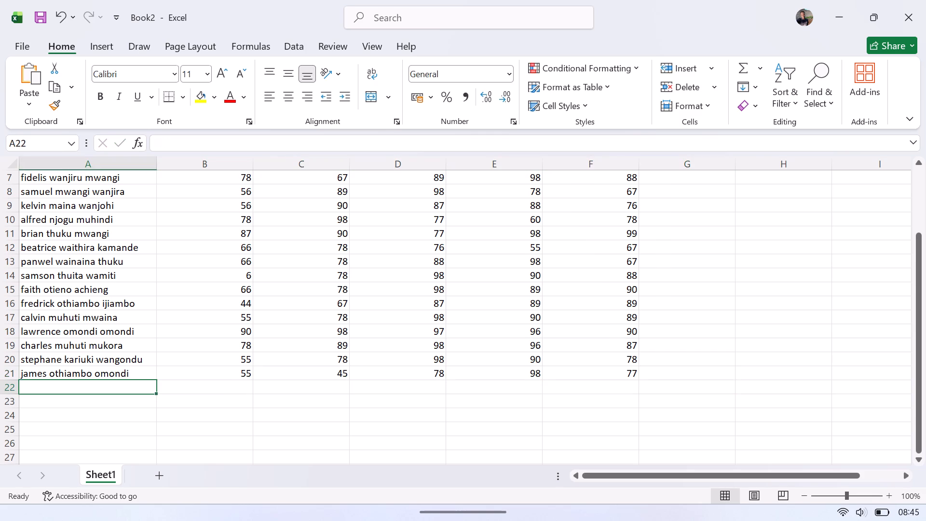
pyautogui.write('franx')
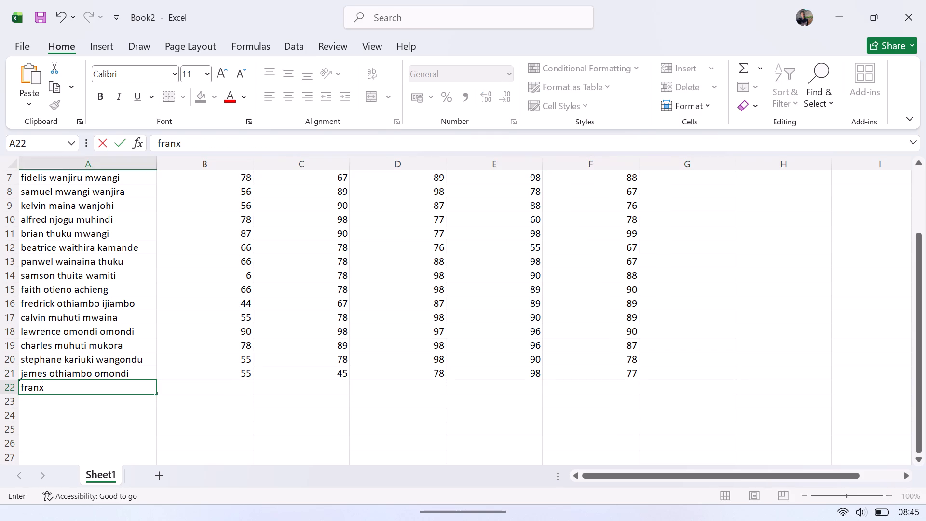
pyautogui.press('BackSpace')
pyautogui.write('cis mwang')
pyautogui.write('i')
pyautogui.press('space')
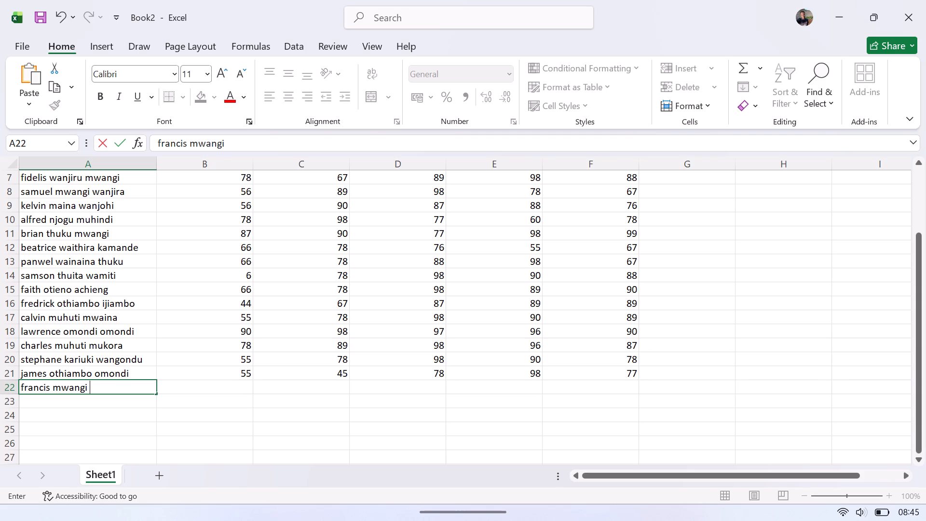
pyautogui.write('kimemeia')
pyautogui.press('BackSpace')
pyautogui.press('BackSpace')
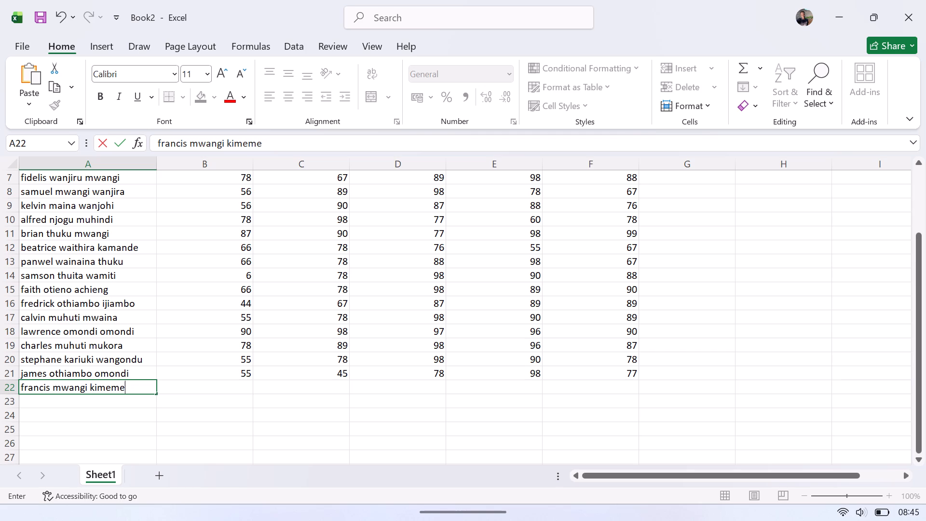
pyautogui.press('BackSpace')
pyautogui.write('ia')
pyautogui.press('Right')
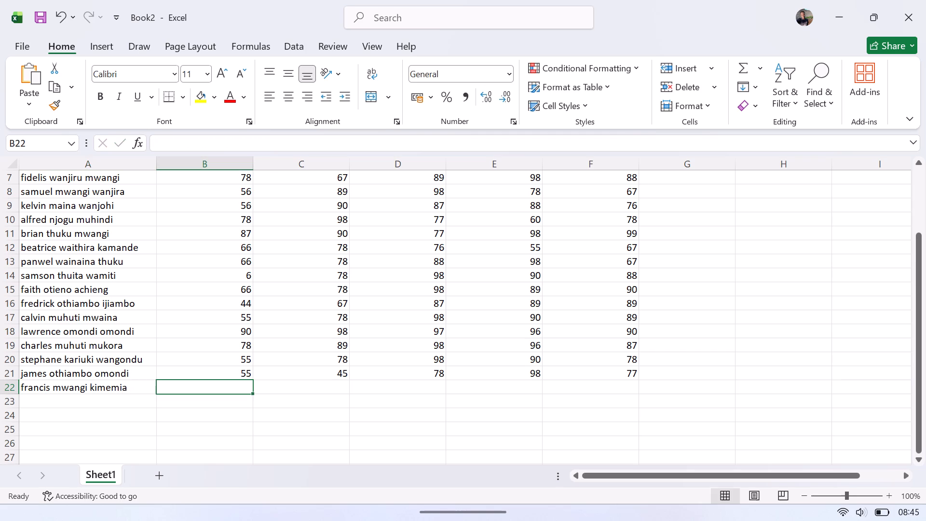
# Enter the twenty-first student's marks 78, 89, 98, 97 and 87 in cells B22 to F22.
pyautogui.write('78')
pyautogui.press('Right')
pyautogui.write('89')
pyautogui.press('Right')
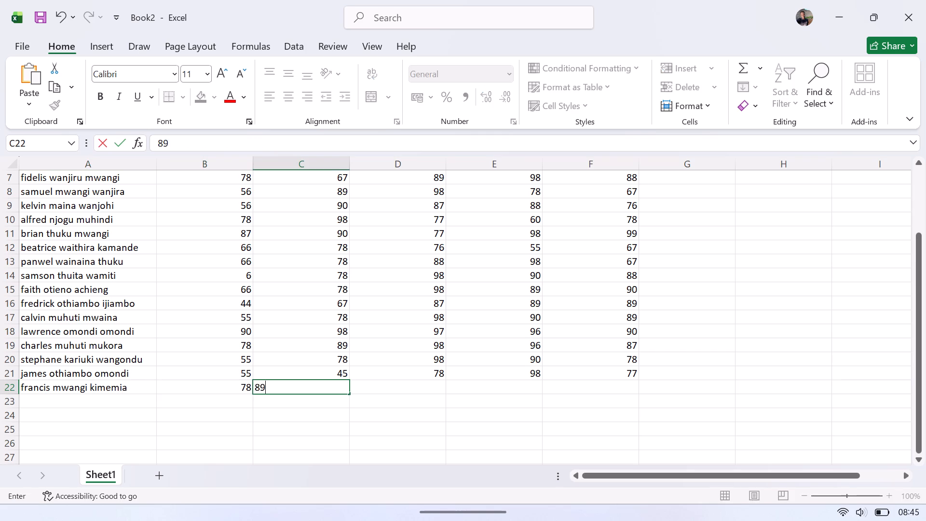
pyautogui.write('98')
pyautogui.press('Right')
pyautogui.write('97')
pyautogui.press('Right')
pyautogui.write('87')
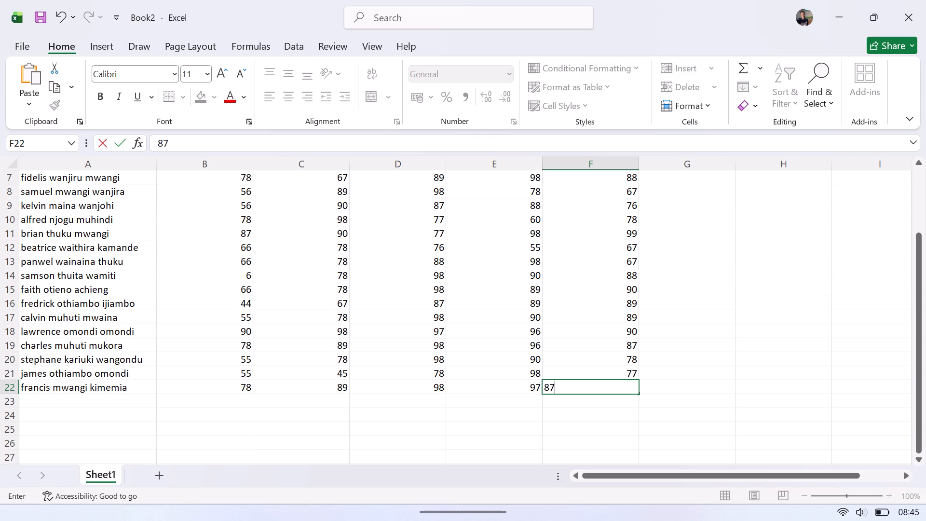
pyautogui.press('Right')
# Enter the twenty-second student's full name in cell A23 under STUDENT NAME.
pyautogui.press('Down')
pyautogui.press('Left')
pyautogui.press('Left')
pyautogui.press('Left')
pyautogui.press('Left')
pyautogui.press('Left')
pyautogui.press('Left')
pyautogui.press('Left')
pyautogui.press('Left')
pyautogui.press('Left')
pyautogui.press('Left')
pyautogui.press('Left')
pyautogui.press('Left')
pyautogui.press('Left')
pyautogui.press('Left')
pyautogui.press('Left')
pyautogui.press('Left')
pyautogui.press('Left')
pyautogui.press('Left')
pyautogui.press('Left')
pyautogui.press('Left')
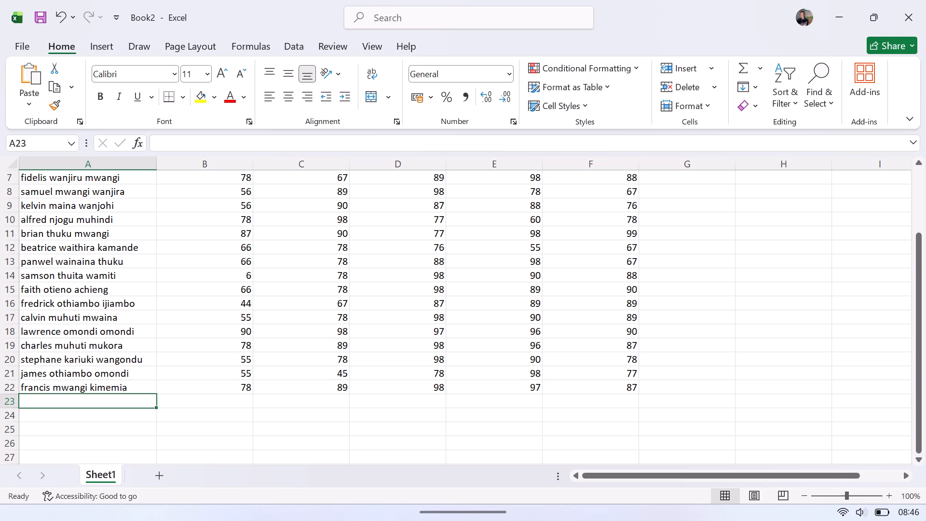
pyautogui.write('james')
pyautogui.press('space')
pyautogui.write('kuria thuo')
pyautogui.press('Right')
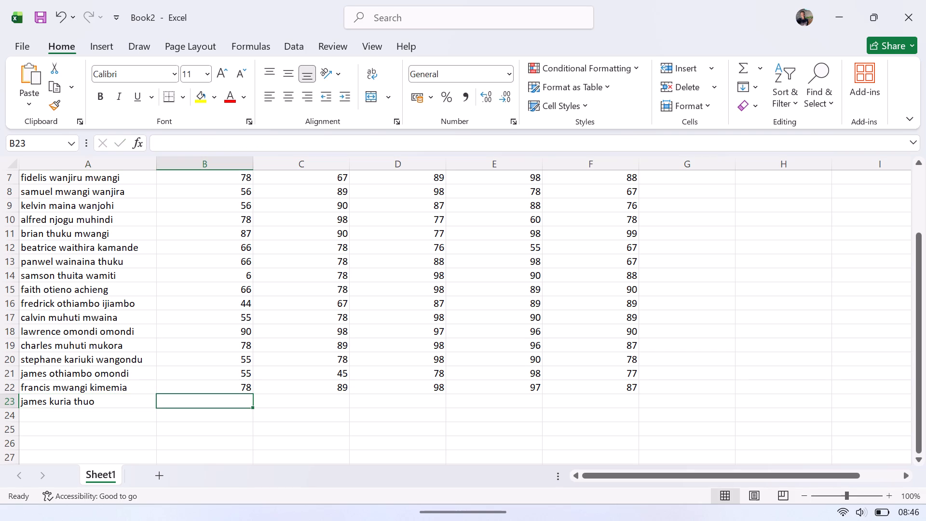
# Enter the twenty-second student's marks 44, 67, 87, 89 and 77 in cells B23 to F23.
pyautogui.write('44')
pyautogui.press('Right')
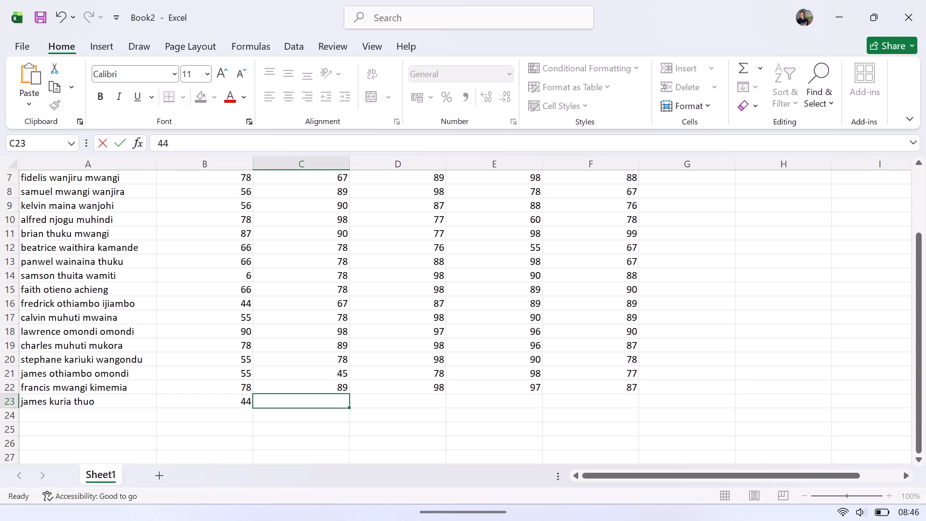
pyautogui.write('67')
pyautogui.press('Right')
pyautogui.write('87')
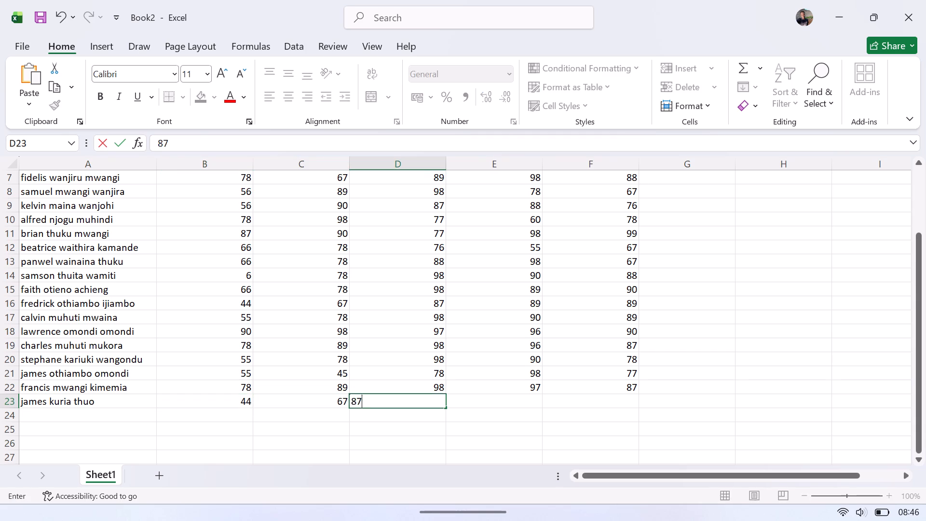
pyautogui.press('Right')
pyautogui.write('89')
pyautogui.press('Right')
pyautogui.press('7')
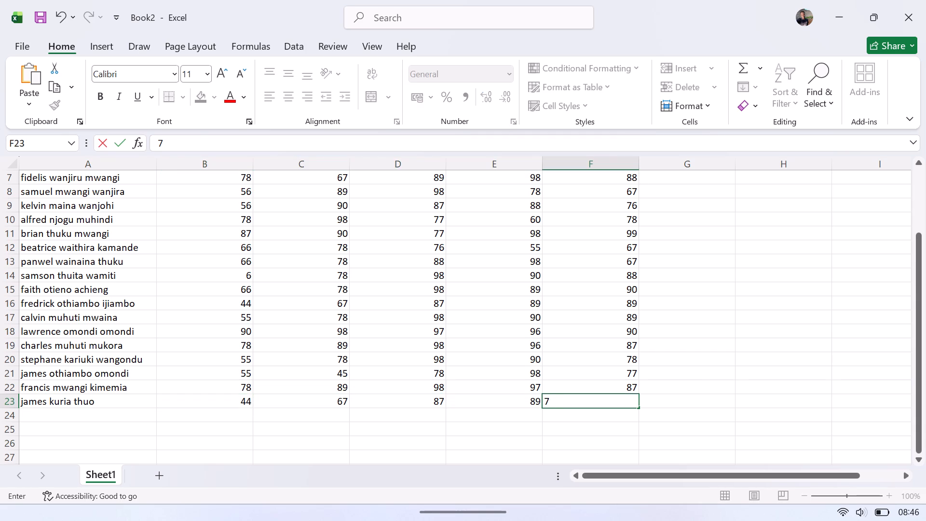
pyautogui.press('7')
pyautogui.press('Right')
# Enter the twenty-third student's full name in cell A24 under STUDENT NAME.
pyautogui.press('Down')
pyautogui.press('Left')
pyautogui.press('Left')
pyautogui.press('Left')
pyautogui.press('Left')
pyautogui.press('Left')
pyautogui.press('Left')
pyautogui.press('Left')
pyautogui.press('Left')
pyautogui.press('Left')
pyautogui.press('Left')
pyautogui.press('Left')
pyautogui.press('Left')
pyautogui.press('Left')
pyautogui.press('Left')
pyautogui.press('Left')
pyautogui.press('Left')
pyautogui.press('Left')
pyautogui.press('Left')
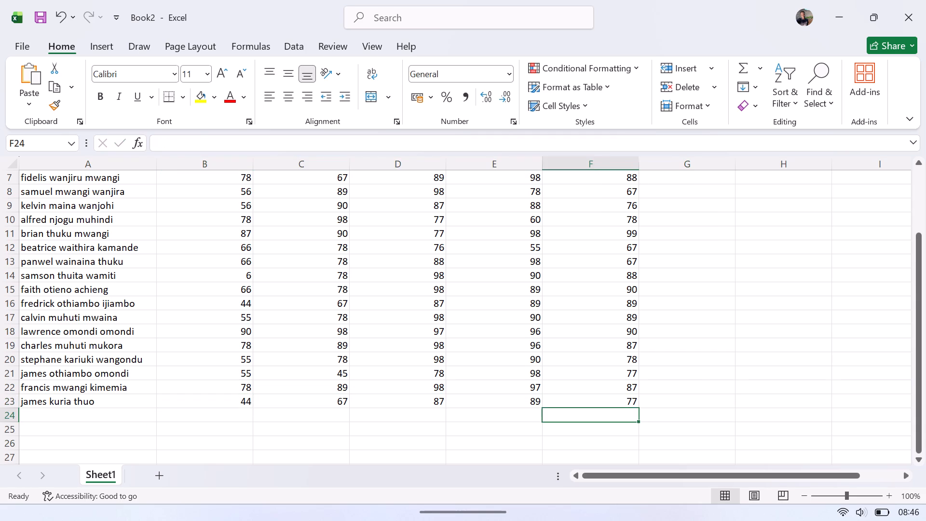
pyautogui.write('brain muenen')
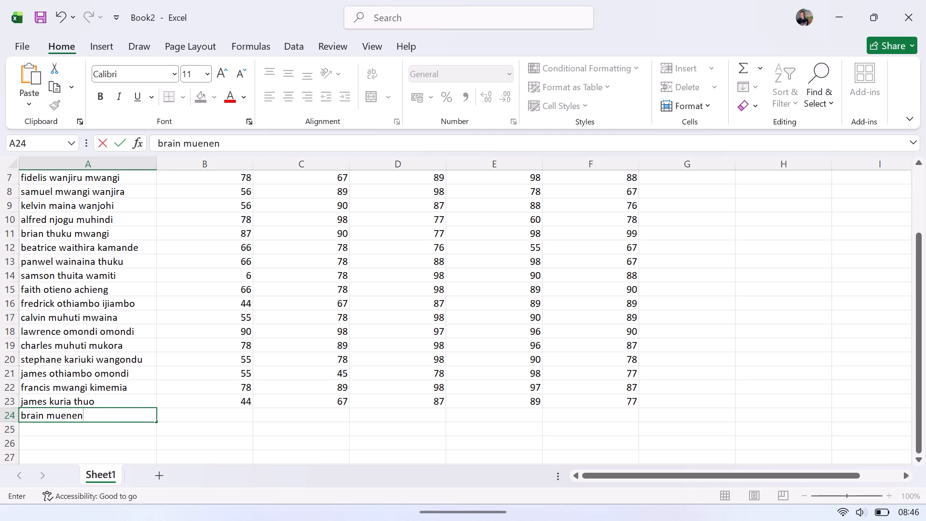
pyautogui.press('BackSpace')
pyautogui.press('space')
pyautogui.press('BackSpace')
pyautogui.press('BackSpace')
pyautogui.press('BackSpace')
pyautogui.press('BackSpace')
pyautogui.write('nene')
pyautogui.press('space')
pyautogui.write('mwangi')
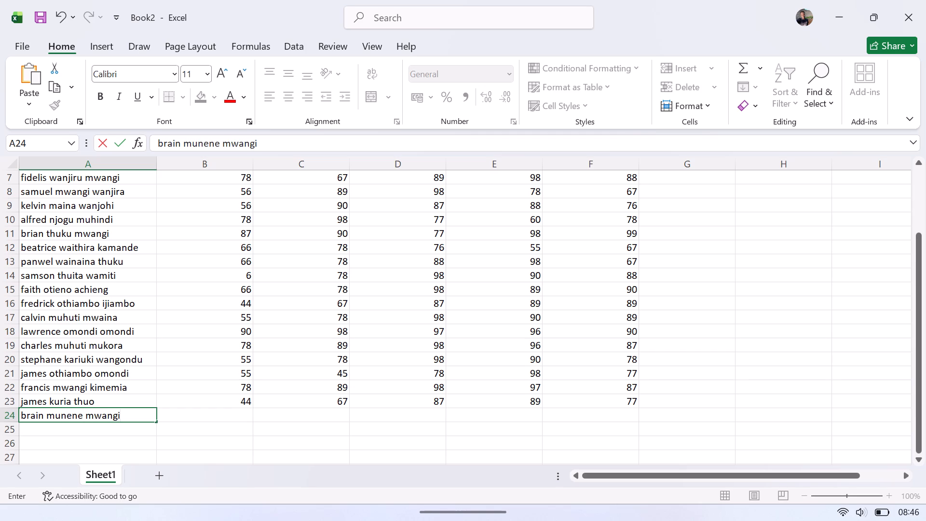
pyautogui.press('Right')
# Enter the twenty-third student's marks 55, 67, 89, 90 and 98 in cells B24 to F24.
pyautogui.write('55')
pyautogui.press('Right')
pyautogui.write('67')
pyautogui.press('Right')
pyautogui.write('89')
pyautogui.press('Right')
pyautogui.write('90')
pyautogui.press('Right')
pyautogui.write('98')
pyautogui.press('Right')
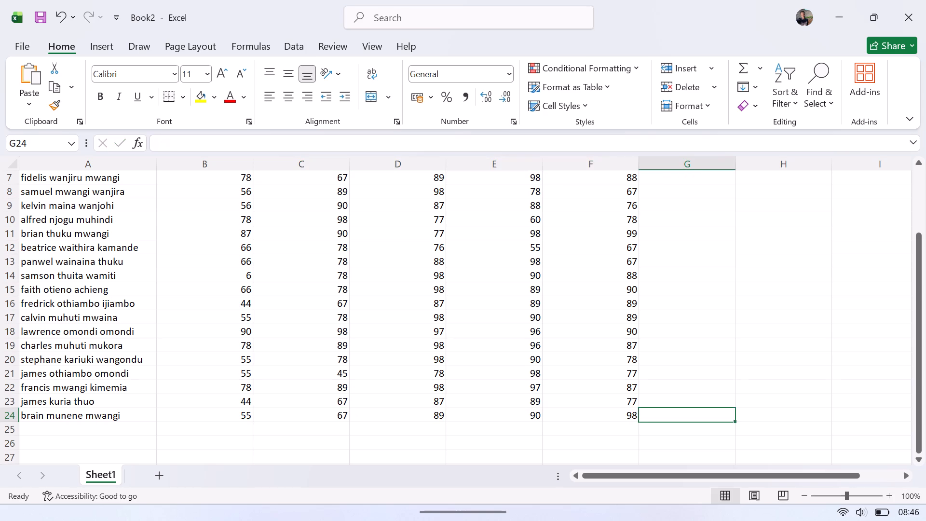
# Enter the twenty-fourth student's full name in cell A25 under STUDENT NAME.
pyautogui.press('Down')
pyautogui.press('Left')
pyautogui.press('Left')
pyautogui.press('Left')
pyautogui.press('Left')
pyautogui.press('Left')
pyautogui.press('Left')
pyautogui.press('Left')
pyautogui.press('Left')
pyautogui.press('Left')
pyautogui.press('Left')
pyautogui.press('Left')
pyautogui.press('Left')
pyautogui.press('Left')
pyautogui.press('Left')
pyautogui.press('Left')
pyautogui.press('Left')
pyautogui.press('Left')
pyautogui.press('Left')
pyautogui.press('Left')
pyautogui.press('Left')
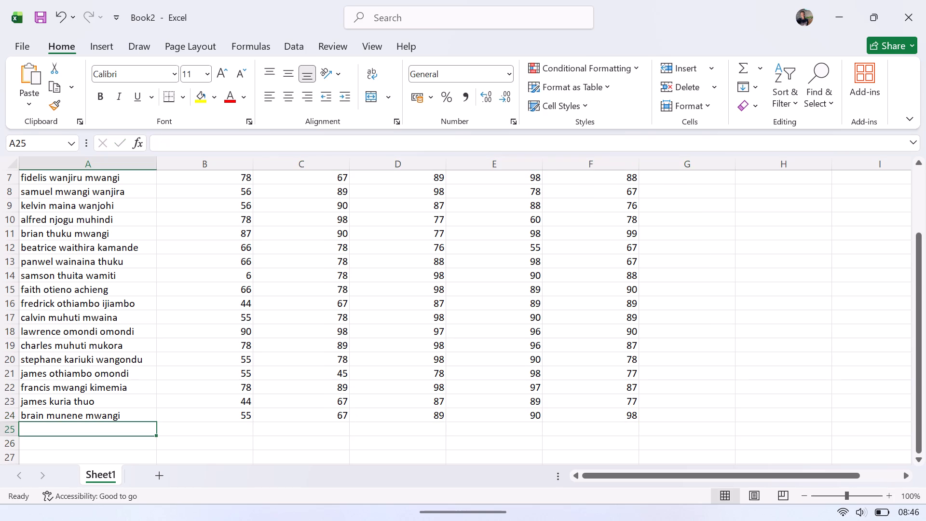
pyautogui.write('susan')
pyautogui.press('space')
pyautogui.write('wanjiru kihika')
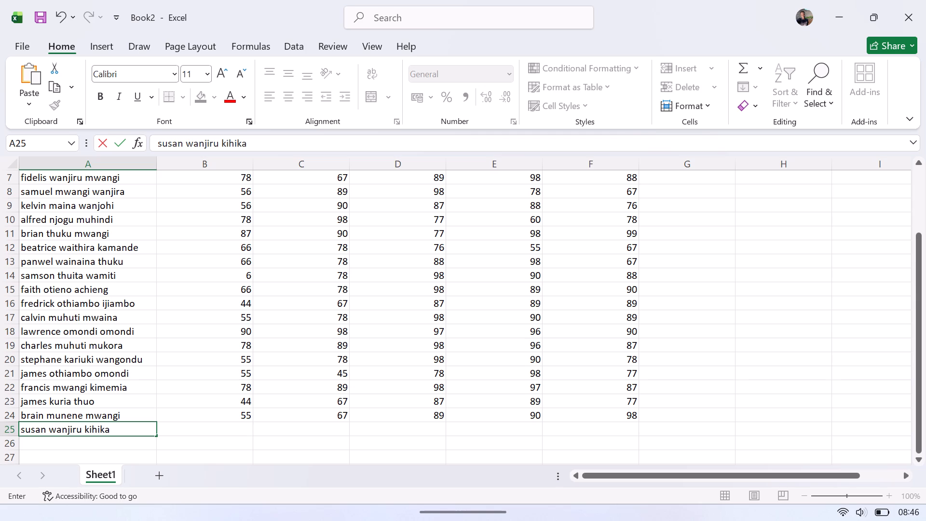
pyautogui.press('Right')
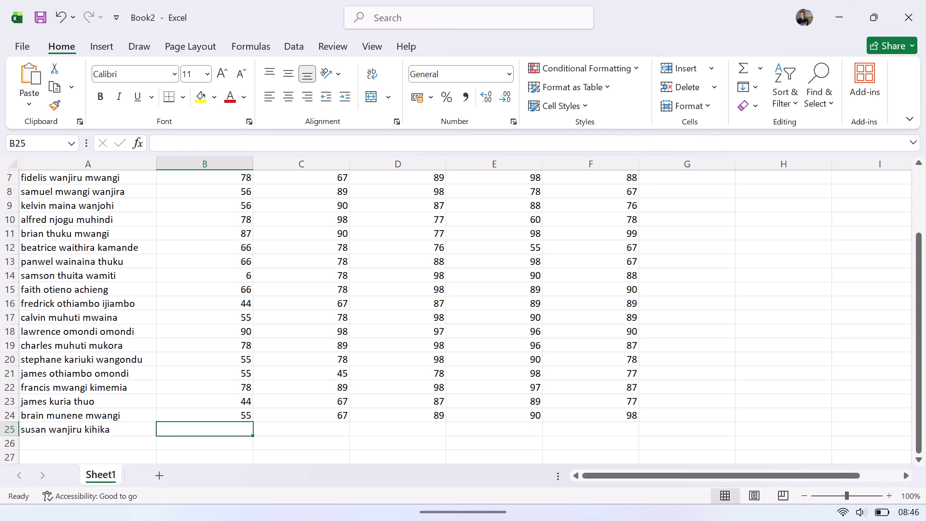
# Enter the twenty-fourth student's marks 67, 78, 87, 89 and 87 in cells B25 to F25.
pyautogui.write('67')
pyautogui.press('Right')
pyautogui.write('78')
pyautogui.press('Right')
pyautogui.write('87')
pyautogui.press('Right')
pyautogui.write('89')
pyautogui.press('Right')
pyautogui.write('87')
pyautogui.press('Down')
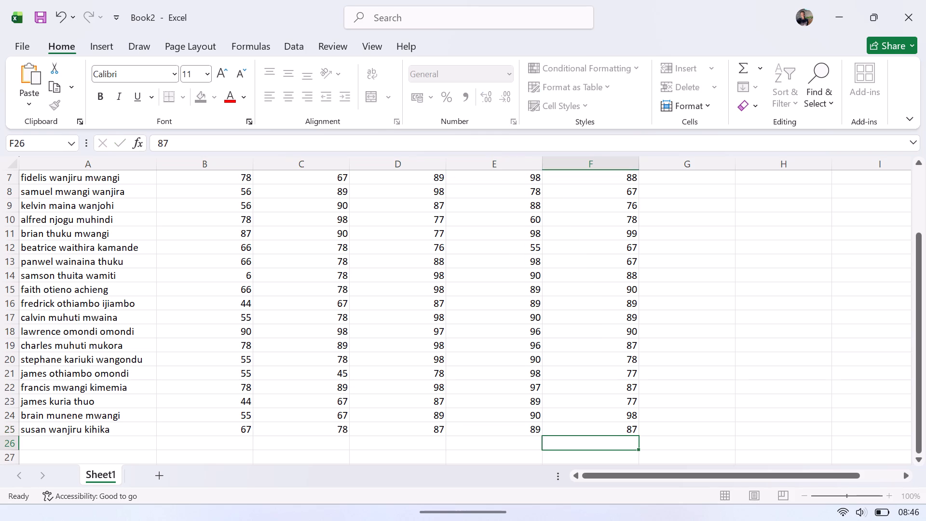
# Enter the twenty-fifth student's full name in cell A26 under STUDENT NAME.
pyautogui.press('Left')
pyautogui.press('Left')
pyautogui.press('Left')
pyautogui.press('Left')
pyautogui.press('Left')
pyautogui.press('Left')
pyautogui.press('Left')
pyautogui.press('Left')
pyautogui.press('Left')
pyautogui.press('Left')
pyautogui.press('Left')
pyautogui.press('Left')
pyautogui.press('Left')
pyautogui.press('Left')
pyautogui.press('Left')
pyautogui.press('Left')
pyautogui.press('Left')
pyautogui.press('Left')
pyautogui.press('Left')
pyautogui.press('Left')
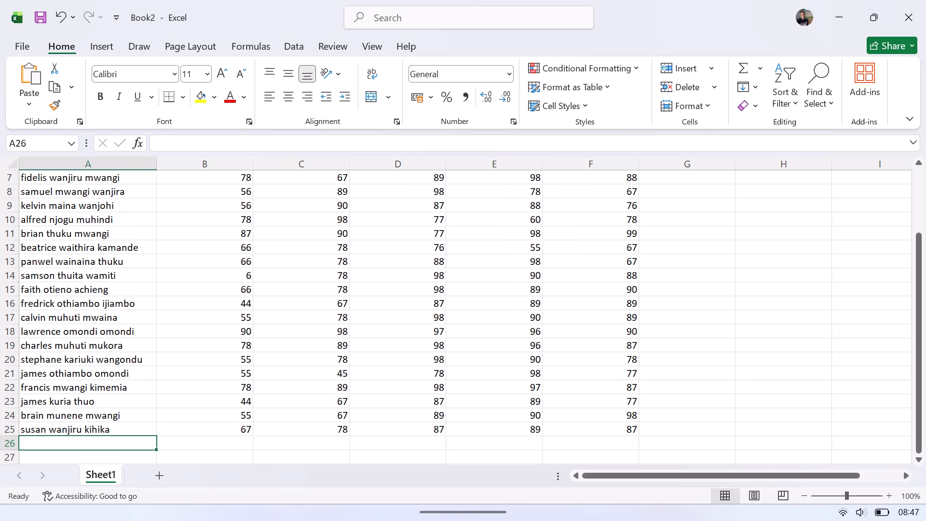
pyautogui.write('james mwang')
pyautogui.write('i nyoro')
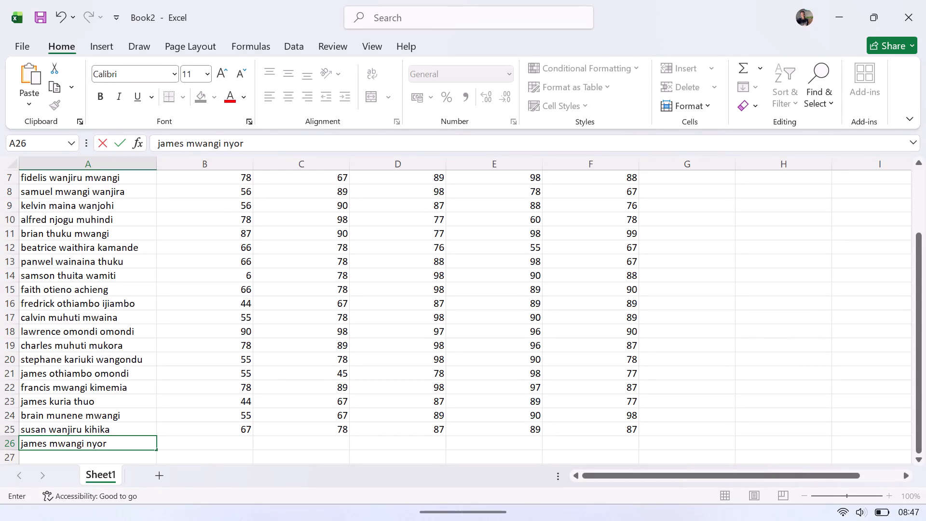
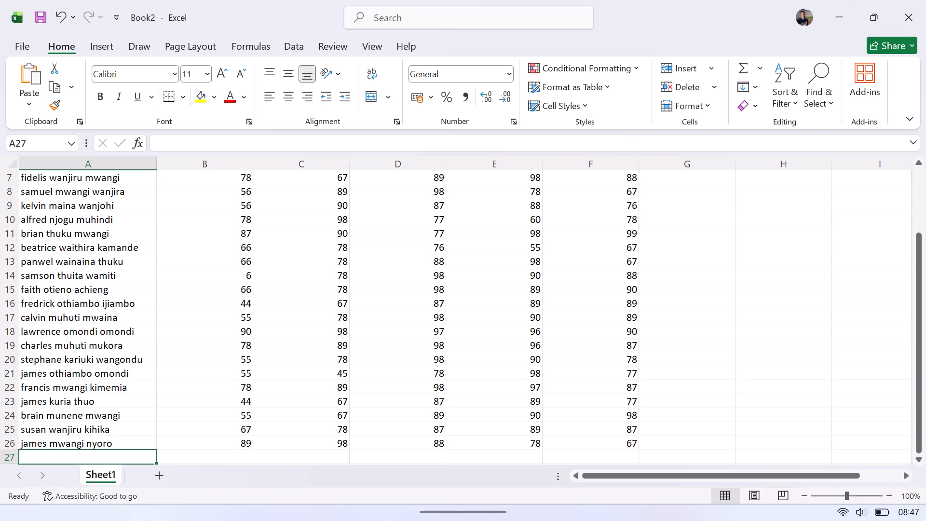
# Enter the twenty-sixth student's full name in cell A27 under STUDENT NAME.
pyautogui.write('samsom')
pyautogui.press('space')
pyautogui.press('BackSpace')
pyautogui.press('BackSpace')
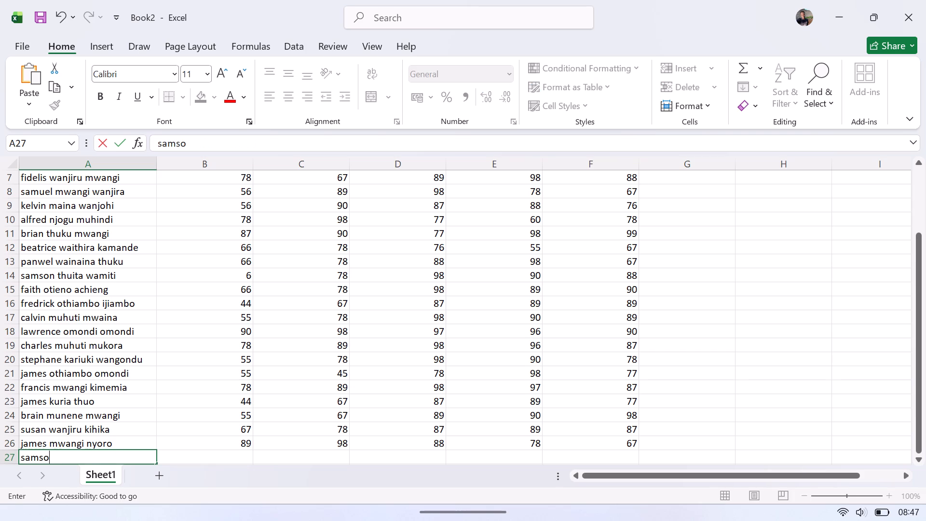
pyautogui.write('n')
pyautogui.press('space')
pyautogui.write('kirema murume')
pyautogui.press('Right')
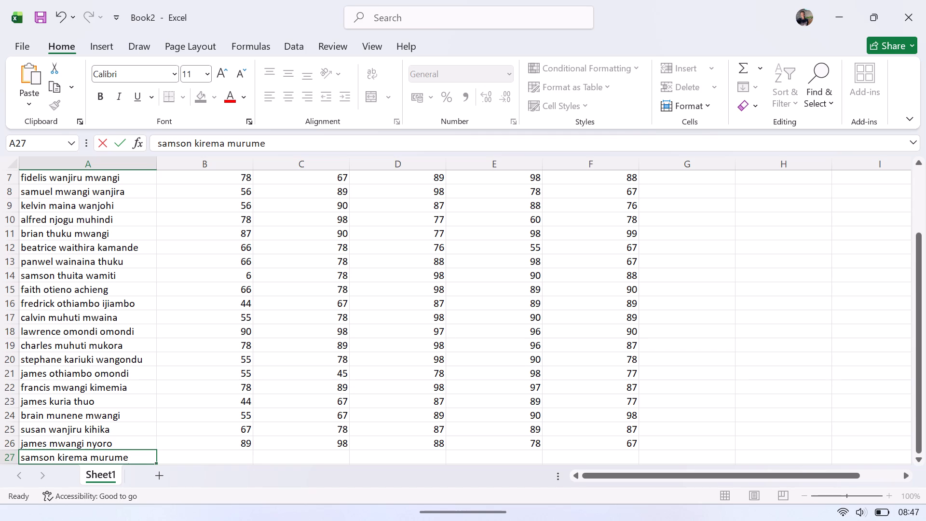
# Enter the twenty-sixth student's marks 66, 78, 89, 90 and 98 in cells B27 to F27.
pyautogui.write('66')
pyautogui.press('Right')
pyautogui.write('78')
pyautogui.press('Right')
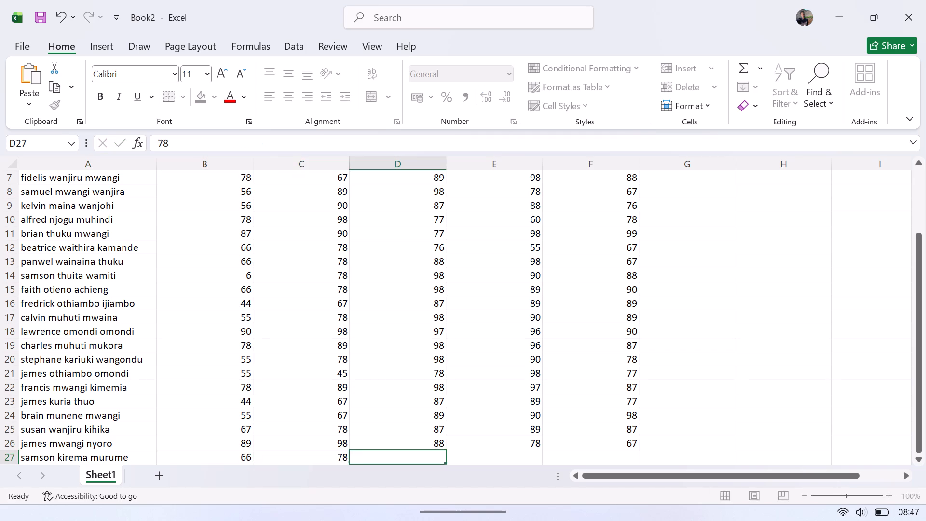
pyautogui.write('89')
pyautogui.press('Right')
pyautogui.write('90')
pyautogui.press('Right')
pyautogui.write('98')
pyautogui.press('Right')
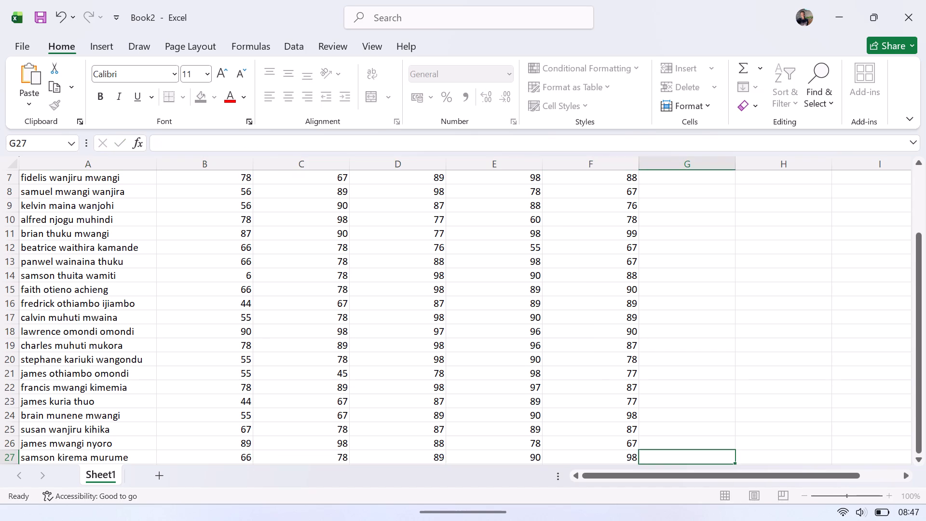
# Enter the twenty-seventh student's full name in cell A28 under STUDENT NAME.
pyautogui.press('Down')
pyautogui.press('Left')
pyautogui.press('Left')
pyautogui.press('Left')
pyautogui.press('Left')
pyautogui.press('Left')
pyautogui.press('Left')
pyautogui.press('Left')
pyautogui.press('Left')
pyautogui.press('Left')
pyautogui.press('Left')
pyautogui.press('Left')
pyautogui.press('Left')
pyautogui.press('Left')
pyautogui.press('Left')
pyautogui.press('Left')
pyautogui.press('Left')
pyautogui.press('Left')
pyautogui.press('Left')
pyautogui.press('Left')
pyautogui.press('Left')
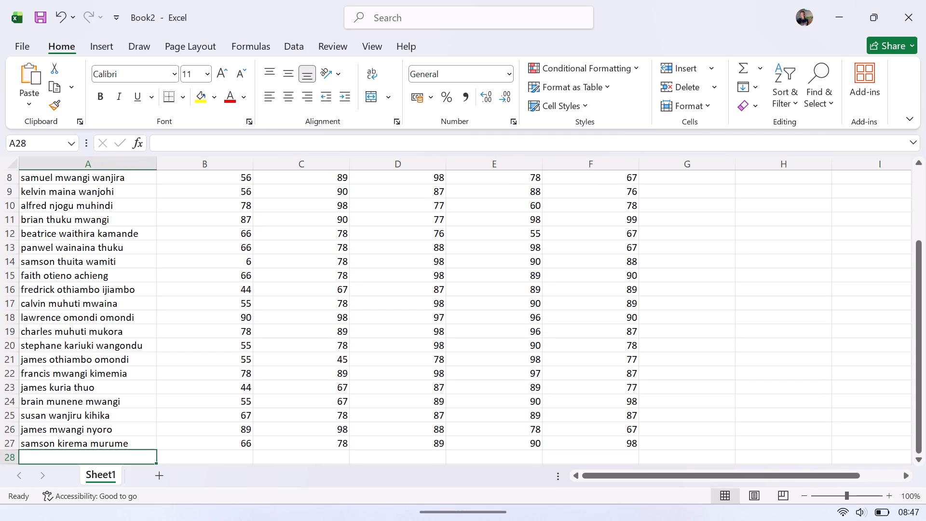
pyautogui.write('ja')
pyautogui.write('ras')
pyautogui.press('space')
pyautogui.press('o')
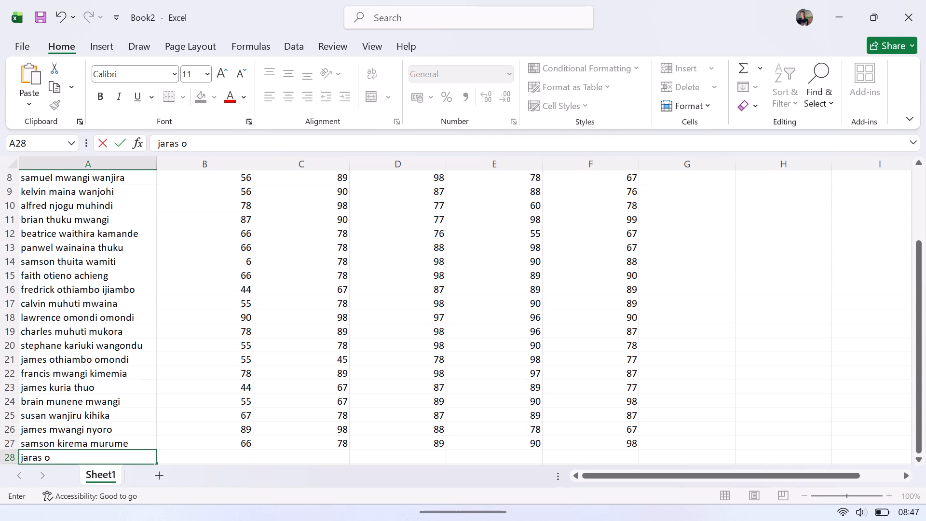
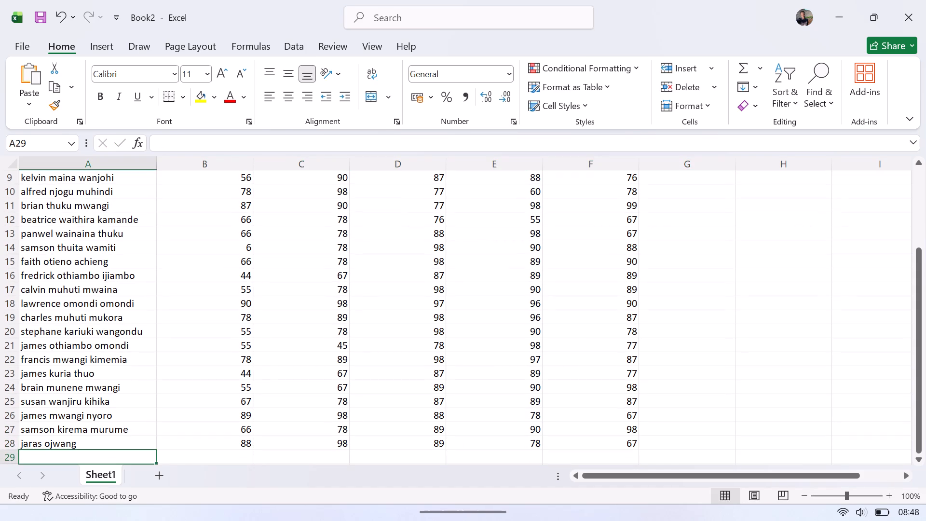
# Enter the twenty-eighth student's full name in cell A29 under STUDENT NAME.
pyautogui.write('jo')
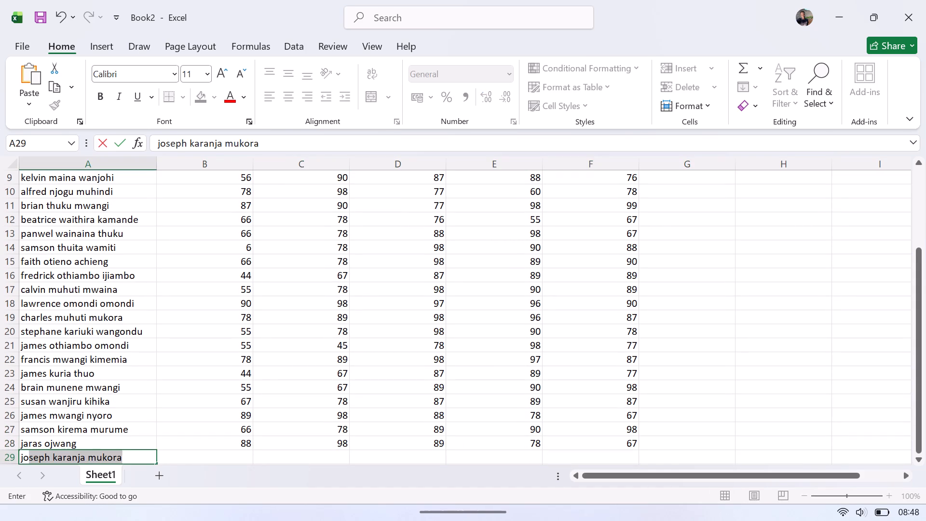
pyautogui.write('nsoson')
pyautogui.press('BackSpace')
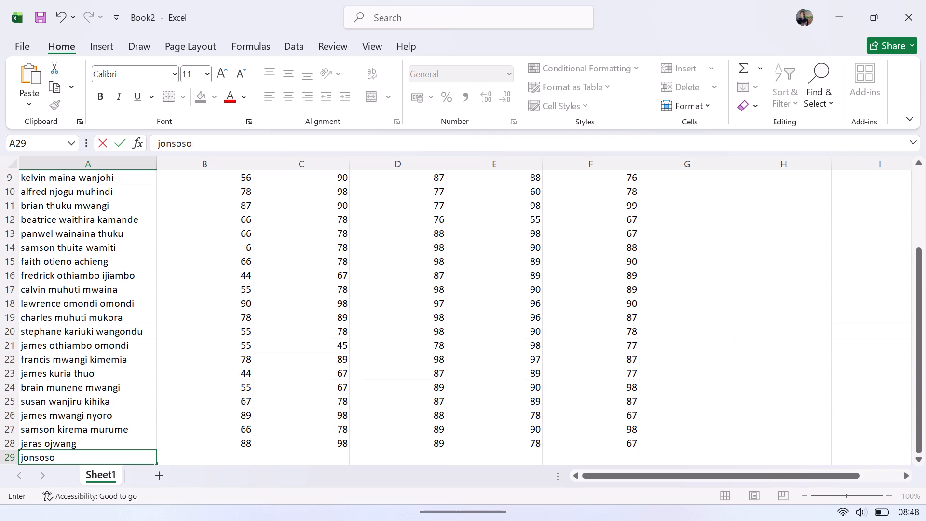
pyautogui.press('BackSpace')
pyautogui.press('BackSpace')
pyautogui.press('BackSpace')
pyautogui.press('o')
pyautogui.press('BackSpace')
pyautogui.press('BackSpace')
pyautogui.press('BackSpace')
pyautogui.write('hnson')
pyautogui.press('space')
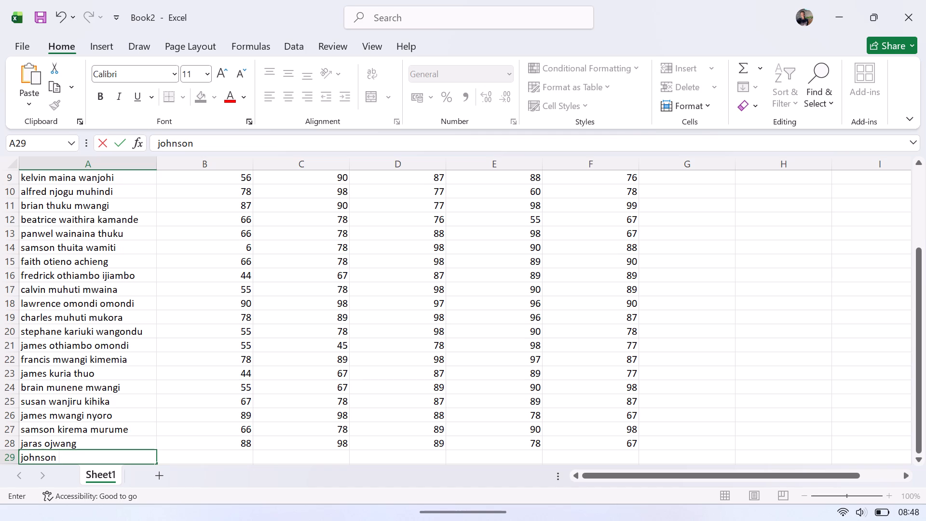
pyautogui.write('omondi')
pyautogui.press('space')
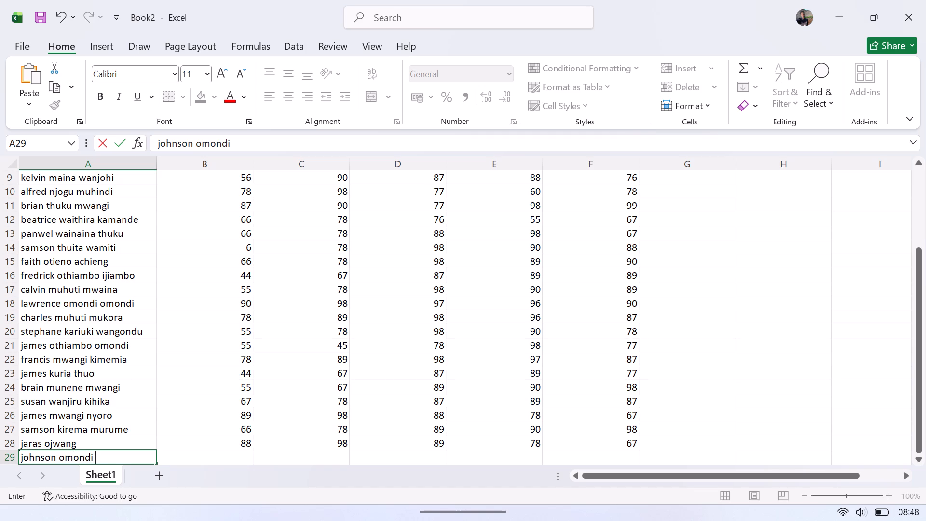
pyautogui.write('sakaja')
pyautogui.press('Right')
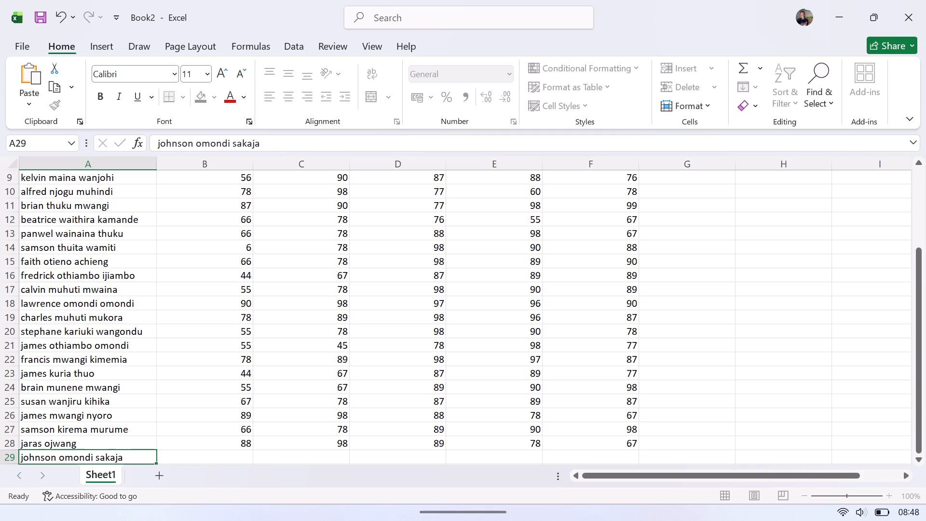
# Enter the twenty-eighth student's marks 66, 87, 89, 98 and 78 in cells B29 to F29.
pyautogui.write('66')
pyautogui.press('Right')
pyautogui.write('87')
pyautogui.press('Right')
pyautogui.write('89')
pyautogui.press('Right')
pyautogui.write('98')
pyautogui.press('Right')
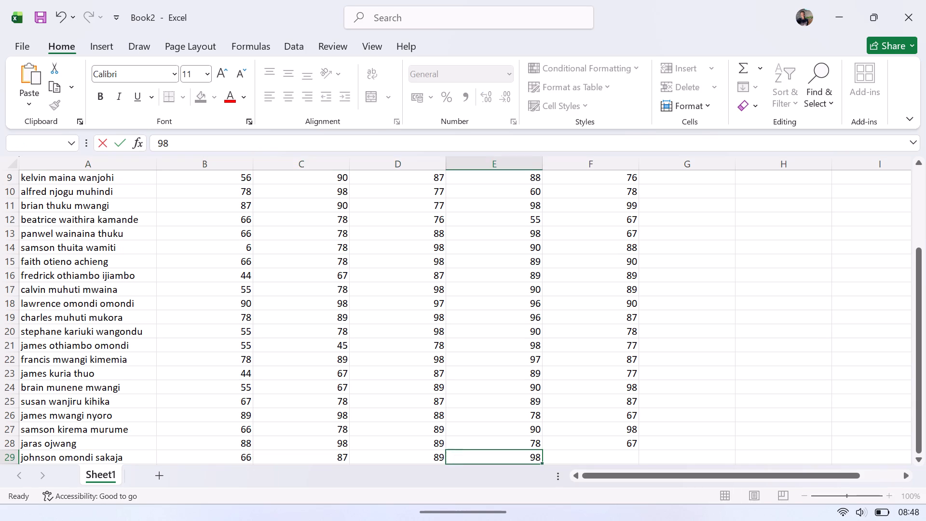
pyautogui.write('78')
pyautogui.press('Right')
# Enter the twenty-ninth student's full name in cell A30 under STUDENT NAME.
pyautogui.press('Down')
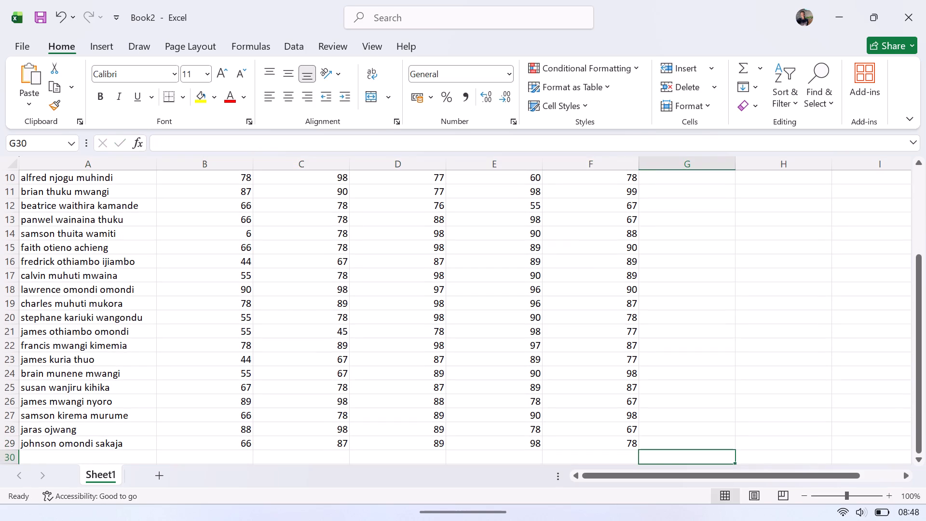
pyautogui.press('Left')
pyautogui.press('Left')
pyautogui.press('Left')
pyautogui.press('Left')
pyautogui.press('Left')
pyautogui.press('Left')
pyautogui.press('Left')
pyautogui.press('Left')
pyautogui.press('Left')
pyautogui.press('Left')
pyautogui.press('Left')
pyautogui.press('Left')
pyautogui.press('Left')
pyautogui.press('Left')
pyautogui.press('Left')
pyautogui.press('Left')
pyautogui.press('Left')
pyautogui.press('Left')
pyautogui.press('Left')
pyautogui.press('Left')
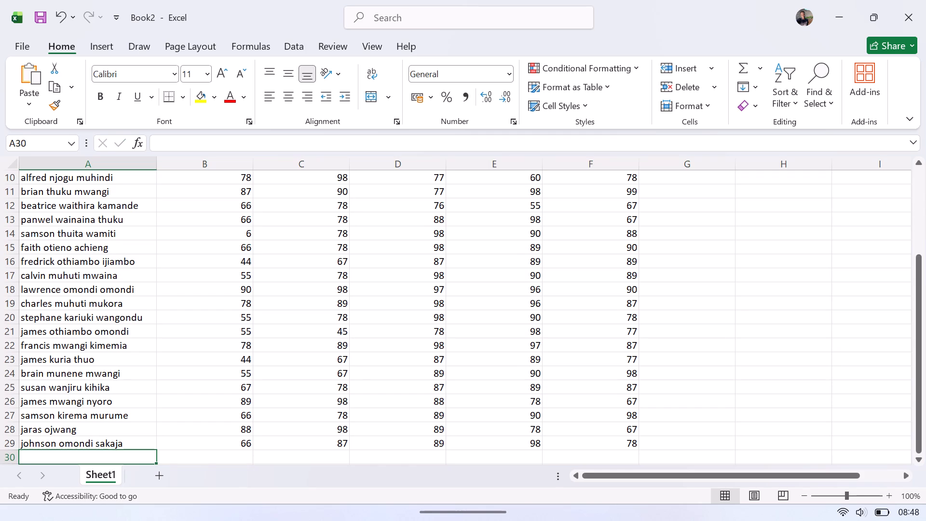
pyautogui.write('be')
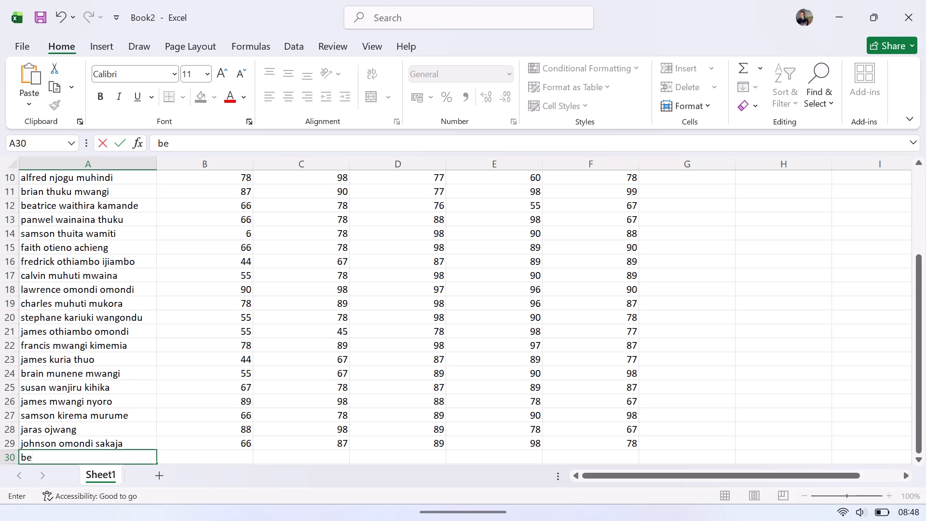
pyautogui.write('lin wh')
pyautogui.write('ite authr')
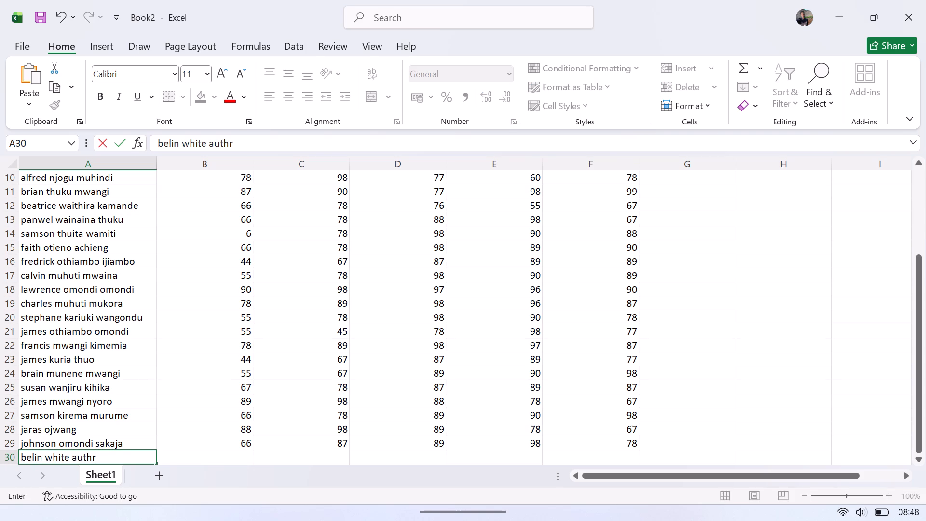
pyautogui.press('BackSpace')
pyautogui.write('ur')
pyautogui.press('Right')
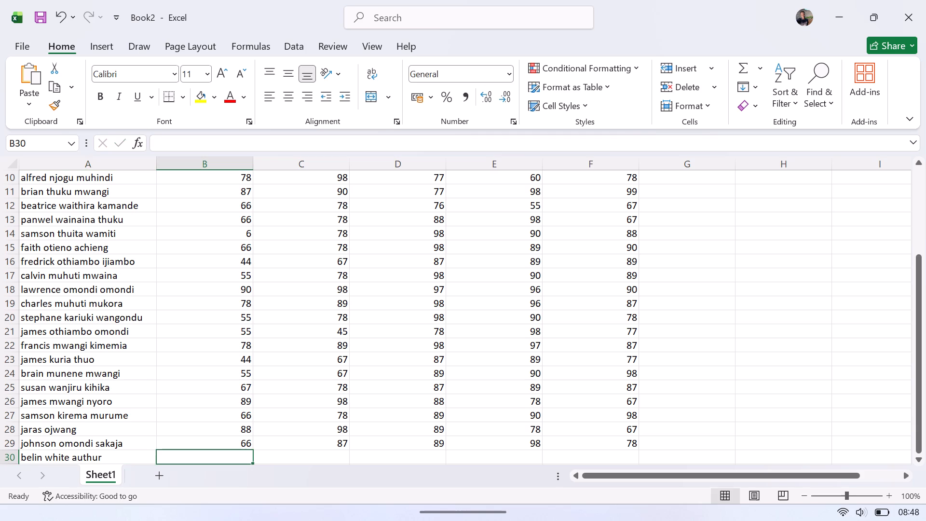
# Enter the twenty-ninth student's marks 55, 67, 87, 89 and 77 in cells B30 to F30.
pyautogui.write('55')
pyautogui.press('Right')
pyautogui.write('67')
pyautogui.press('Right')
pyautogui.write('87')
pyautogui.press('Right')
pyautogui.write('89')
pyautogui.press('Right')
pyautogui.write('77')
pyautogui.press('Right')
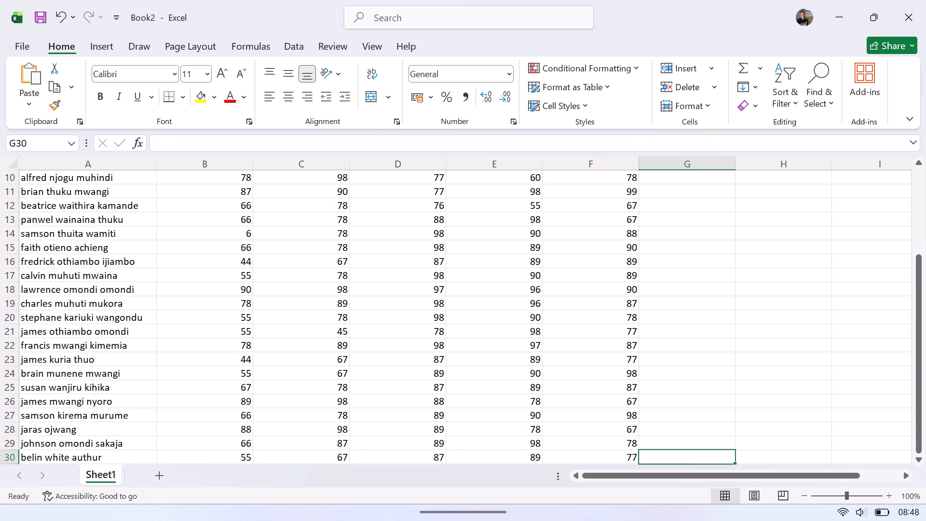
# Enter the thirtieth student's full name in cell A31 under STUDENT NAME.
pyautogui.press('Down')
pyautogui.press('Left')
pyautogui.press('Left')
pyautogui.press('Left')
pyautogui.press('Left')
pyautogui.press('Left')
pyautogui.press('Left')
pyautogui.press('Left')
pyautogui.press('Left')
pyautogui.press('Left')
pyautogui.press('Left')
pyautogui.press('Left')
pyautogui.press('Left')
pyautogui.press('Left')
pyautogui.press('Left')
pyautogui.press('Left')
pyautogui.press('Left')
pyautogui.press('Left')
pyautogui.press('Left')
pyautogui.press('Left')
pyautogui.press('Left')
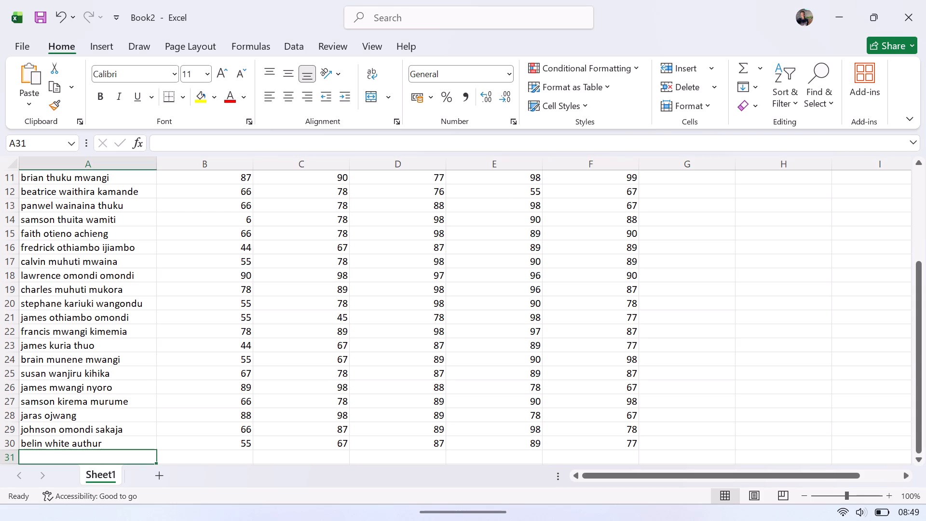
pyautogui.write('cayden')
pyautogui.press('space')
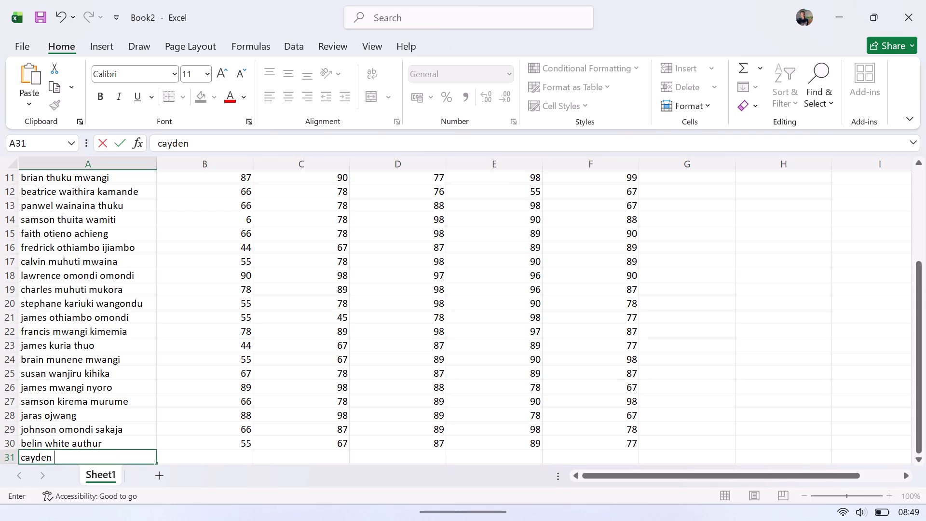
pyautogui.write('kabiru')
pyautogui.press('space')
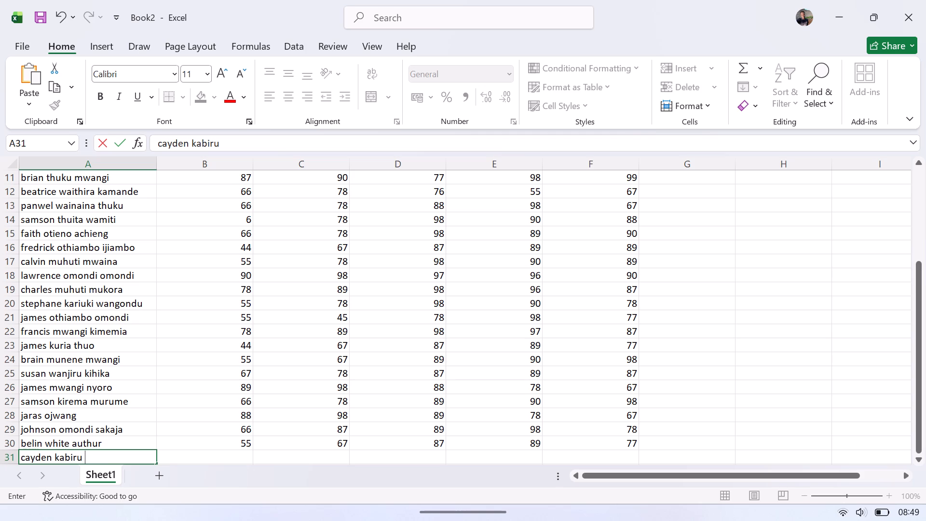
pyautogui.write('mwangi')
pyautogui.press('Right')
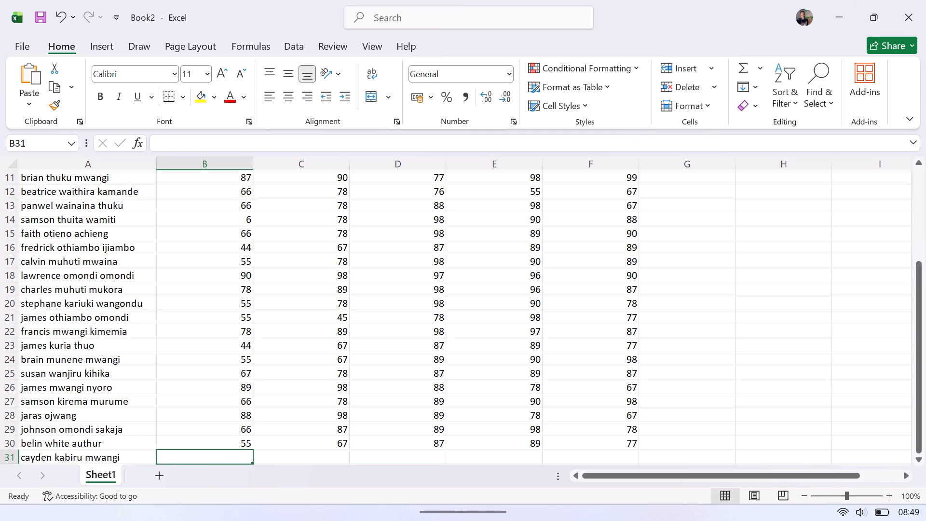
# Enter the thirtieth student's marks 66, 89, 98, 88 and 78 in cells B31 to F31.
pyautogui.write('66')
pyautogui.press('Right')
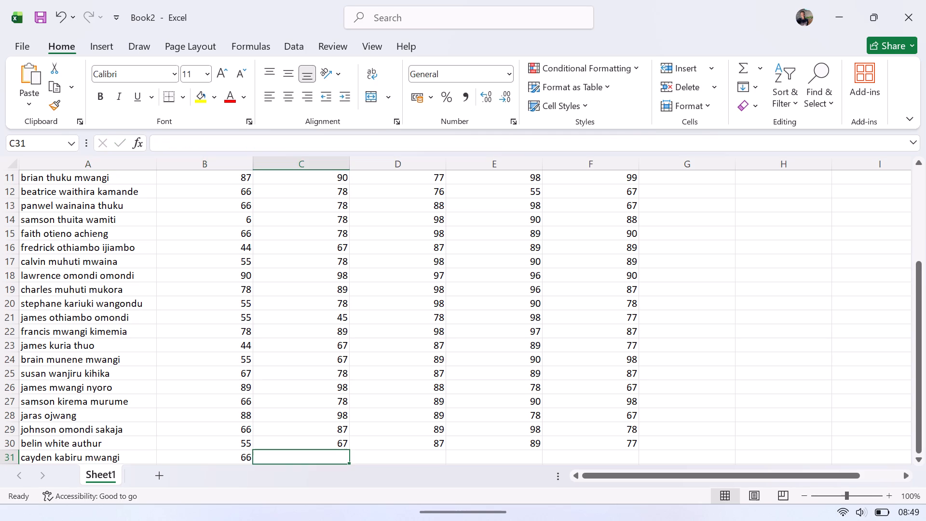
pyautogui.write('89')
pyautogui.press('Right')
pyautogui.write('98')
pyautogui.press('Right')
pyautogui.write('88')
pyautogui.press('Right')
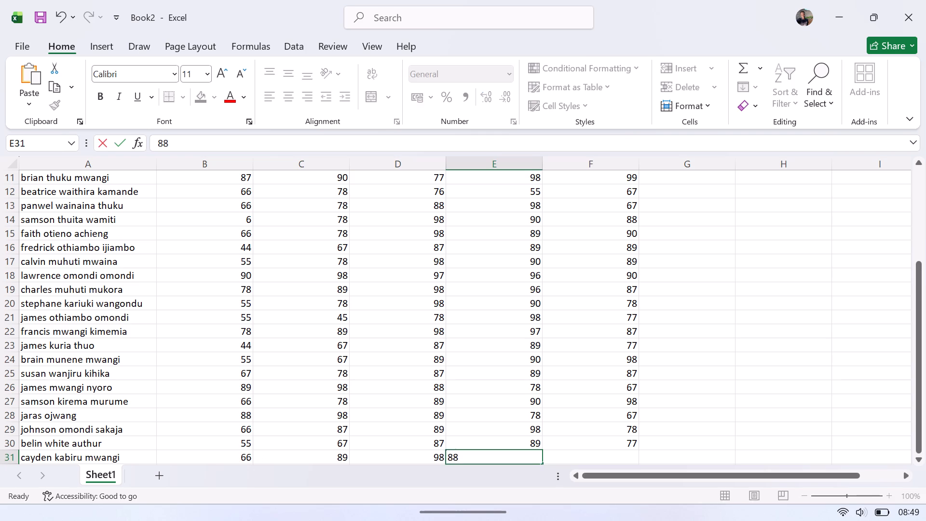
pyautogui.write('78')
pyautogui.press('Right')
# Enter the thirty-first student's full name in cell A32 under STUDENT NAME.
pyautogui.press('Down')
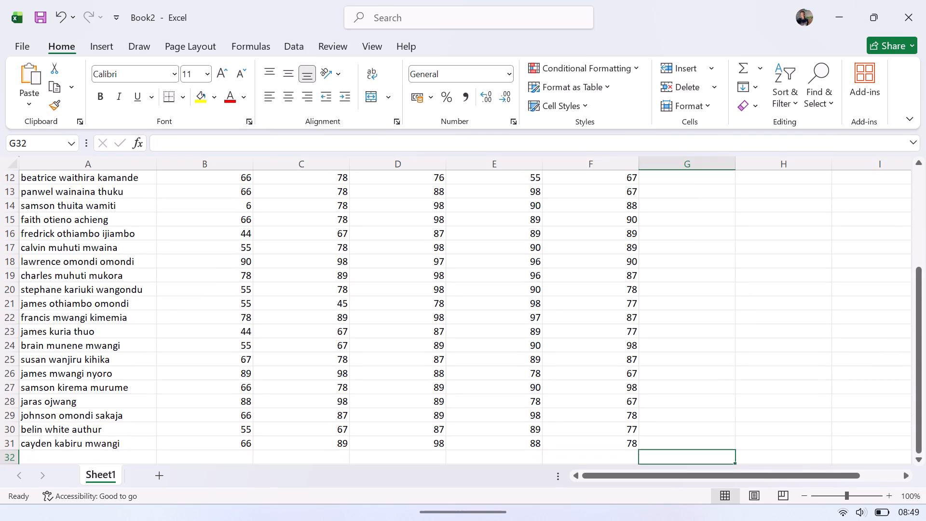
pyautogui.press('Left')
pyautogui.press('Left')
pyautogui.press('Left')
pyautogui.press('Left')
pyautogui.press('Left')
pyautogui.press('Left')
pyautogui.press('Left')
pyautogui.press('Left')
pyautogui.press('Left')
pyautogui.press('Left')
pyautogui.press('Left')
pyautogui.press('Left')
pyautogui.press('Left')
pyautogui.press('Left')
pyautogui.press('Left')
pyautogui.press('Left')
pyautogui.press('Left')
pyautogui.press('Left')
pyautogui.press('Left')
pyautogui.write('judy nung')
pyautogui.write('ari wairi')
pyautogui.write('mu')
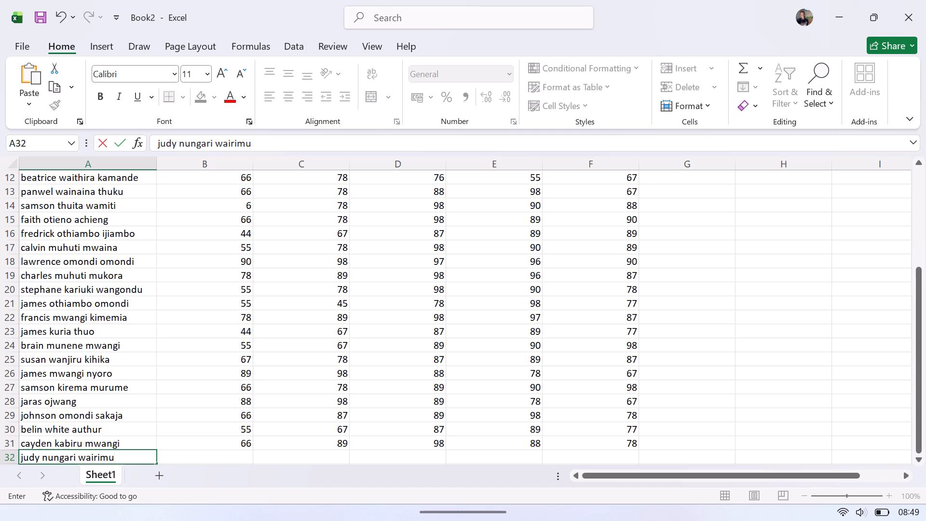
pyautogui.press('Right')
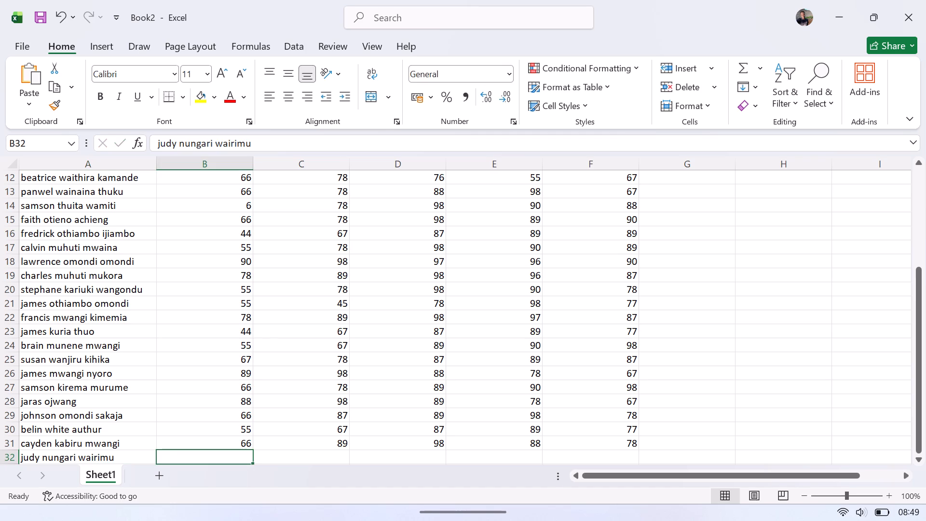
# Enter the thirty-first student's marks 88, 90, 90, 100 and 78 in cells B32 to F32.
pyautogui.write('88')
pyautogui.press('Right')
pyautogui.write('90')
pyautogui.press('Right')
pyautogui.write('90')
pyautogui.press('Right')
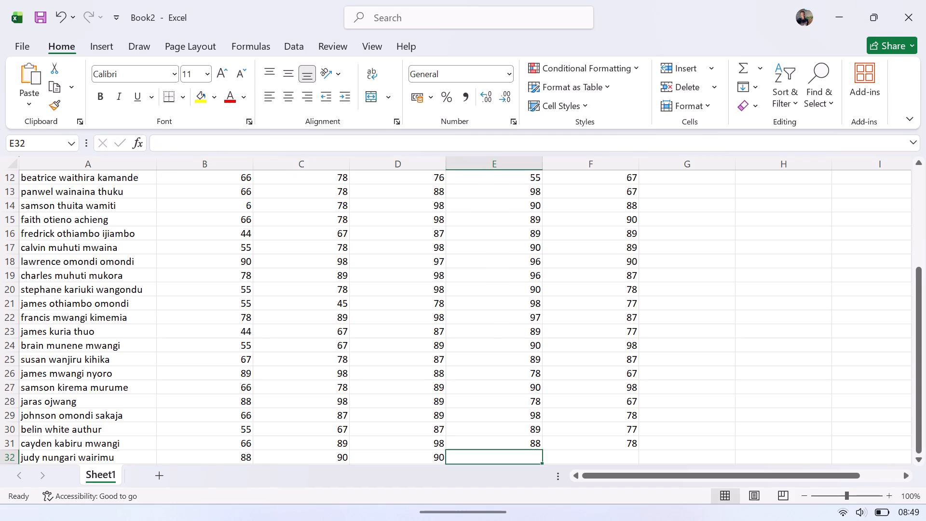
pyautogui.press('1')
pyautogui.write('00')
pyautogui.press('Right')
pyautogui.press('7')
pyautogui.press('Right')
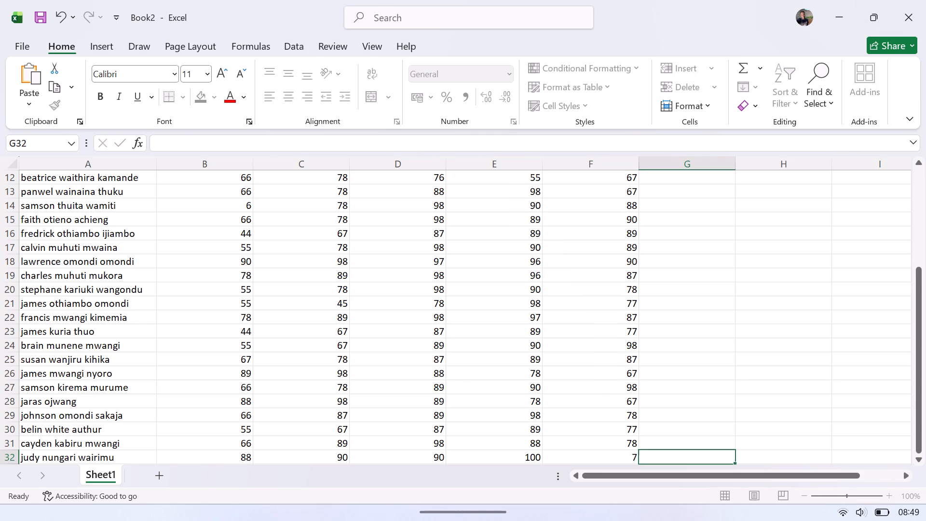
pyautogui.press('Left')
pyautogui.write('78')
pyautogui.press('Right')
# Enter the thirty-second student's full name in cell A33 under STUDENT NAME.
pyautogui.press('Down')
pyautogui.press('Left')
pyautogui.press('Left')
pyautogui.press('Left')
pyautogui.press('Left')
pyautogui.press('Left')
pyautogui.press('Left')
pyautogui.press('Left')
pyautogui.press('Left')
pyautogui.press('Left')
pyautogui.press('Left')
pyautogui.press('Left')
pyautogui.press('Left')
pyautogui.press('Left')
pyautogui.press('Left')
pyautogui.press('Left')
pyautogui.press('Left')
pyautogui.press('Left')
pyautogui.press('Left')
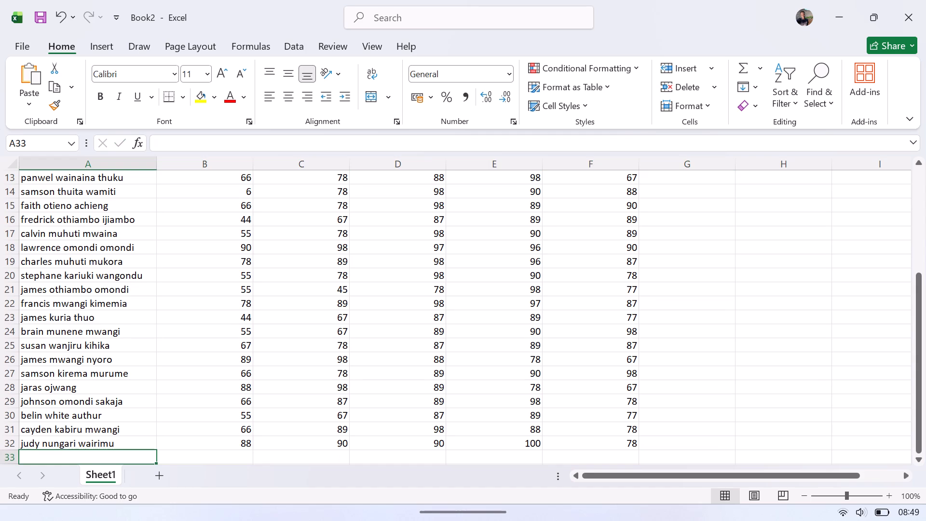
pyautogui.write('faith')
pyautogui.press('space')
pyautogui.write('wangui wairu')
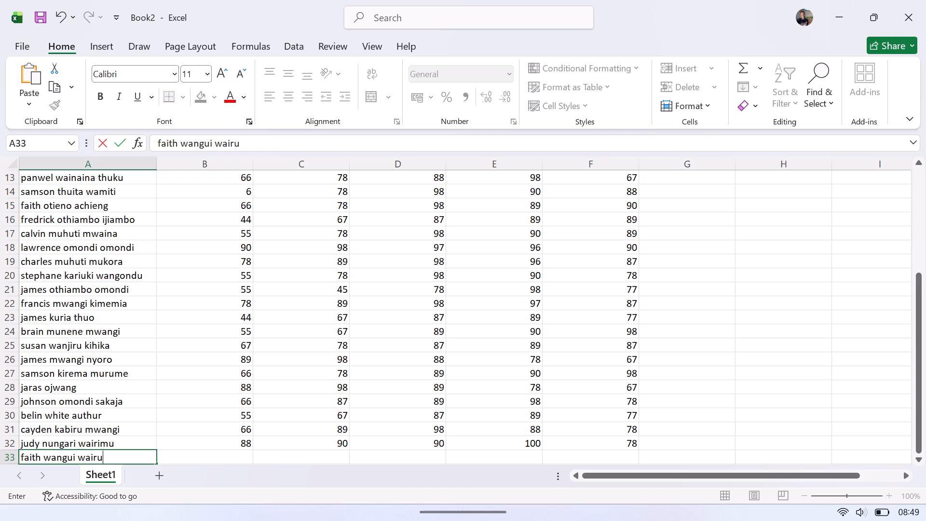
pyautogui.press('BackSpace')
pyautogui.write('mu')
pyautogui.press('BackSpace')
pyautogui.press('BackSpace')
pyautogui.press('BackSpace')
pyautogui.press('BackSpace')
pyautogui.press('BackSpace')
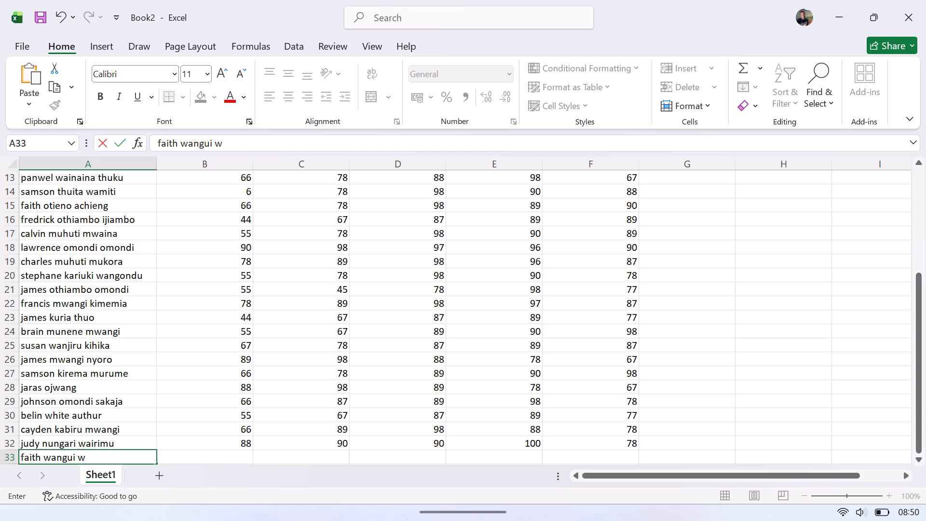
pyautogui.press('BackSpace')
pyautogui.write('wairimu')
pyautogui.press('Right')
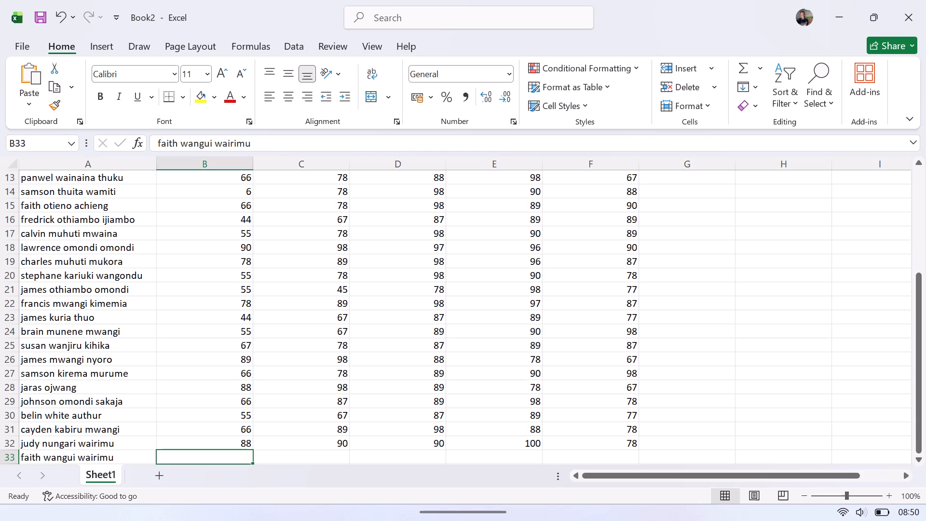
# Enter the thirty-second student's marks 66, 76, 56, 88 and 77 in cells B33 to F33.
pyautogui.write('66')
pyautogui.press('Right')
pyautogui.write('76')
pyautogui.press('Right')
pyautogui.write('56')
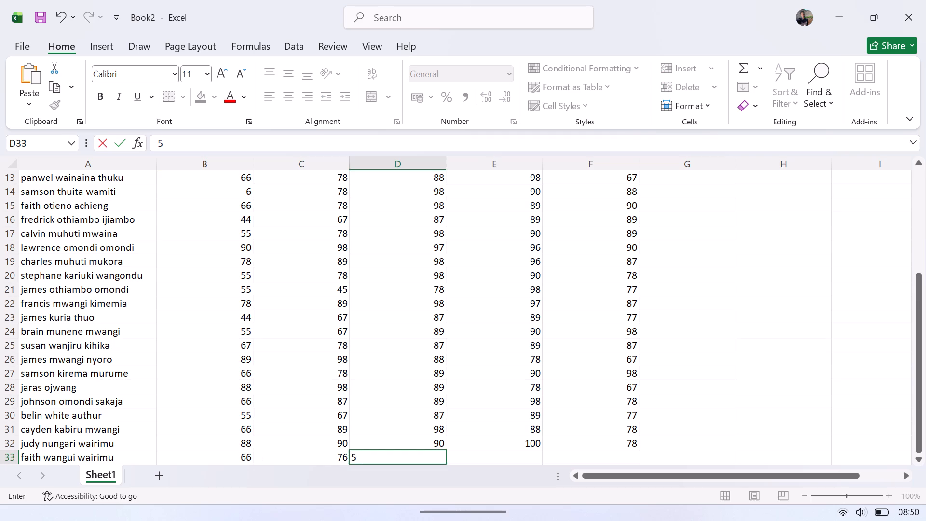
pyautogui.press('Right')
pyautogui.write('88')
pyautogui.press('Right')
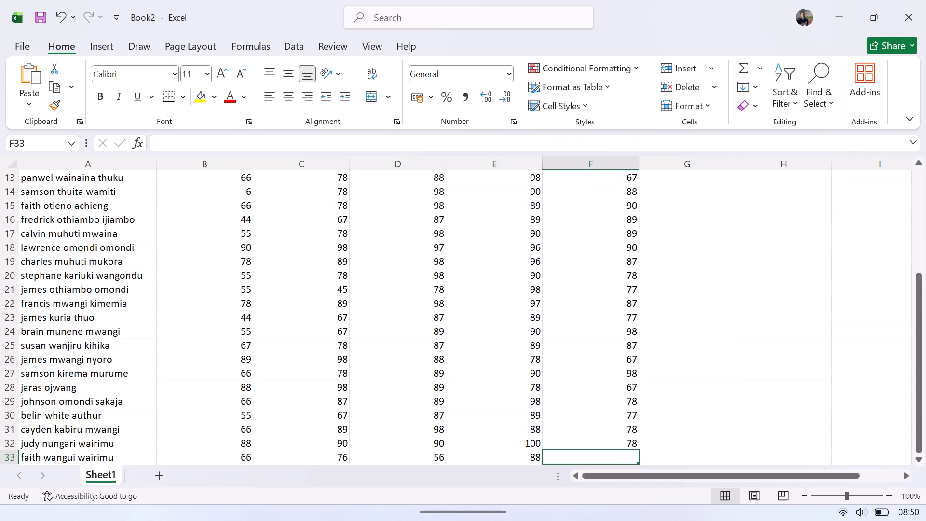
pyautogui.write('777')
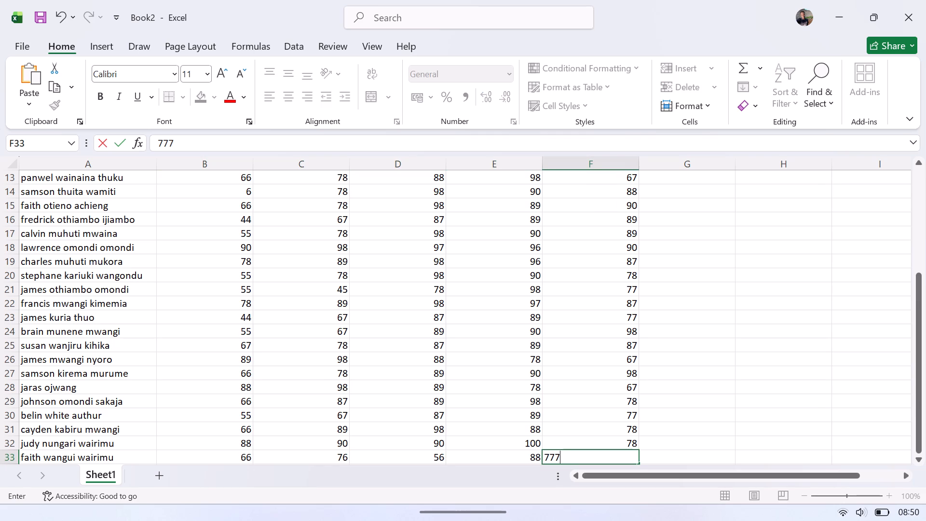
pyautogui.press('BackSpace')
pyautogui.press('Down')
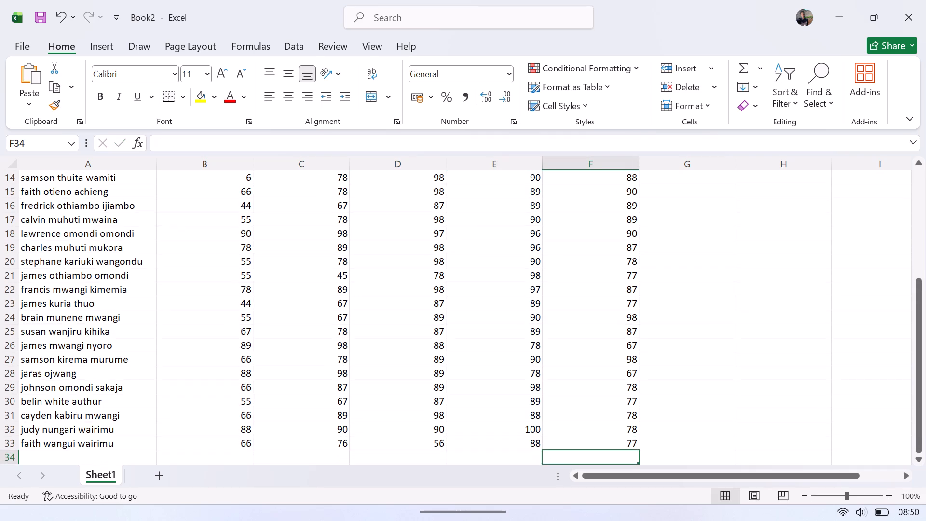
# Enter the thirty-third student's full name in cell A34 under STUDENT NAME.
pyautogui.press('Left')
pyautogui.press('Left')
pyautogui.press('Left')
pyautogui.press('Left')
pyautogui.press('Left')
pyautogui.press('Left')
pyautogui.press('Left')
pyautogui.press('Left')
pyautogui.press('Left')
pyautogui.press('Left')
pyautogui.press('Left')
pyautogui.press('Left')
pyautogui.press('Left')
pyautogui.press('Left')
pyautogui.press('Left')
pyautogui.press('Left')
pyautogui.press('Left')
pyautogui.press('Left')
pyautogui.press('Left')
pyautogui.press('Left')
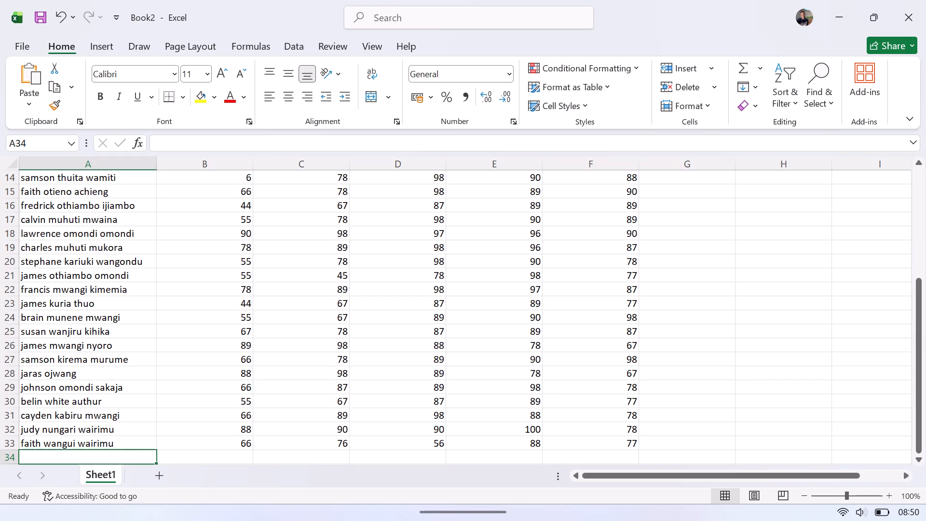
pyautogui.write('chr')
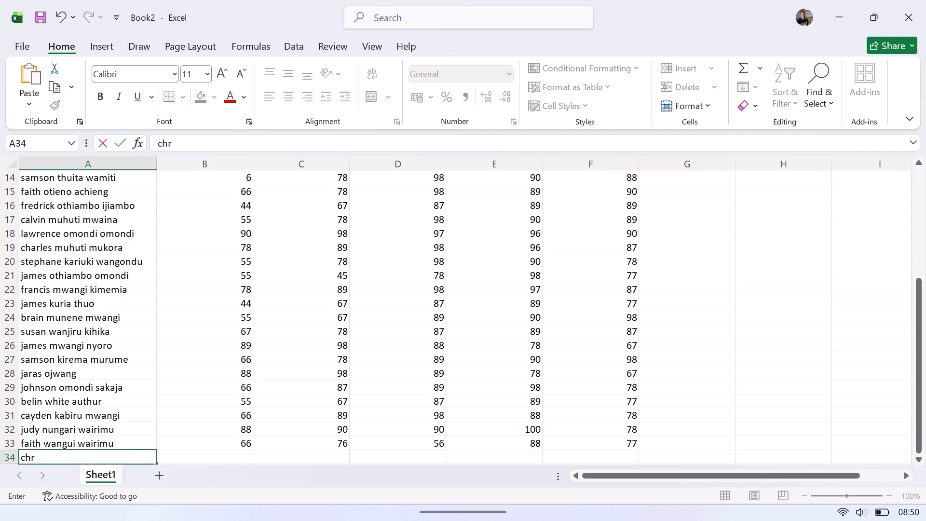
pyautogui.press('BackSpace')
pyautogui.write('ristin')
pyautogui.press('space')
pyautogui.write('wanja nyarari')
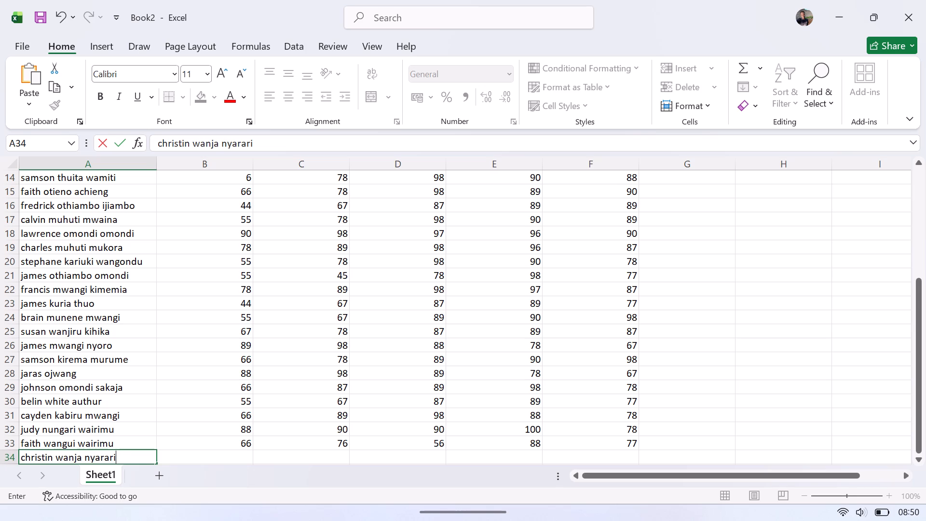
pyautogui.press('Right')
# Enter the thirty-third student's marks 67, 87, 77, 88 and 90 in cells B34 to F34.
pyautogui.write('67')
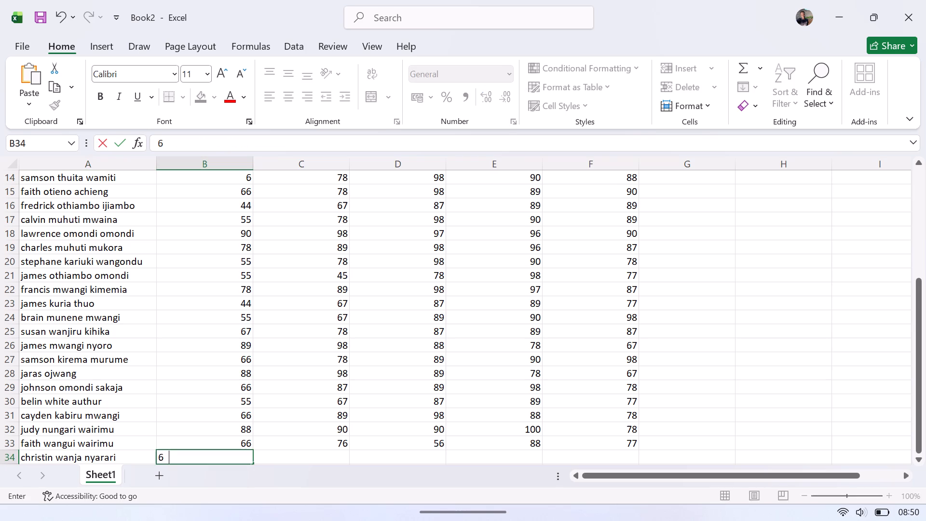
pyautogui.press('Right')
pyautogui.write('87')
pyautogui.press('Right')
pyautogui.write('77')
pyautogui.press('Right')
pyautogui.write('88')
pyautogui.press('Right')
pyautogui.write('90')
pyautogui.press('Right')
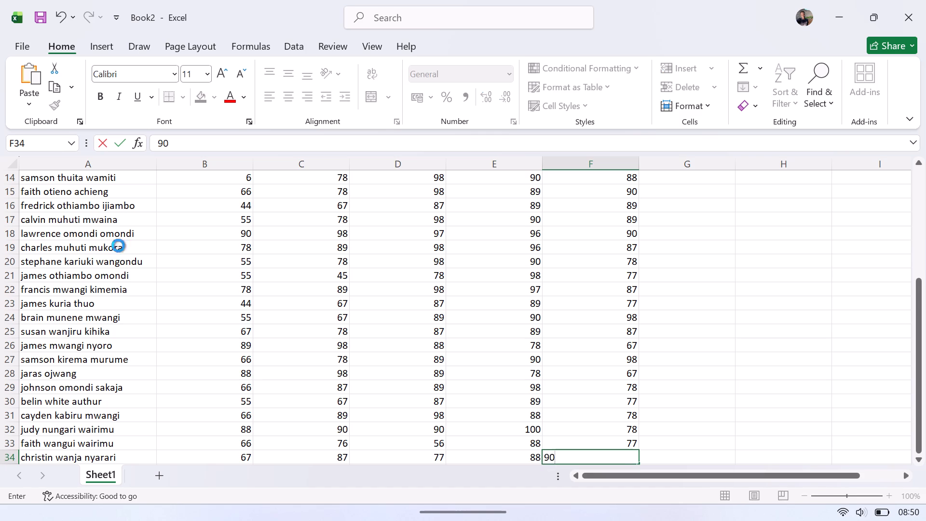
# Enter the thirty-fourth student's full name in cell A35 under STUDENT NAME.
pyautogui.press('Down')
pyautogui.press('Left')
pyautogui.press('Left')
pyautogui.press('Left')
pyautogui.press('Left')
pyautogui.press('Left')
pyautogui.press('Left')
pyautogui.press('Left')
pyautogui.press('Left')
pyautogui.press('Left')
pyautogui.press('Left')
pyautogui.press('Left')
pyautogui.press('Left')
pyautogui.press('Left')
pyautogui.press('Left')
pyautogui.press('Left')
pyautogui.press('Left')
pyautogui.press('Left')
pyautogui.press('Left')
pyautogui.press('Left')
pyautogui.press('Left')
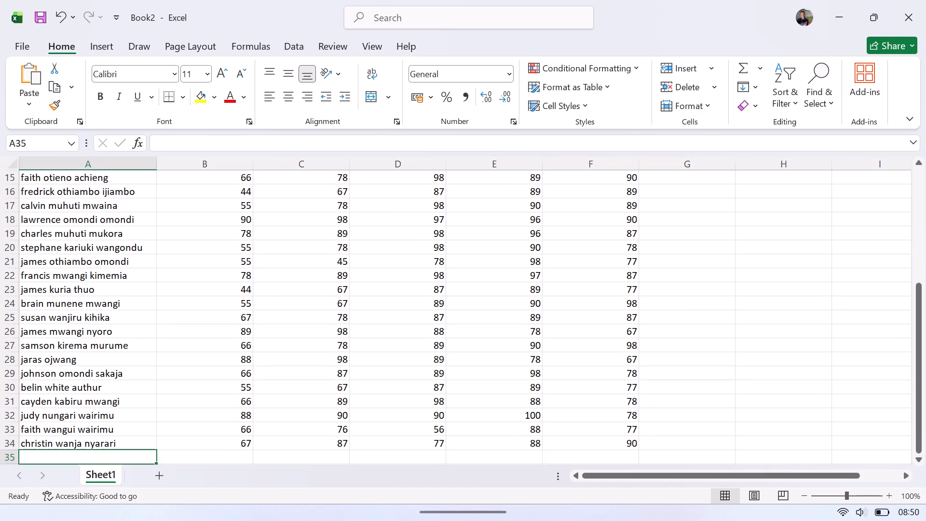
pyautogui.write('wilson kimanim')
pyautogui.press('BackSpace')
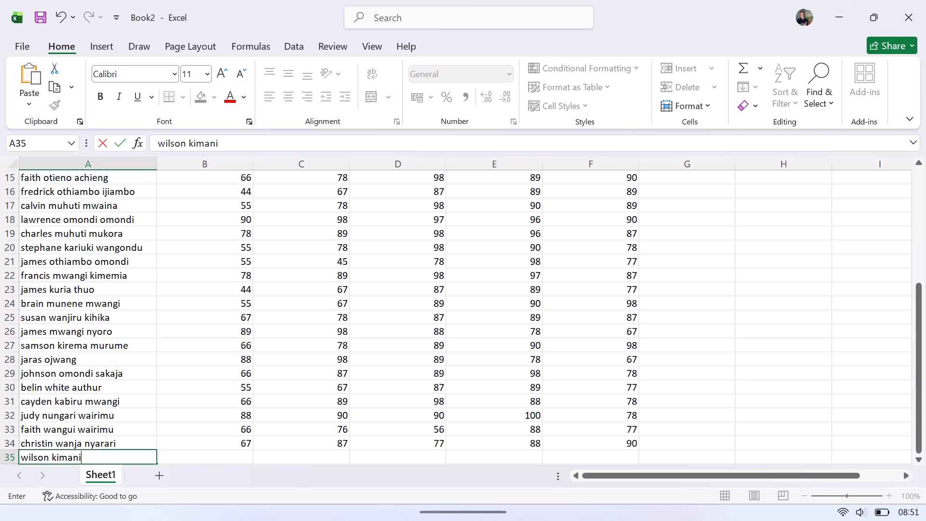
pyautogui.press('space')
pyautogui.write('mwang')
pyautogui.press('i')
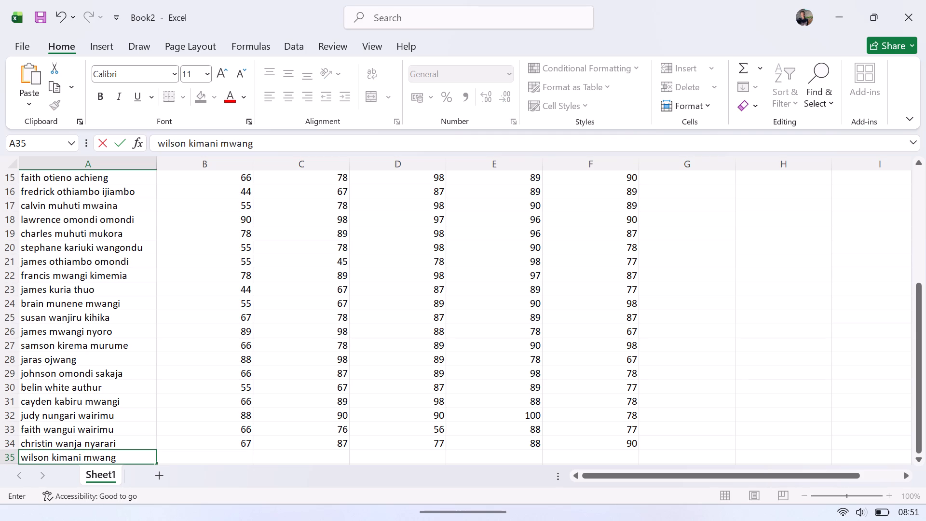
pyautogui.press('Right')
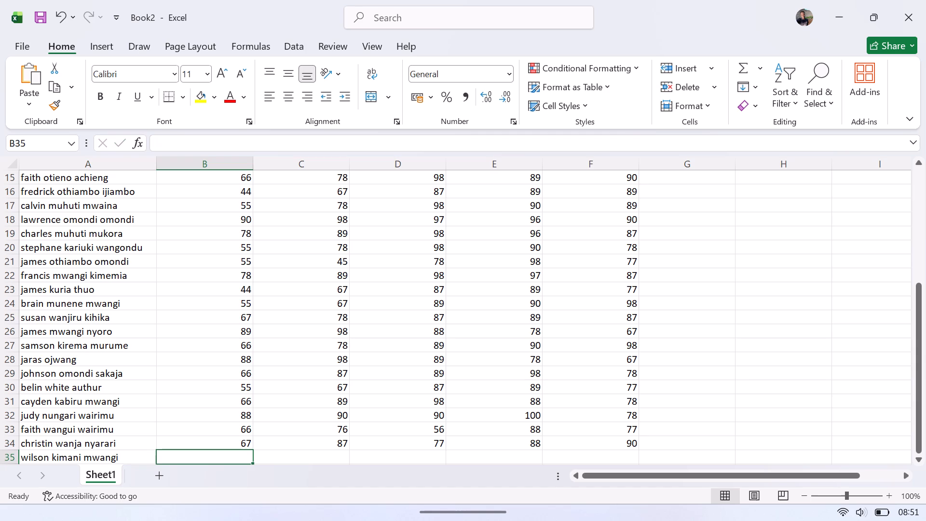
# Enter the thirty-fourth student's marks 89, 87, 77, 88 and 67 in cells B35 to F35.
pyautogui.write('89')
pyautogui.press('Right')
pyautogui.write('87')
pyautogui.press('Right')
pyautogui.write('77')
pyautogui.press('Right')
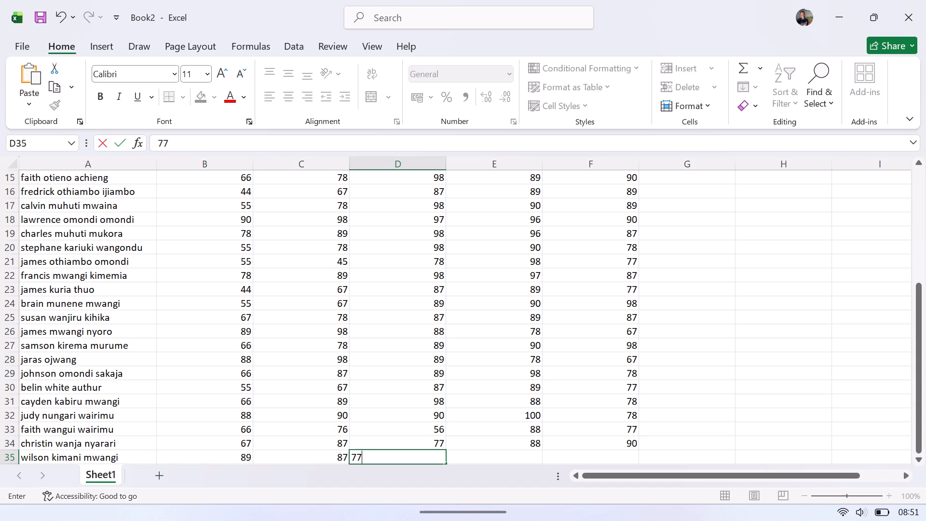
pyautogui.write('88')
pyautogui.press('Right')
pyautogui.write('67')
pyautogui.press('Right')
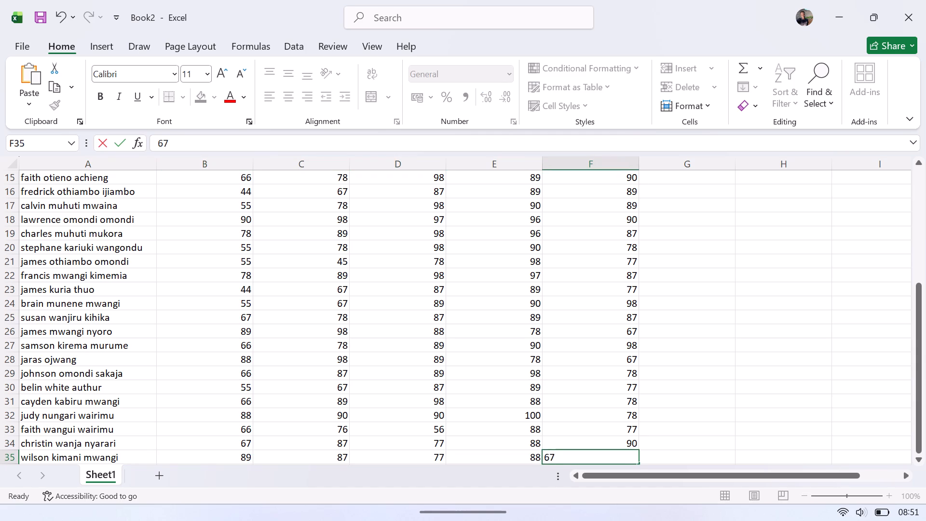
# Enter the thirty-fifth student's full name in cell A36 under STUDENT NAME.
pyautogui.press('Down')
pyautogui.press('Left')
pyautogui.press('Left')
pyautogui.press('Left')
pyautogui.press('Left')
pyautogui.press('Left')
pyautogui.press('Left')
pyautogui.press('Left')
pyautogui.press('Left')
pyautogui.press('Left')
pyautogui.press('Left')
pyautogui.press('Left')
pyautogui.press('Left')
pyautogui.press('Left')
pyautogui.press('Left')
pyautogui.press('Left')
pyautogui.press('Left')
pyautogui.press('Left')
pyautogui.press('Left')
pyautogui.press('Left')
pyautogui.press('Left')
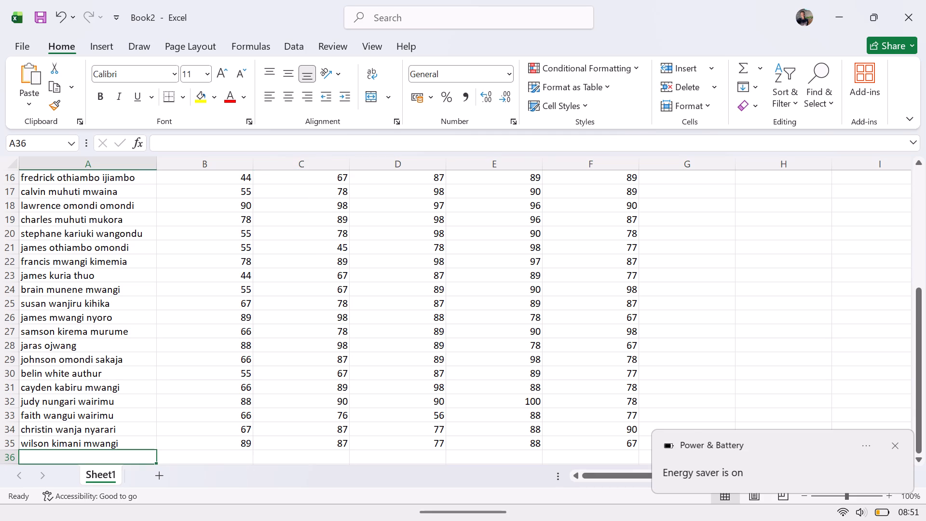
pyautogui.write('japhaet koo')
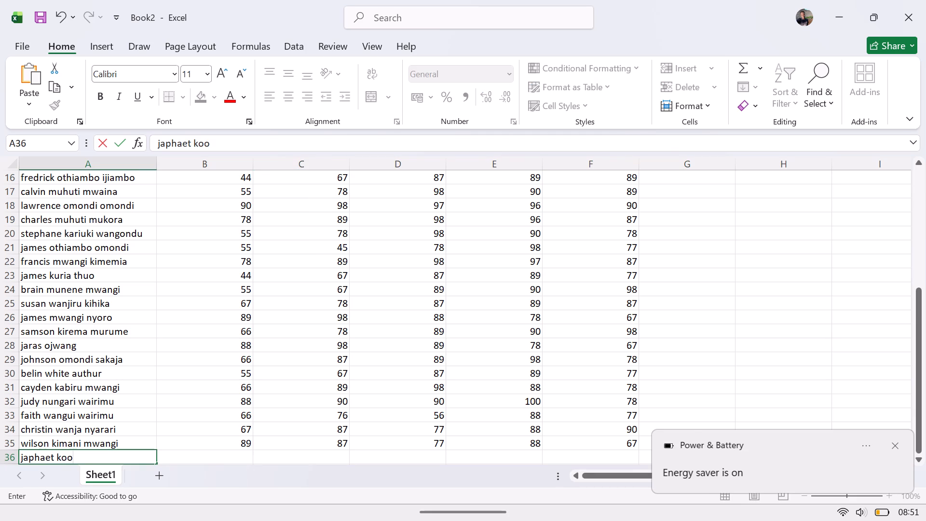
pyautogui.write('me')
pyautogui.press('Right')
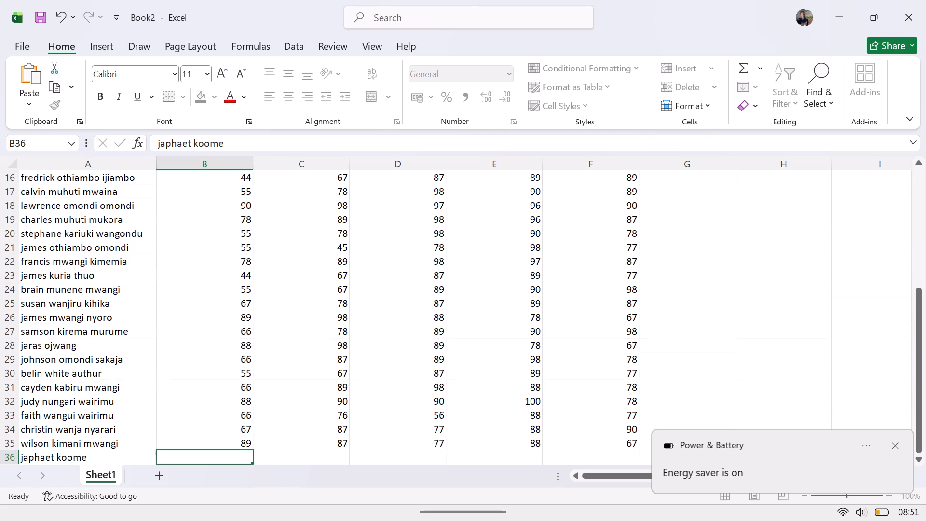
# Enter the thirty-fifth student's marks 66, 89, 87, 77 and 88 in cells B36 to F36.
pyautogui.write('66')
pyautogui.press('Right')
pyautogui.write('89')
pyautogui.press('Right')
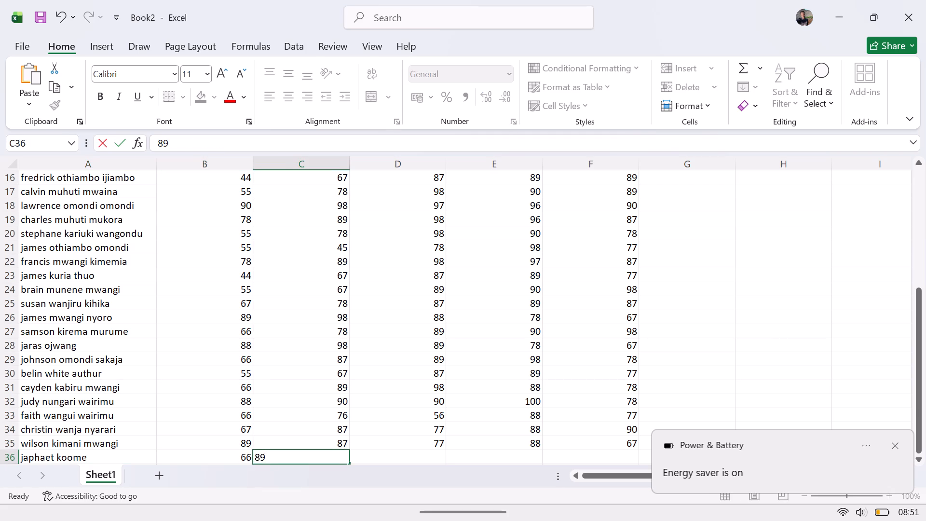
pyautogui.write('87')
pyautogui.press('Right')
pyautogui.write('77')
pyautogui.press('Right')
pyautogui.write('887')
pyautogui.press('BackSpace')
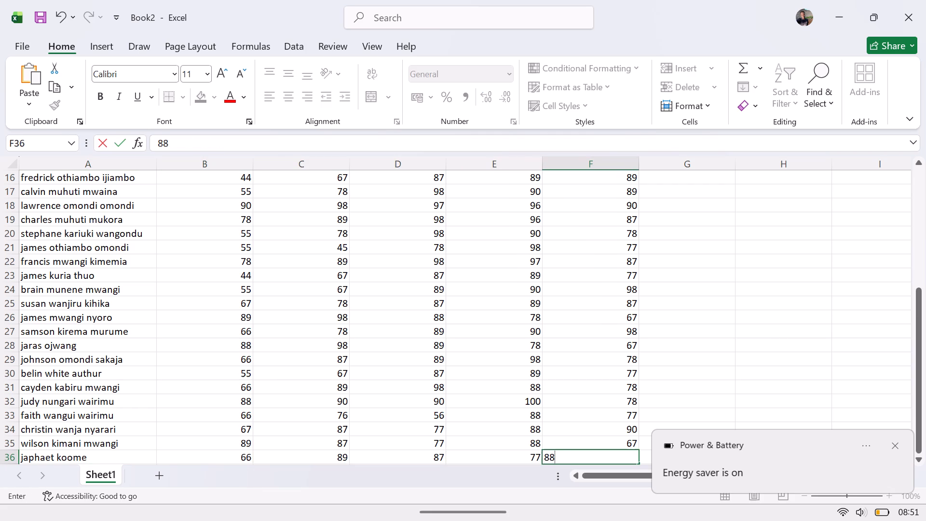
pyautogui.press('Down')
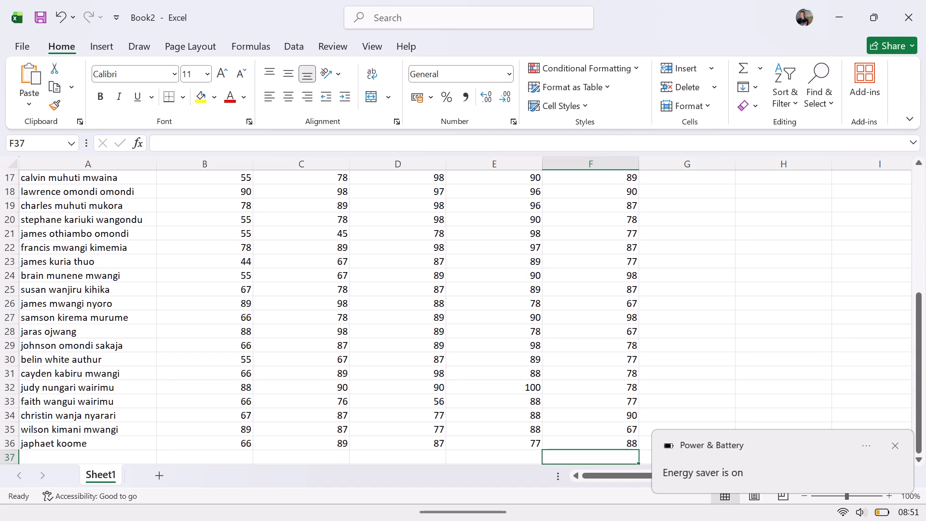
# Enter the thirty-sixth student's full name in cell A37 under STUDENT NAME.
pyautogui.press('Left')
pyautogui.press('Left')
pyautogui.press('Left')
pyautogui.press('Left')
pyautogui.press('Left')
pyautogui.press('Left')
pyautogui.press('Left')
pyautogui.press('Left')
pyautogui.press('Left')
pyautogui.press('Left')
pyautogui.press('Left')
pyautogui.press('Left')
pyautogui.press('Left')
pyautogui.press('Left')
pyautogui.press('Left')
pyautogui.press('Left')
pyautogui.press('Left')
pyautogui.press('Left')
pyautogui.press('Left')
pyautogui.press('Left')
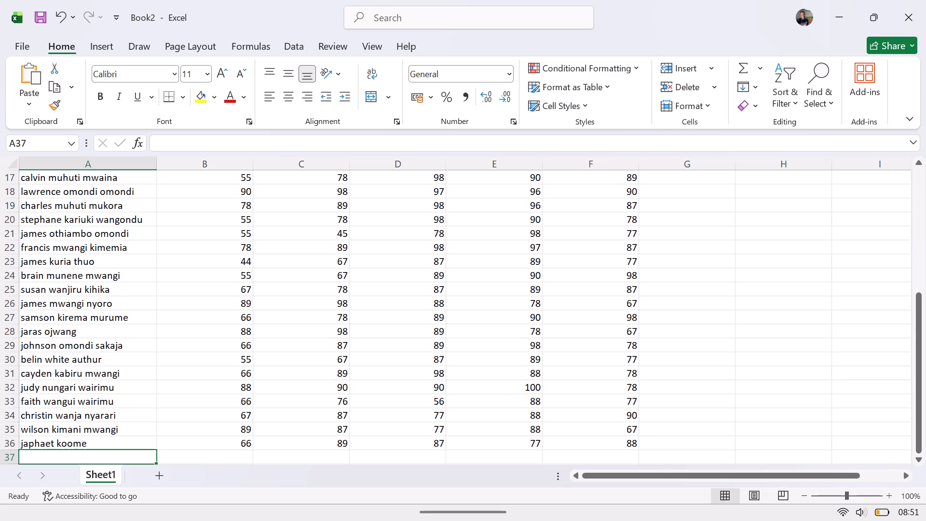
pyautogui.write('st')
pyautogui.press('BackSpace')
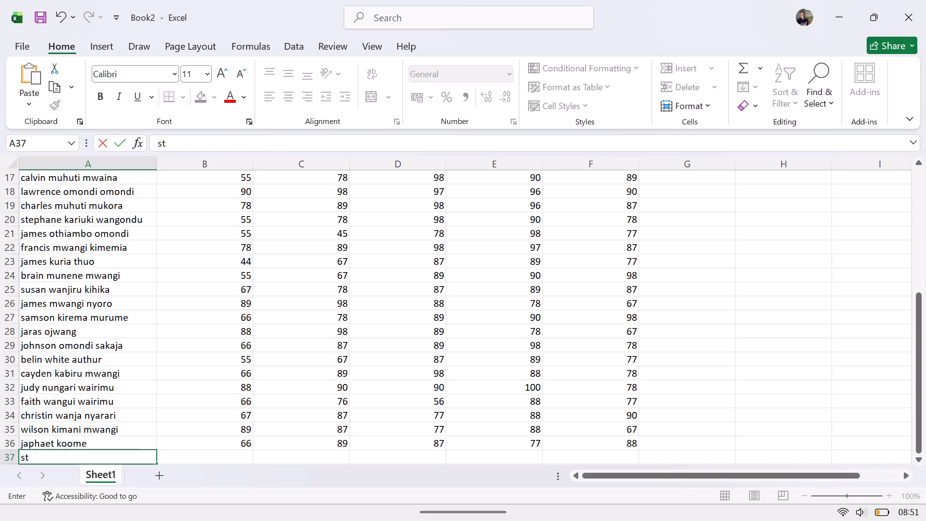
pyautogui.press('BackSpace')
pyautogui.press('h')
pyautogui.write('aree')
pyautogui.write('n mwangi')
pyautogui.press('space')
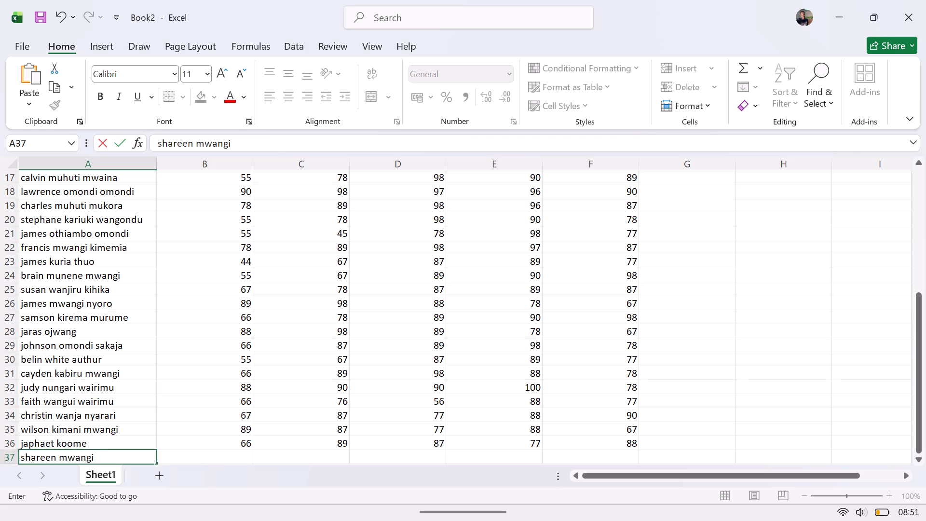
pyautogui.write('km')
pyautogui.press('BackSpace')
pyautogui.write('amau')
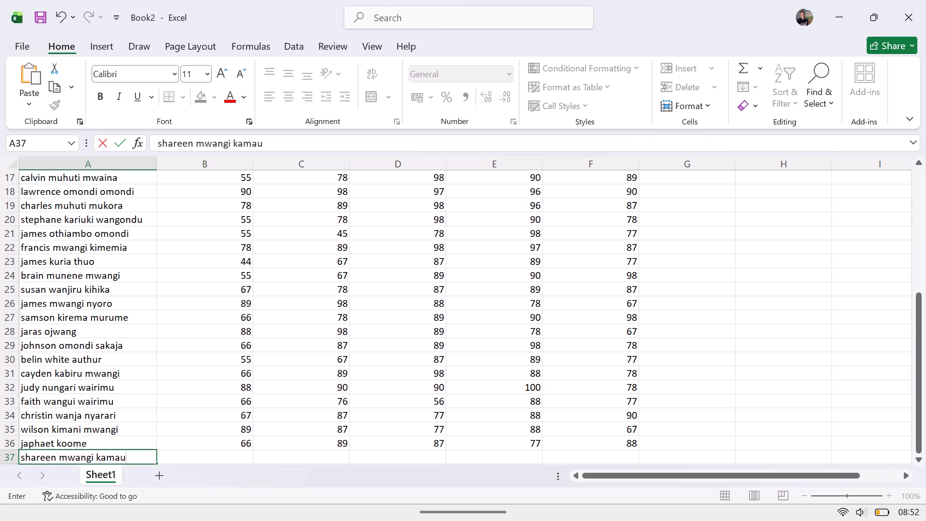
# Enter the thirty-sixth student's marks 45, 34, 89, 12 and 78 in cells B37 to F37.
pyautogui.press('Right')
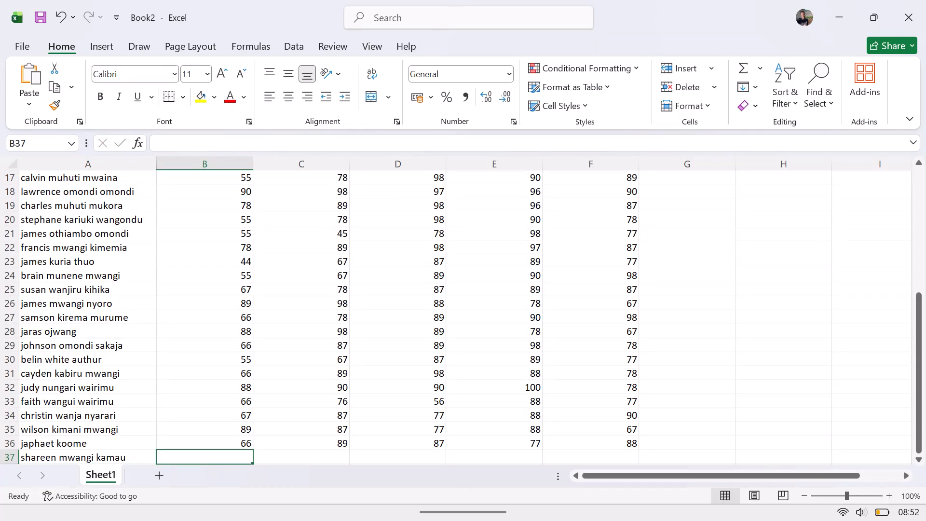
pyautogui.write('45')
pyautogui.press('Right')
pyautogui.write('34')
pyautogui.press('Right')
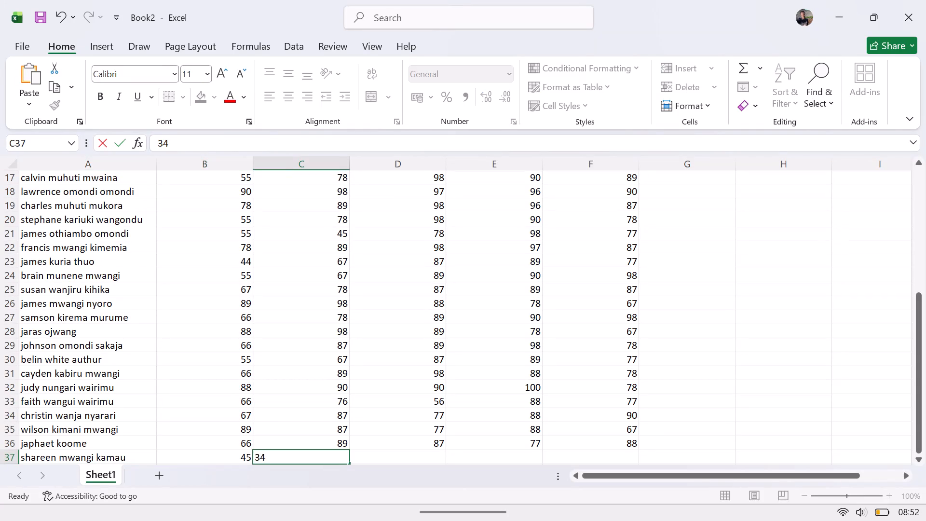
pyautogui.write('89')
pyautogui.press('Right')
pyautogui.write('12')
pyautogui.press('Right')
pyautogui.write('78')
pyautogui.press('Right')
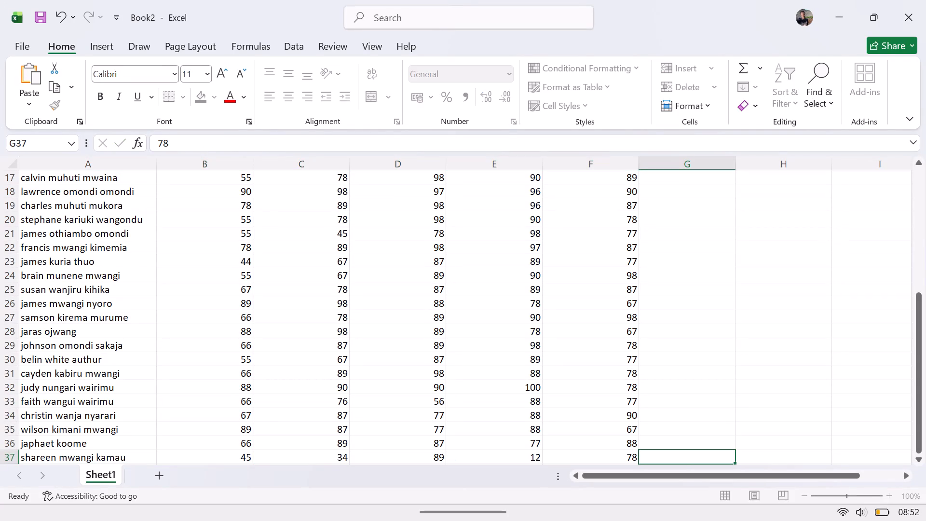
# Enter the thirty-seventh student's full name in cell A38 under STUDENT NAME.
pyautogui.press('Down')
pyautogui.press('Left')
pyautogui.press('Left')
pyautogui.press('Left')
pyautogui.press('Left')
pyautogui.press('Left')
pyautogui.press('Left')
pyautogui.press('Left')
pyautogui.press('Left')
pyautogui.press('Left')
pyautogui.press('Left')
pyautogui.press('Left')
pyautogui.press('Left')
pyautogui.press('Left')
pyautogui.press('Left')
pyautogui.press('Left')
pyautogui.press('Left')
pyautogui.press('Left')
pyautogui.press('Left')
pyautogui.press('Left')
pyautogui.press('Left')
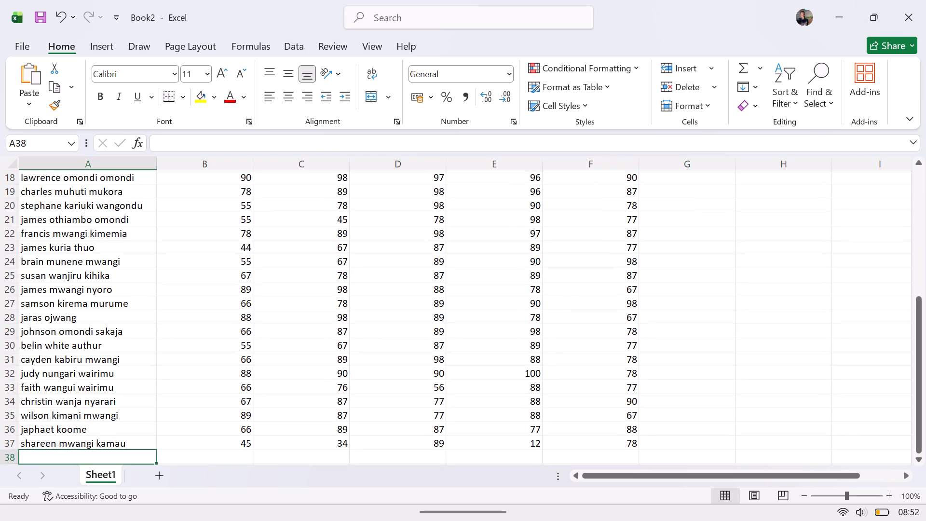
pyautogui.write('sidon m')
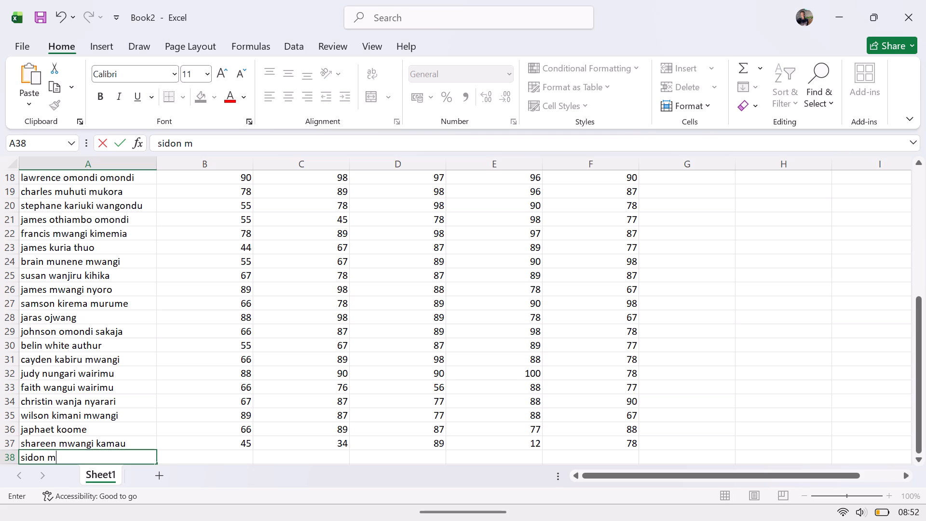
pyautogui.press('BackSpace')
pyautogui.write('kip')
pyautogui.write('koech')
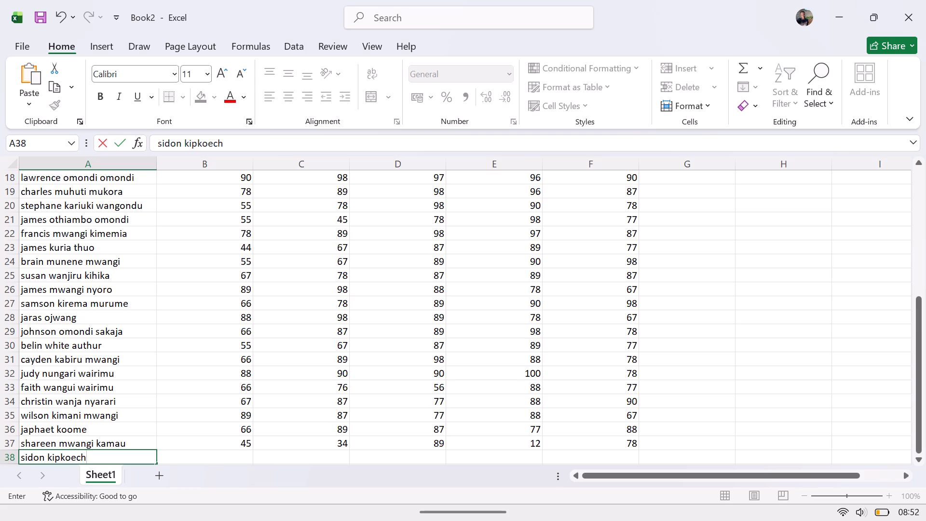
# Enter the thirty-seventh student's marks 77, 34, 56, 92 and 34 in cells B38 to F38.
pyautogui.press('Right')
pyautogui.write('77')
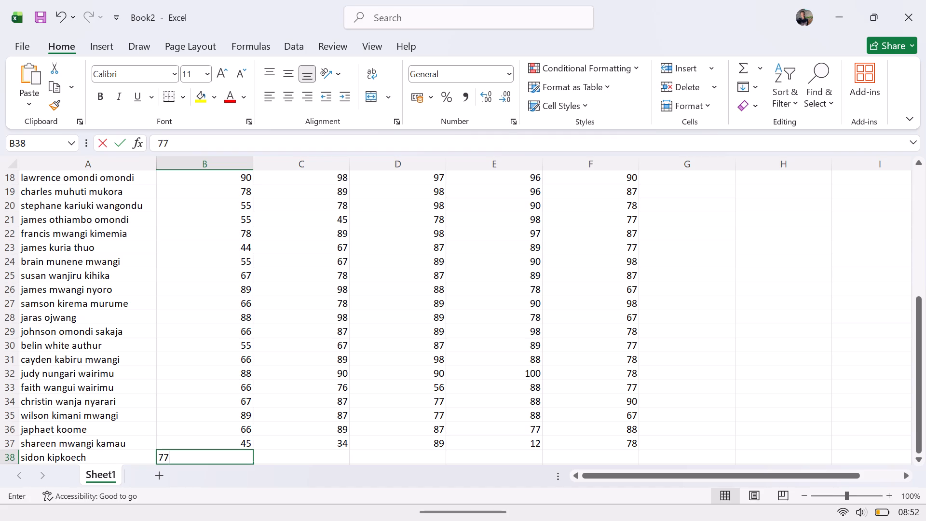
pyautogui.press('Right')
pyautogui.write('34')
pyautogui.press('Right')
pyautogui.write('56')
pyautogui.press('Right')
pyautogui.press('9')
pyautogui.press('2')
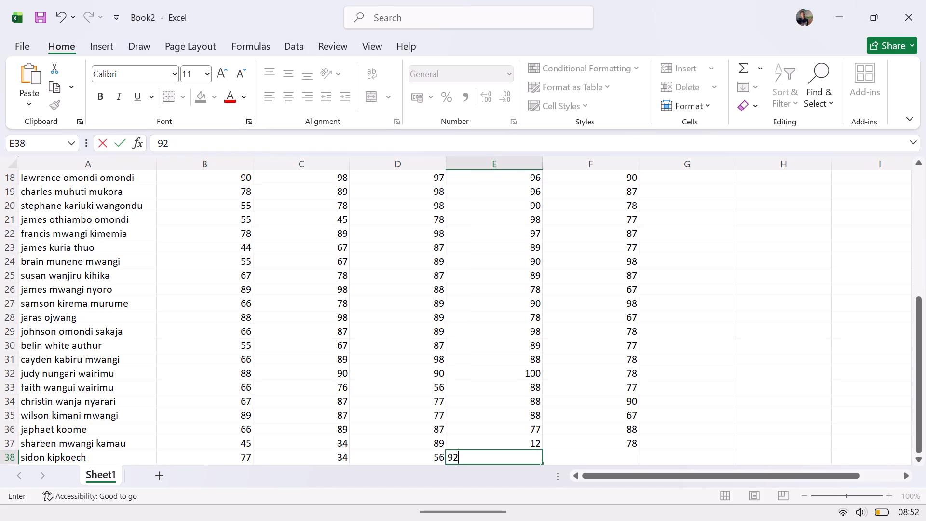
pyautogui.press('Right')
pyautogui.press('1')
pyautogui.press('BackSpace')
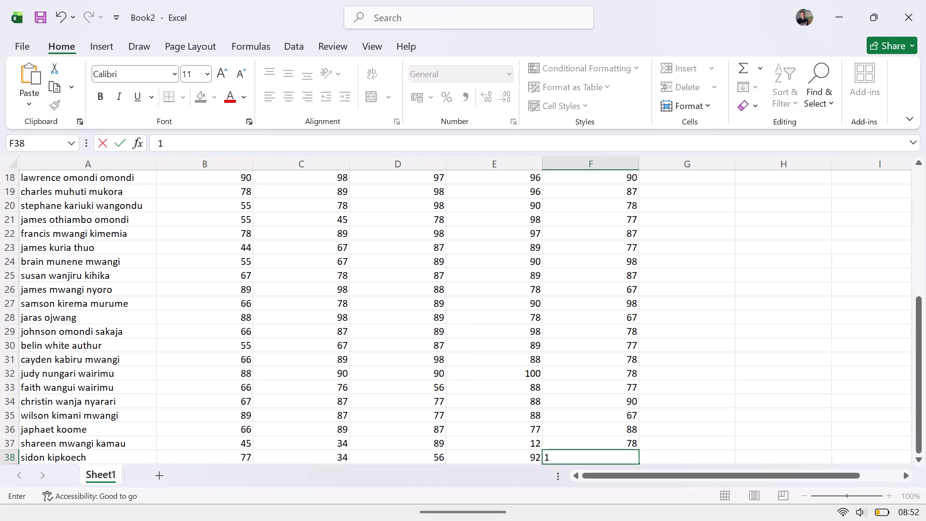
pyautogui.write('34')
# Enter the thirty-eighth student's full name in cell A39 under STUDENT NAME.
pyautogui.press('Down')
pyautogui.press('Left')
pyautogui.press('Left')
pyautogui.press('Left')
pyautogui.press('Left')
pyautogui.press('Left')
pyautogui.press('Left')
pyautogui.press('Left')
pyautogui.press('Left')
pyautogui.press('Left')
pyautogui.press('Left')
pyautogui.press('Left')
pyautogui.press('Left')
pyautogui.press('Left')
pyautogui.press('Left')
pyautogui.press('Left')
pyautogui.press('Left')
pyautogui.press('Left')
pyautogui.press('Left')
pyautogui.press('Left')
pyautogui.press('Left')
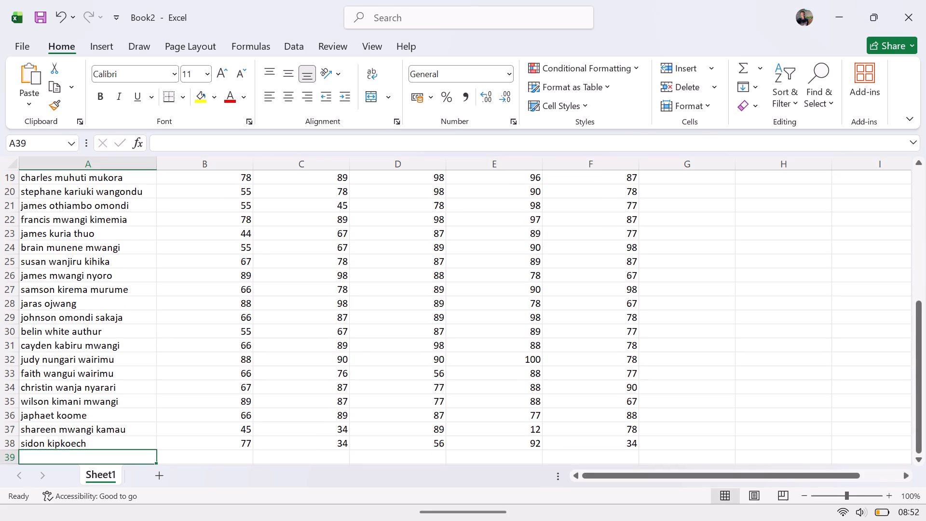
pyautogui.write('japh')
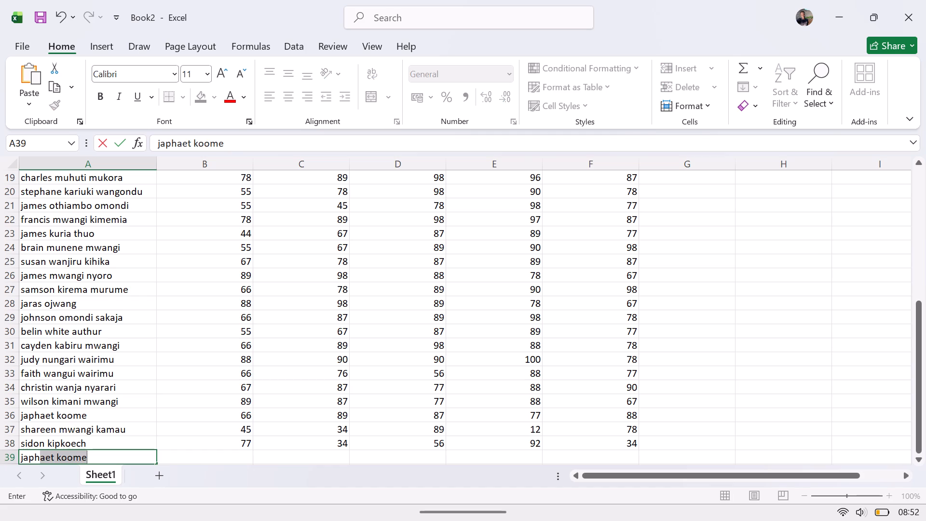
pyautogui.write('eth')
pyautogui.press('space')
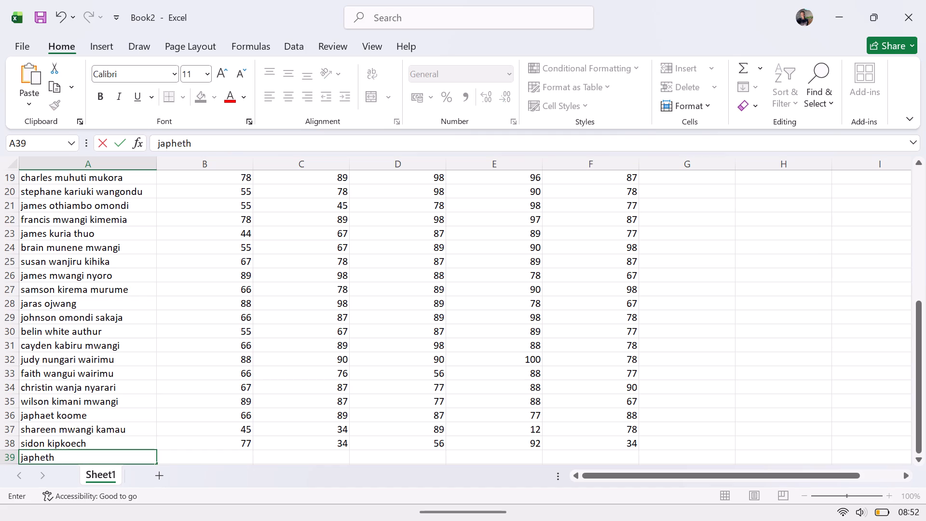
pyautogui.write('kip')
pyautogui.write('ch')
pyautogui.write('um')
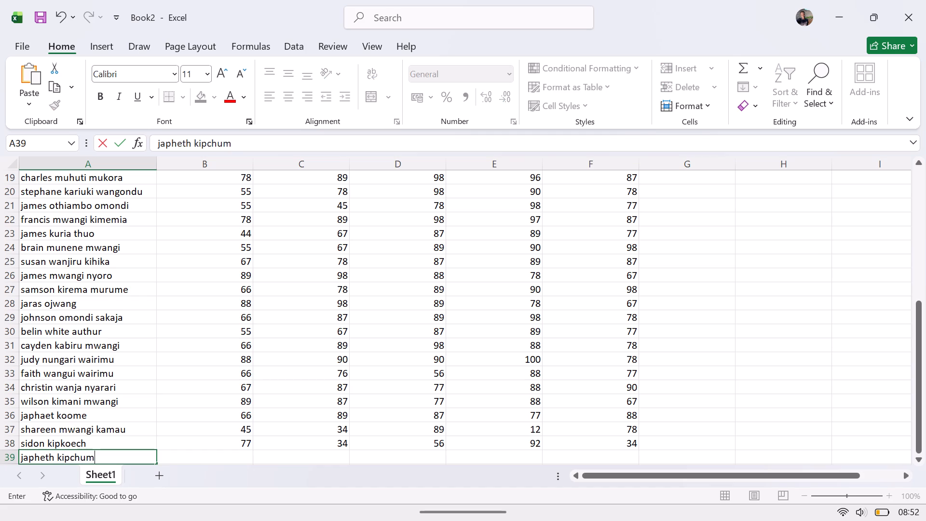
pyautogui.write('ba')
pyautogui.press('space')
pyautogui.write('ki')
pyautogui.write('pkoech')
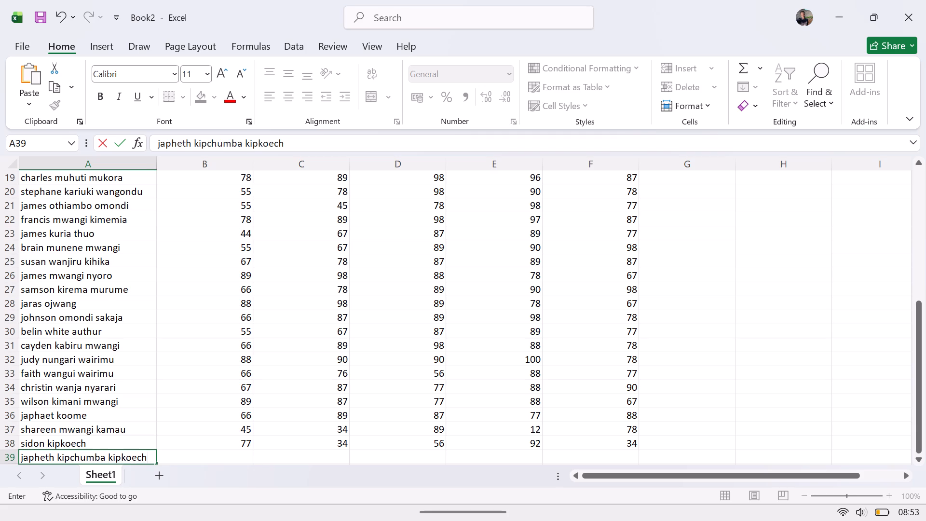
# Enter the thirty-eighth student's marks 66, 34, 23, 54 and 23 in cells B39 to F39.
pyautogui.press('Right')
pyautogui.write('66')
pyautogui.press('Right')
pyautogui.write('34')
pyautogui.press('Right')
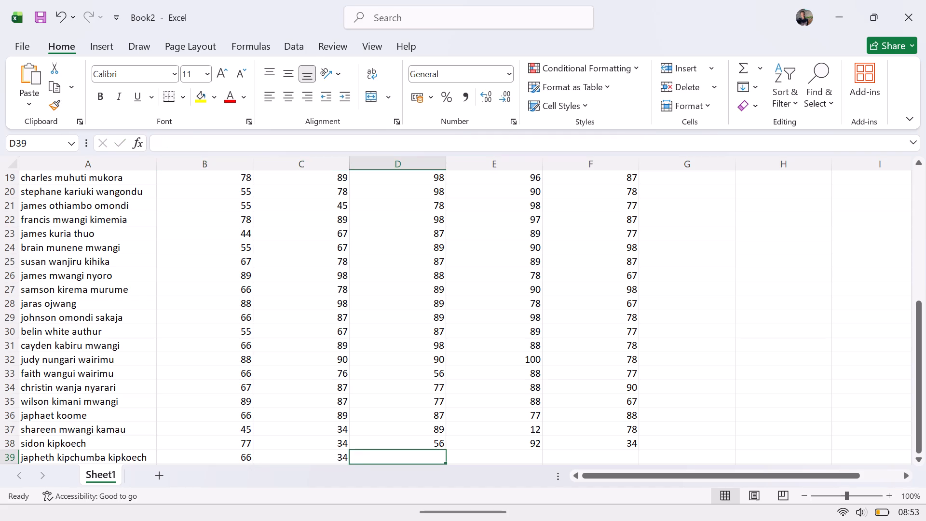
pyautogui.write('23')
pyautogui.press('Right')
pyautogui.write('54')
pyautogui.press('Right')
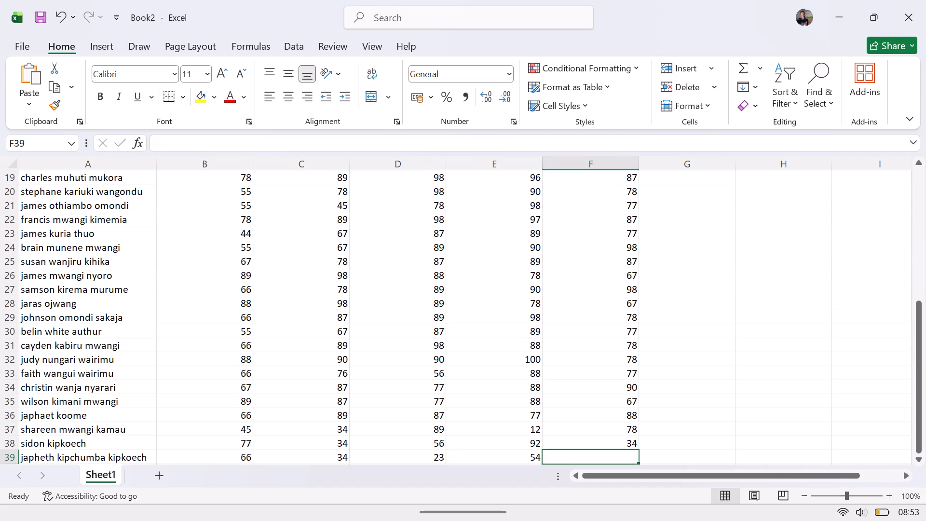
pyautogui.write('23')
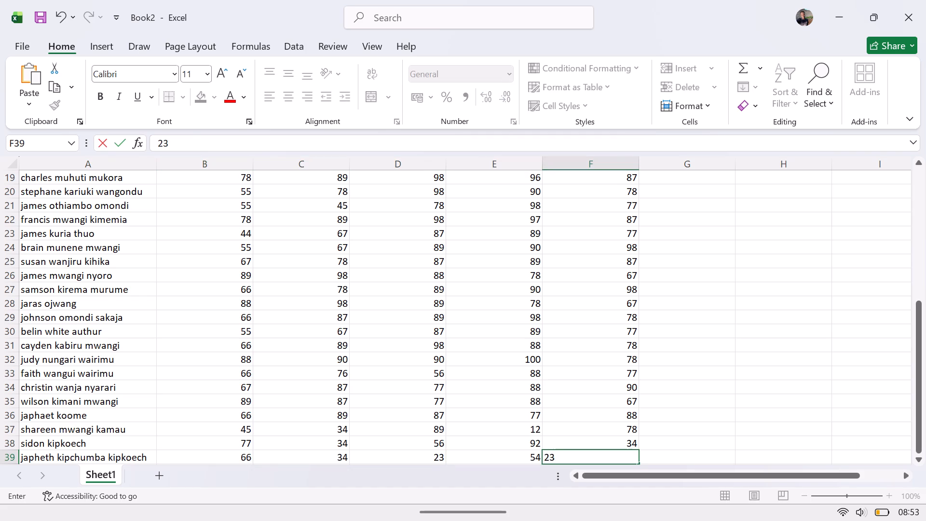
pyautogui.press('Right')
# Enter the thirty-ninth student's full name in cell A40 under STUDENT NAME.
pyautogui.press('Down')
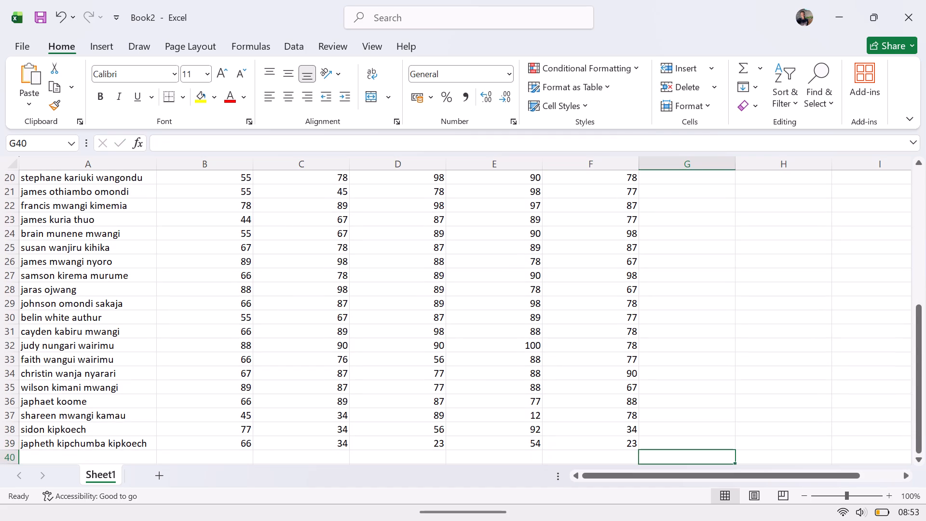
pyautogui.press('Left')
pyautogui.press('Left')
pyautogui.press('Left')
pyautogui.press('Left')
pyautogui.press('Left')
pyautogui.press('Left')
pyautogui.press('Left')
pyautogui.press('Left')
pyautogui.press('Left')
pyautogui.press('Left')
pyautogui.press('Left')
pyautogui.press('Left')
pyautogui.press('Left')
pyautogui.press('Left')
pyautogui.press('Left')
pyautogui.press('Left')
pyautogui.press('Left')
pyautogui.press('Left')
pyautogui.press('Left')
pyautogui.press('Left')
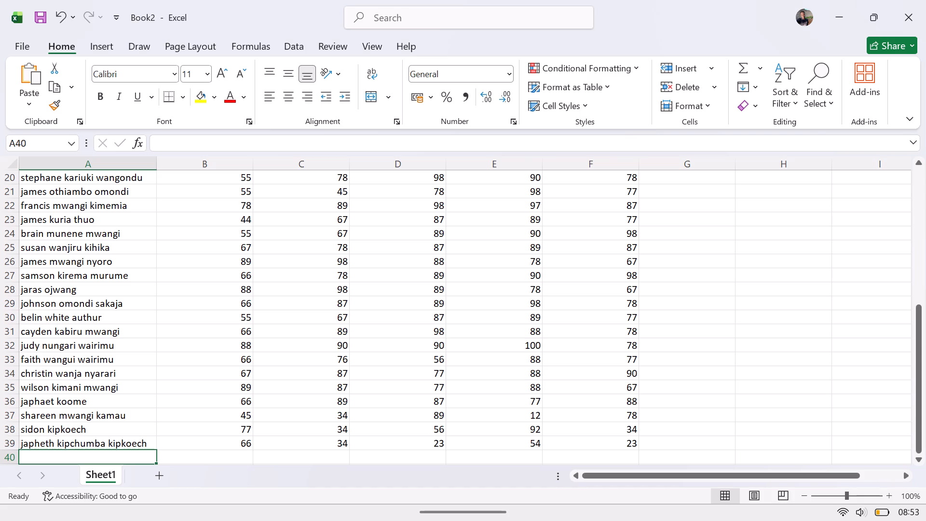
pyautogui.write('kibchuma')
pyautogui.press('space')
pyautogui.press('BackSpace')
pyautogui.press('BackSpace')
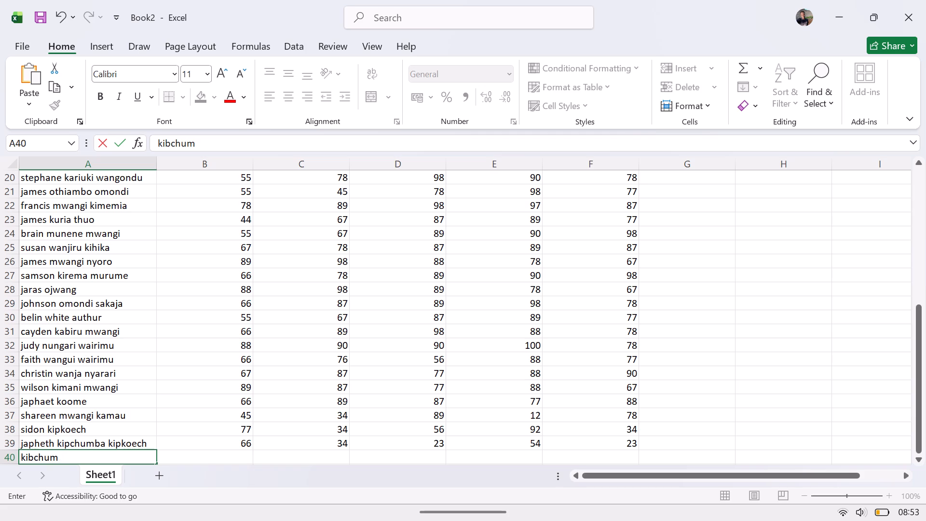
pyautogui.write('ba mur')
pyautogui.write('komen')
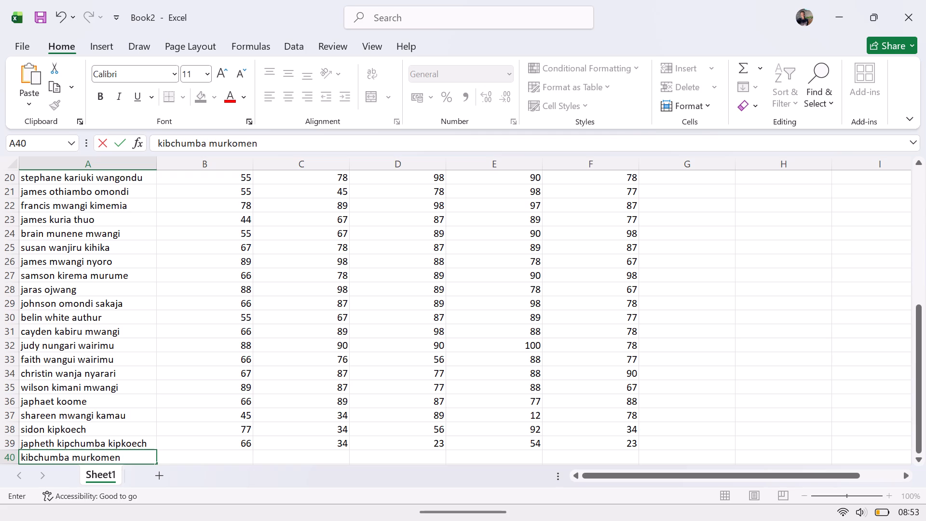
# Enter the thirty-ninth student's marks 66, 45, 89, 23 and 43 in cells B40 to F40.
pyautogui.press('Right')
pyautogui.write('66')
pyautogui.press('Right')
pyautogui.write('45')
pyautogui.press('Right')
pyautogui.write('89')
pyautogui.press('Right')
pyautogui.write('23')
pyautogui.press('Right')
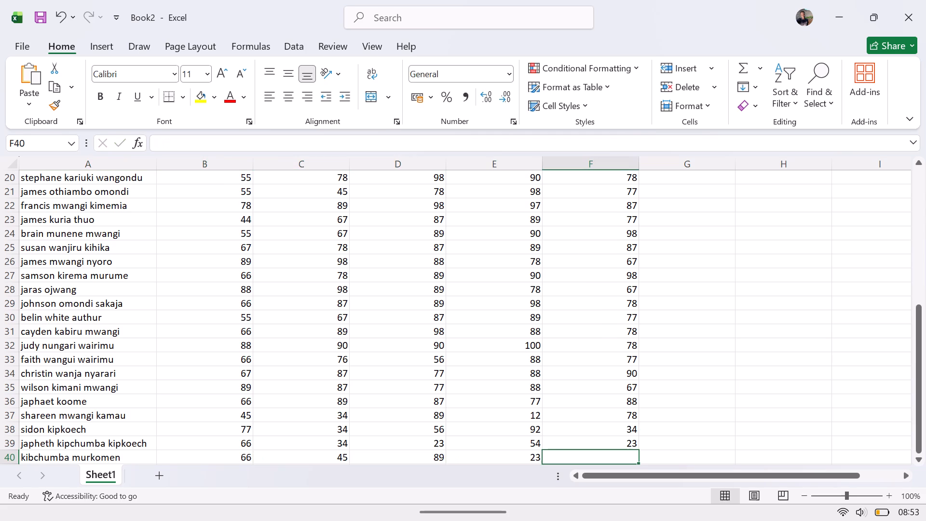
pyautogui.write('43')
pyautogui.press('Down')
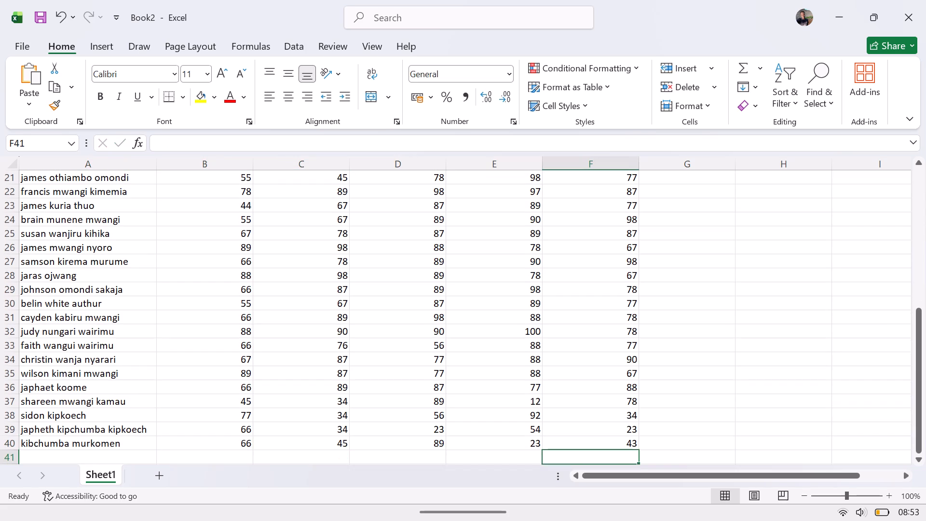
# Enter the fortieth student's full name in cell A41 under STUDENT NAME.
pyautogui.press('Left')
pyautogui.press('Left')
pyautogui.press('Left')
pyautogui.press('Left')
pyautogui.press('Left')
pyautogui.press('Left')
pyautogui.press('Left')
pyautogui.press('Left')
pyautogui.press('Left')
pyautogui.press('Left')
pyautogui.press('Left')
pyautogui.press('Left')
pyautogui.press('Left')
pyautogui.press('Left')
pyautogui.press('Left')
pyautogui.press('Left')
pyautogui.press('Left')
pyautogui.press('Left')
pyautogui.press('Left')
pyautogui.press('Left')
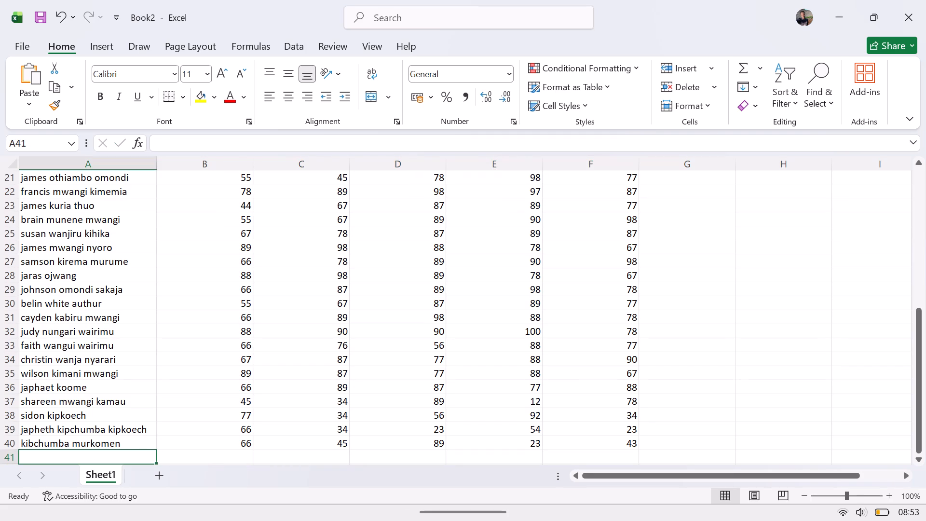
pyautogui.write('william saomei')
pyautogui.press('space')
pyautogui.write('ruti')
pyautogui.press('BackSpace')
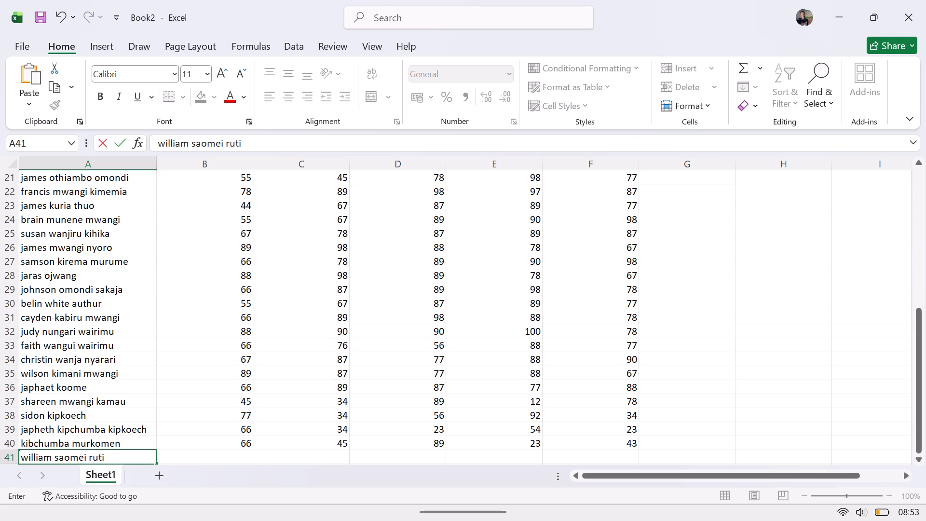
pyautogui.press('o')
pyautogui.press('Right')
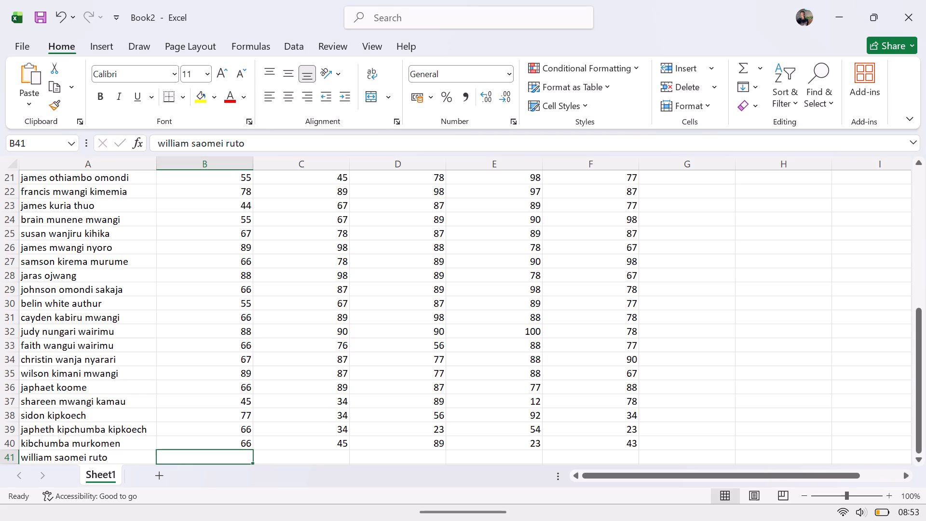
# Enter the fortieth student's marks 23, 34, 43, 54 and 52 in cells B41 to F41.
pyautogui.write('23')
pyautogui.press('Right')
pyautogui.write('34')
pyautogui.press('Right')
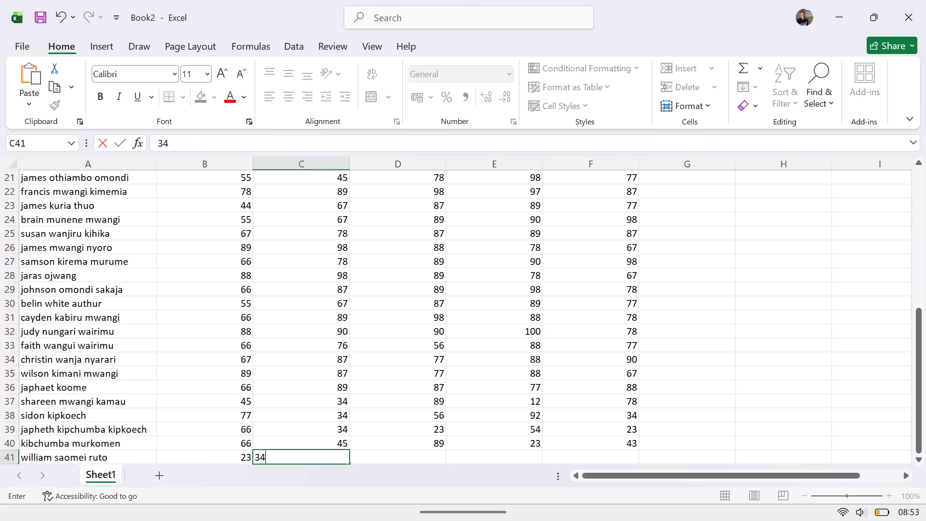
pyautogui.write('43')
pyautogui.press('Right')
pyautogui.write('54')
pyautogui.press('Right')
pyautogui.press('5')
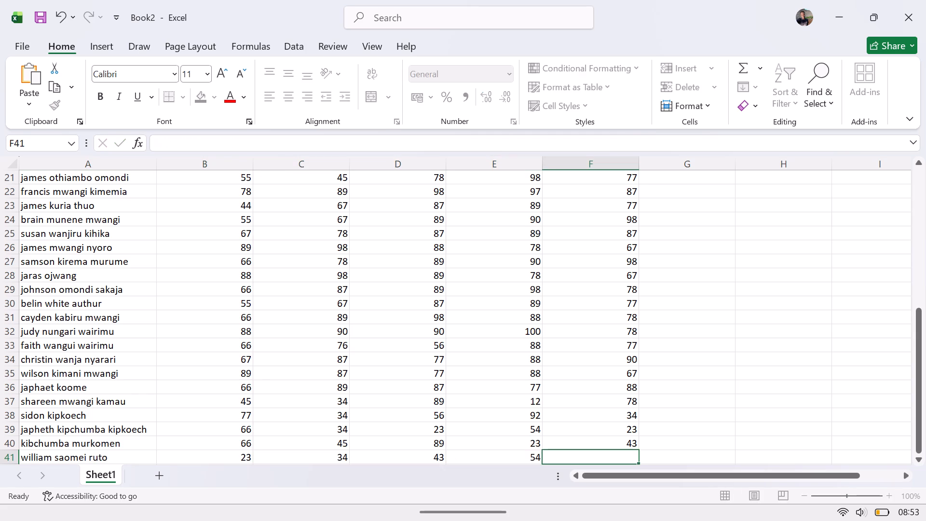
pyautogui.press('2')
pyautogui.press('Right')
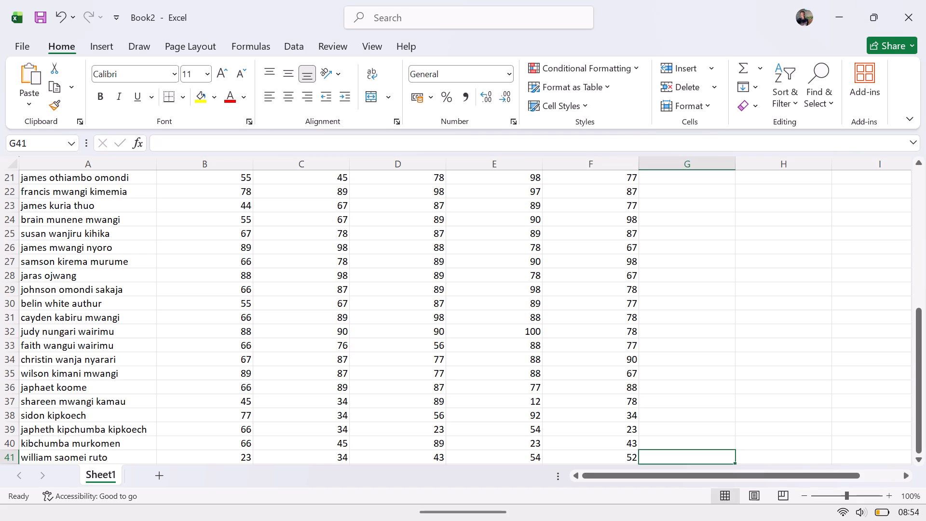
# Enter the forty-first student's title and full name in cell A42 under STUDENT NAME.
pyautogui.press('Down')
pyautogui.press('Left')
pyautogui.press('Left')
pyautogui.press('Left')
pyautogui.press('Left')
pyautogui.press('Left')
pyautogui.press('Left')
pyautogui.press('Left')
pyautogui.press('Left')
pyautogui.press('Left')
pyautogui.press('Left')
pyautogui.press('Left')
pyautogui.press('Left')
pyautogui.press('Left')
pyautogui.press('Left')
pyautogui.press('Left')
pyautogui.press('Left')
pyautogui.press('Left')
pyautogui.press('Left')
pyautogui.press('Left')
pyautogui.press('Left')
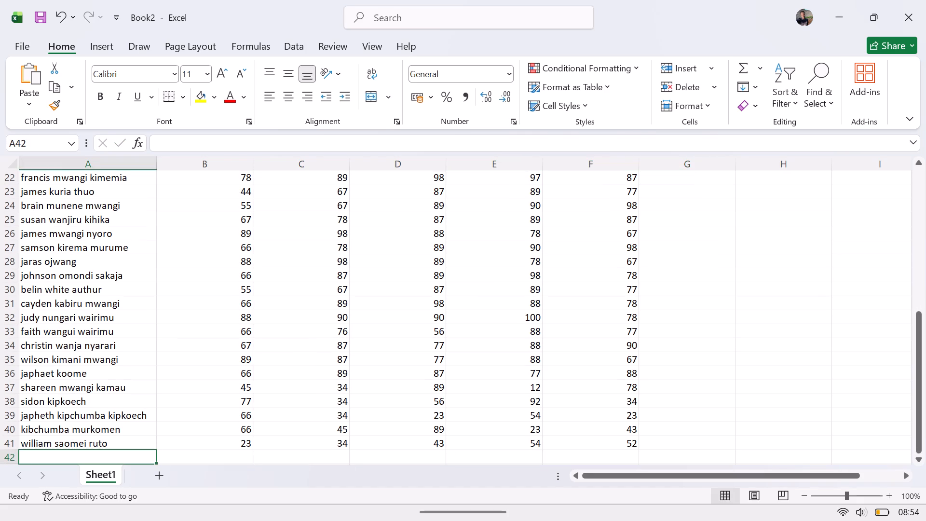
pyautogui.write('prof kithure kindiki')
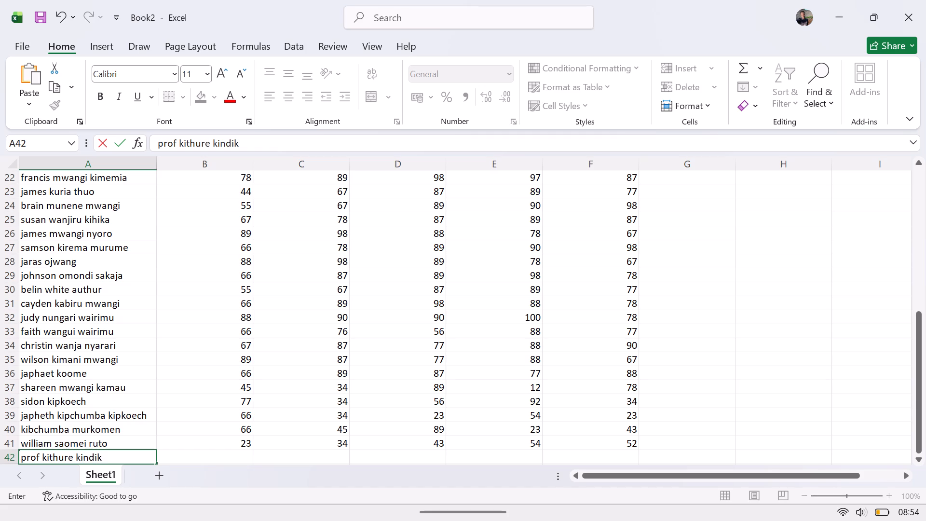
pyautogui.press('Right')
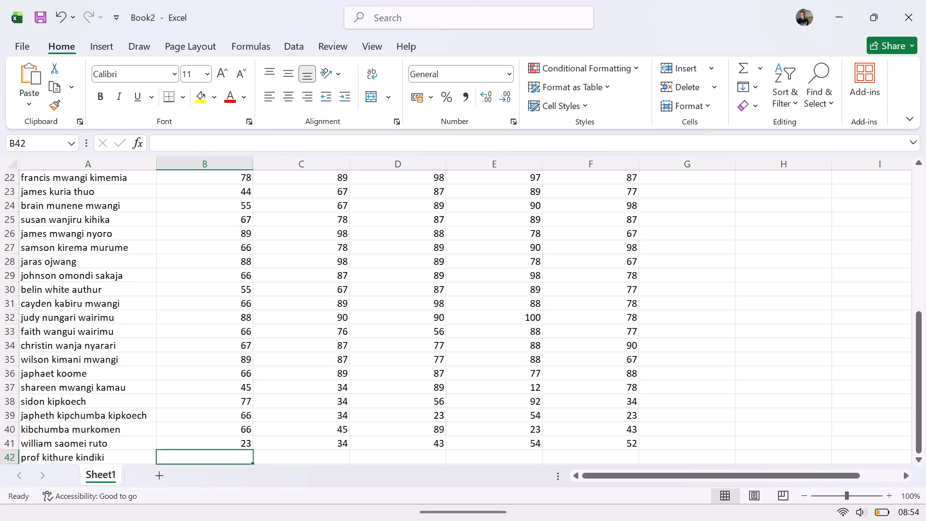
# Enter the forty-first student's marks 23, 46, 83, 76 and 23 in cells B42 to F42.
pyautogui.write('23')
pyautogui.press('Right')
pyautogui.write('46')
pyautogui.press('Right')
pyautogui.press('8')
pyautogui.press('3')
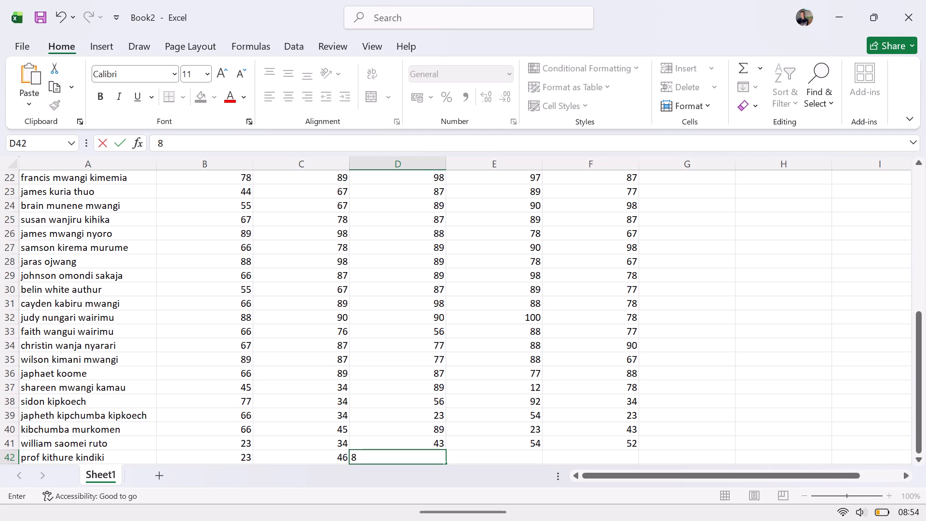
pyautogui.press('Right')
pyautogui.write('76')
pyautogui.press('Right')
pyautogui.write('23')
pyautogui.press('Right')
# Enter the forty-second student's full name in cell A43 under STUDENT NAME.
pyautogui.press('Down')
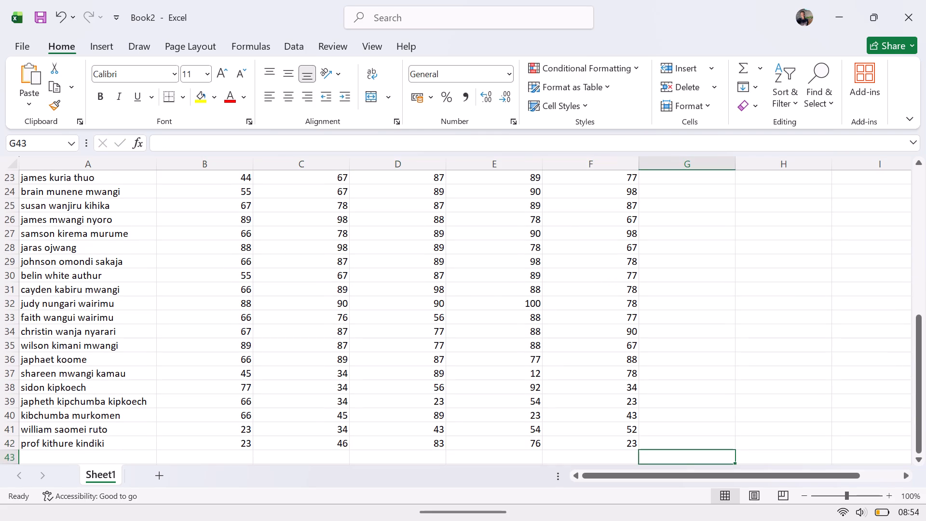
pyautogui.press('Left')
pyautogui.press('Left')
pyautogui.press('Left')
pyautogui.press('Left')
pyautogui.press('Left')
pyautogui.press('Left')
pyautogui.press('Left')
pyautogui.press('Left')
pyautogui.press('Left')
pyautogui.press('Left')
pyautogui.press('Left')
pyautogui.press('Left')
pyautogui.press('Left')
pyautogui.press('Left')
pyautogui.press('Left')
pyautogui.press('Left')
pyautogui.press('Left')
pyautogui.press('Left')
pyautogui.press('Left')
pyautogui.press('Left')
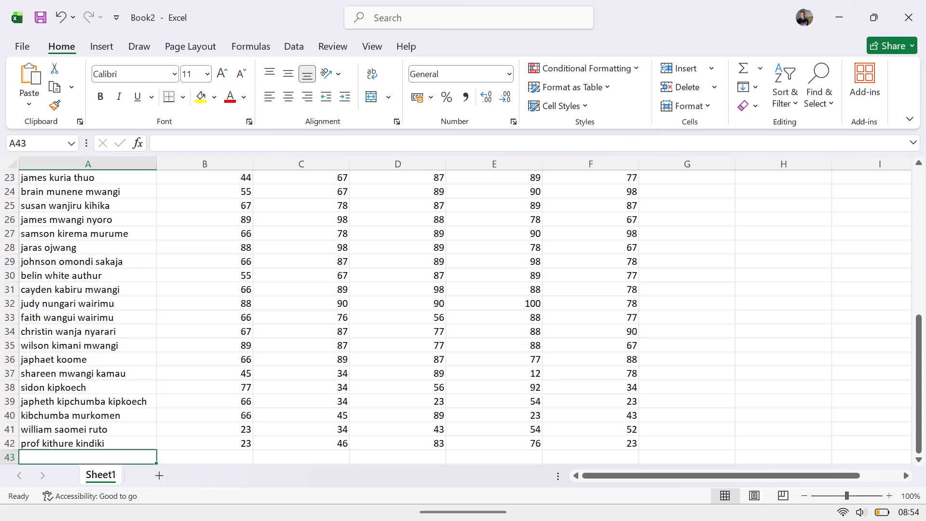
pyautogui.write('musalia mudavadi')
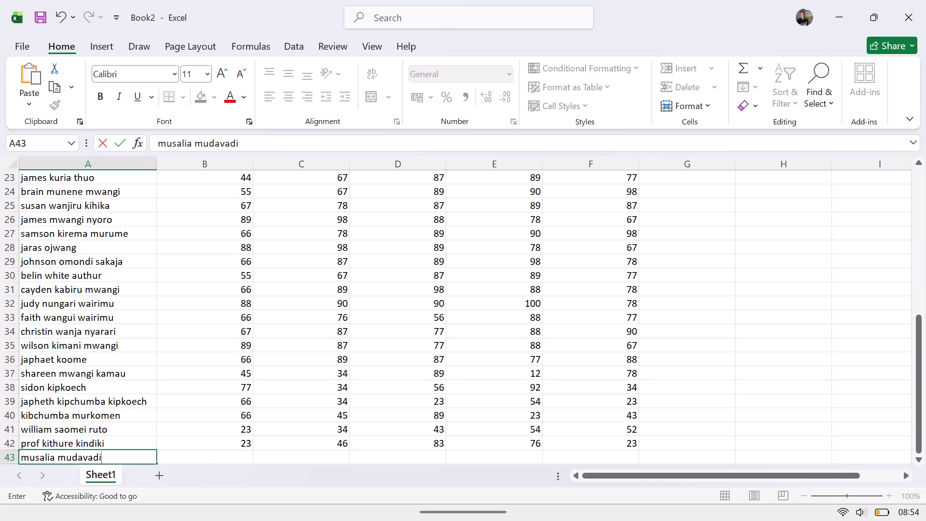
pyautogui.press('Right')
# Enter the forty-second student's marks 56, 34, 56, 55 and 65 in cells B43 to F43.
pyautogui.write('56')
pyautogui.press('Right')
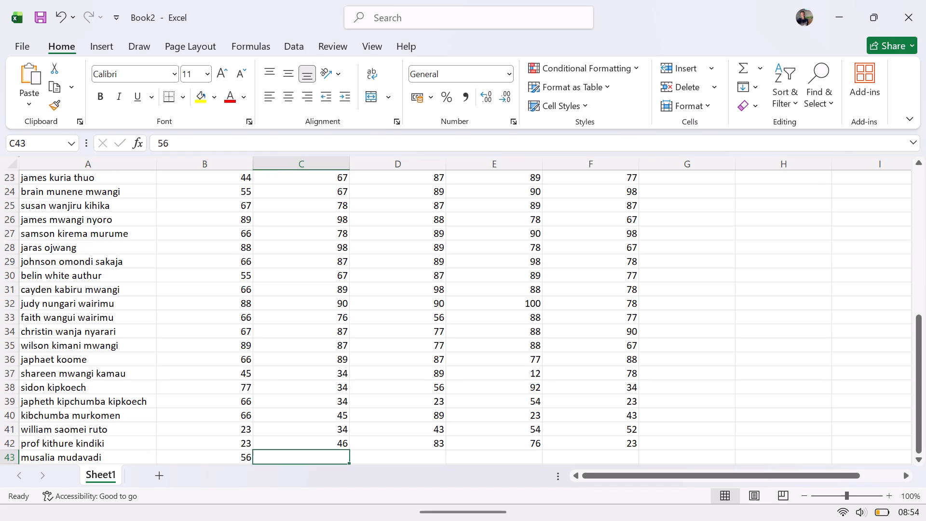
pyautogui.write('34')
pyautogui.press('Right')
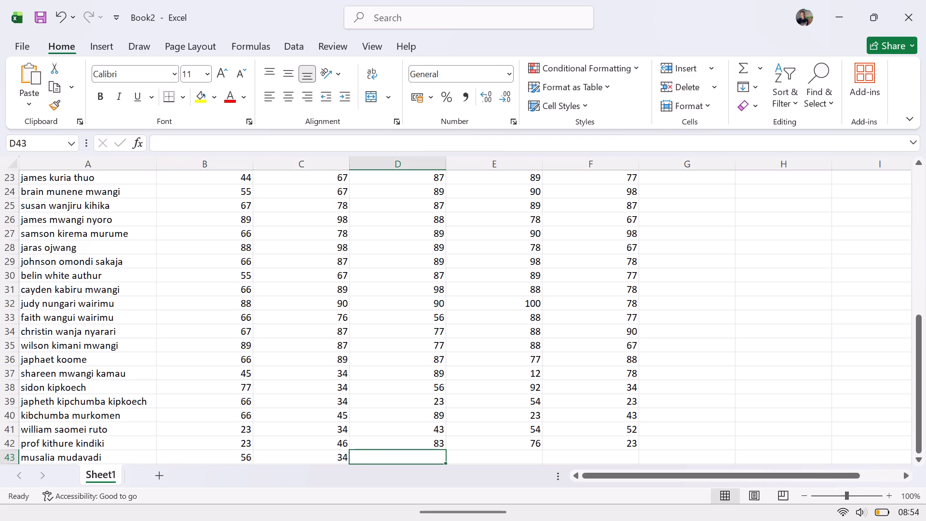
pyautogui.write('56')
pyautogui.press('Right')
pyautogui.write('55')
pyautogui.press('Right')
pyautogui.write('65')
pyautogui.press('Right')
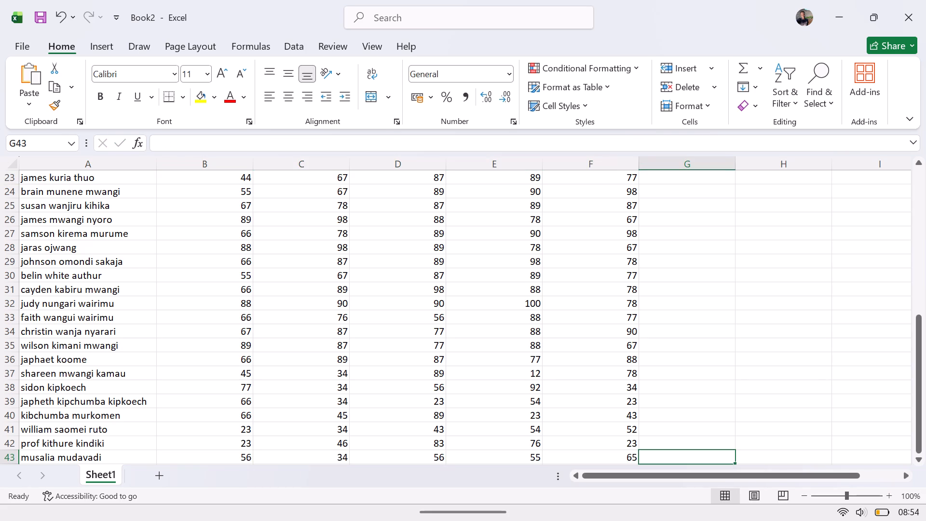
# Fill the TOTAL MARKS sum formula from G2 down to G43 for all students.
pyautogui.scroll(20, 503, 286)
pyautogui.scroll(20, 503, 286)
pyautogui.scroll(20, 503, 286)
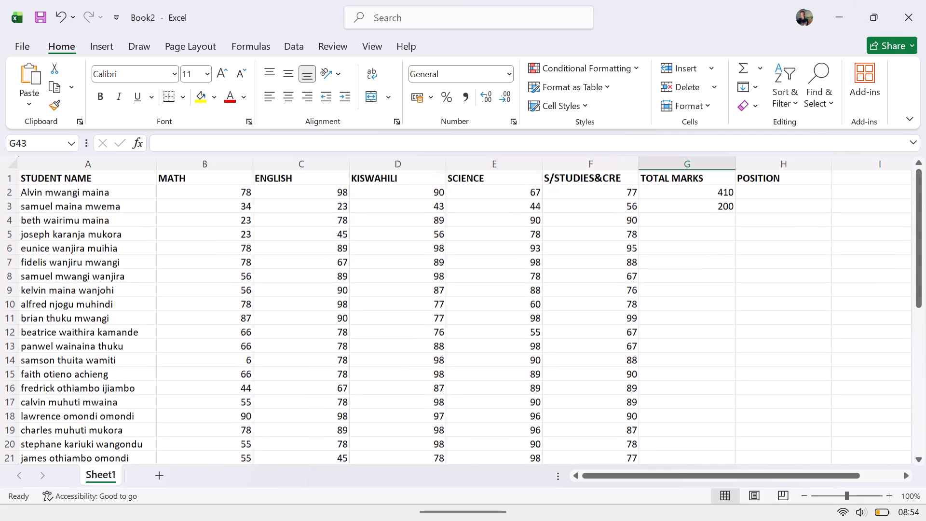
pyautogui.click(703, 193)
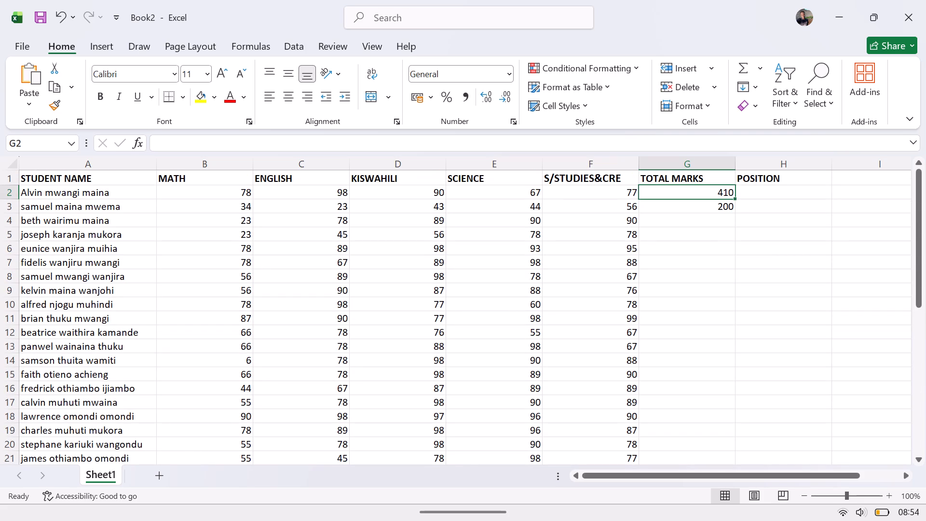
pyautogui.moveTo(733, 199); pyautogui.dragTo(747, 346)
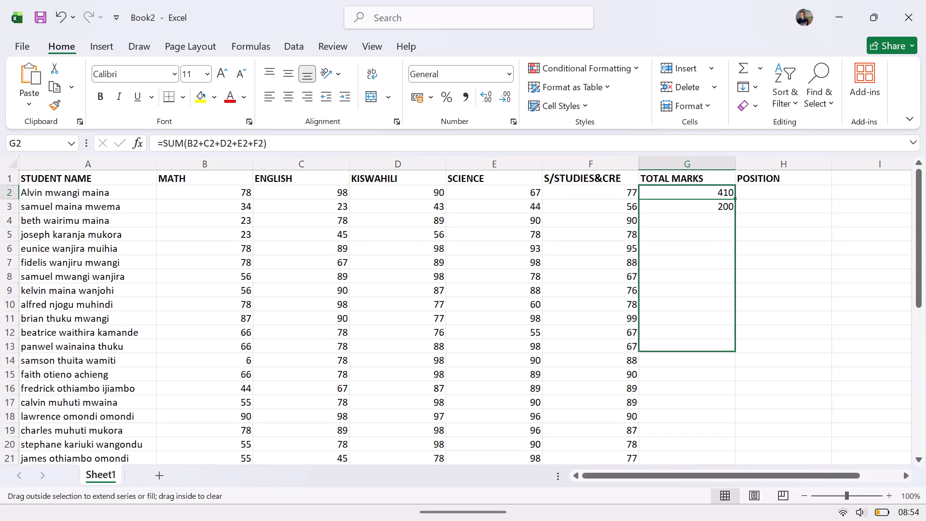
pyautogui.moveTo(747, 346); pyautogui.dragTo(747, 520)
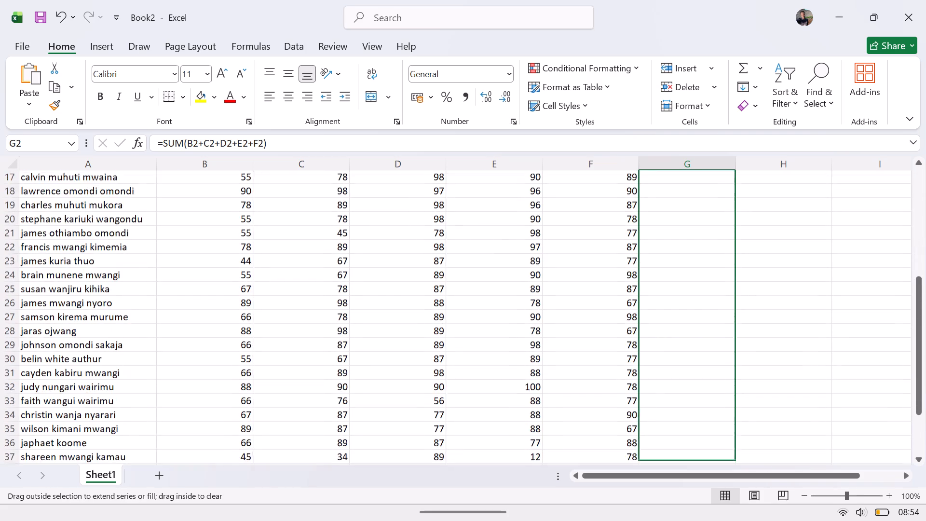
pyautogui.moveTo(747, 520); pyautogui.dragTo(713, 425)
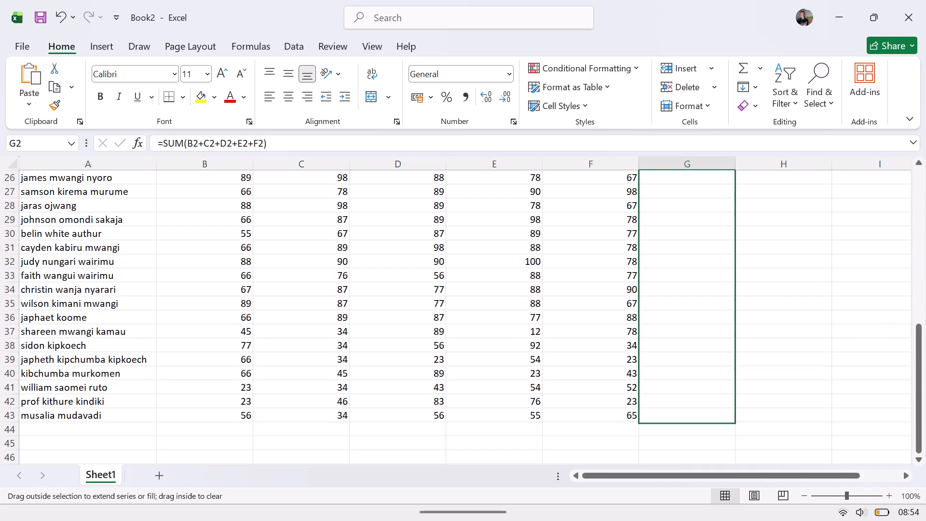
pyautogui.moveTo(713, 425); pyautogui.dragTo(713, 420)
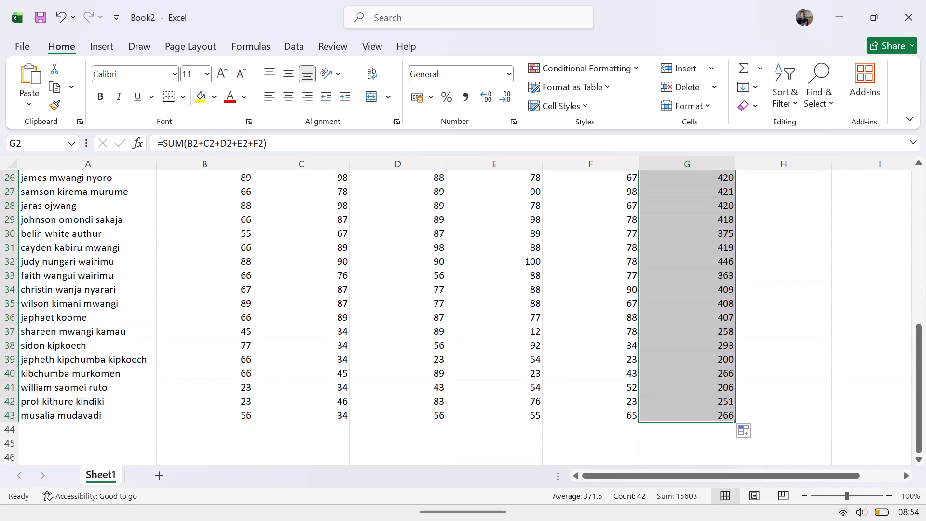
pyautogui.click(496, 304)
# Insert a blank column between MATH and ENGLISH.
pyautogui.scroll(20, 496, 304)
pyautogui.scroll(20, 496, 304)
pyautogui.scroll(10, 496, 304)
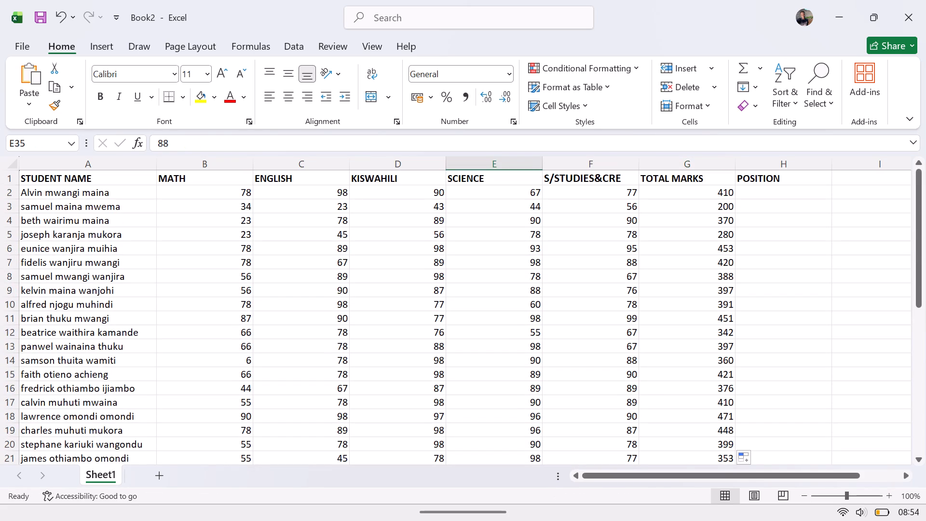
pyautogui.scroll(20, 496, 304)
pyautogui.scroll(20, 496, 304)
pyautogui.scroll(18, 496, 304)
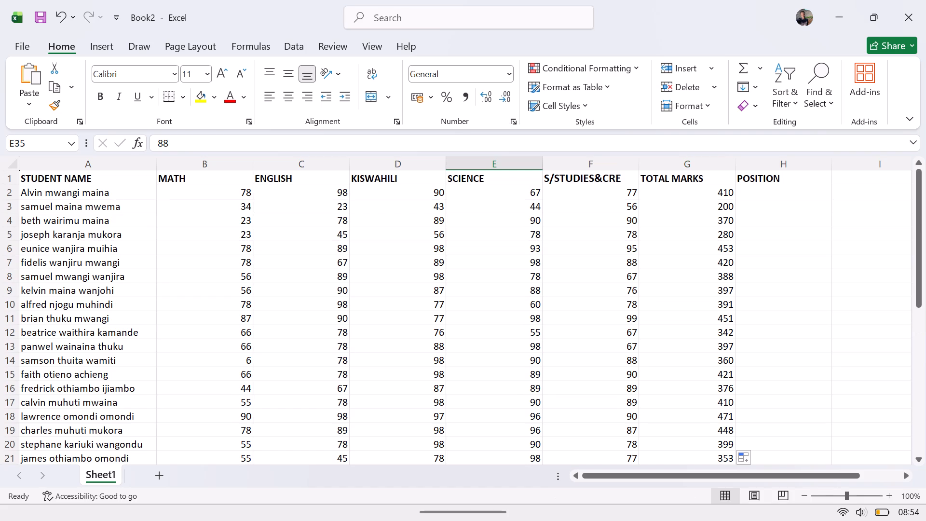
pyautogui.click(264, 159)
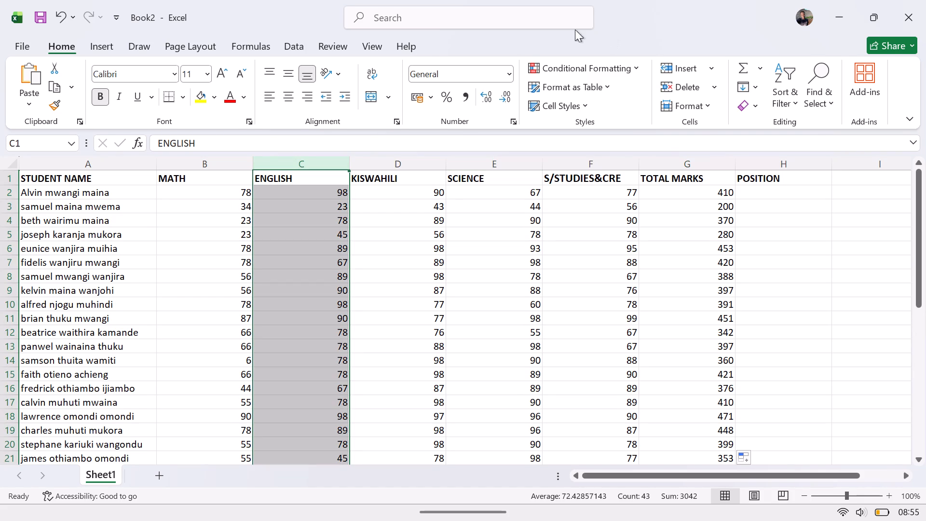
pyautogui.click(663, 67)
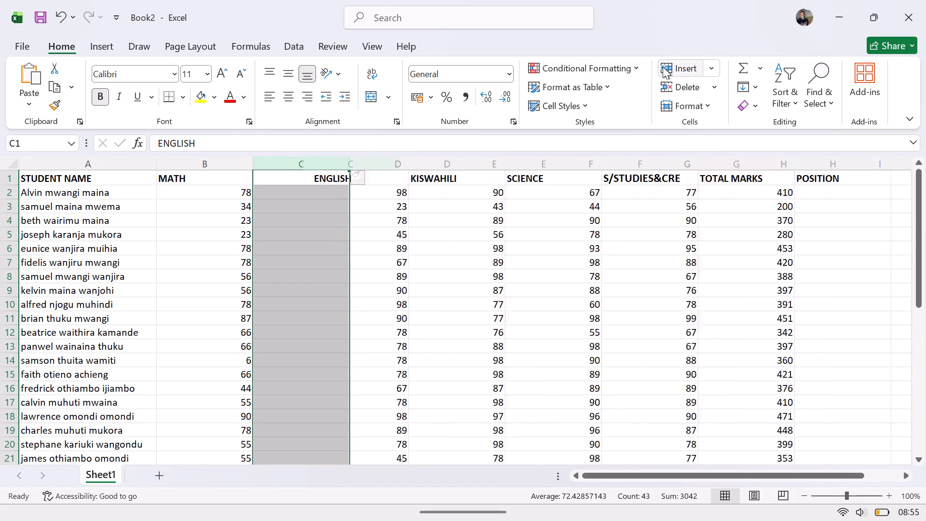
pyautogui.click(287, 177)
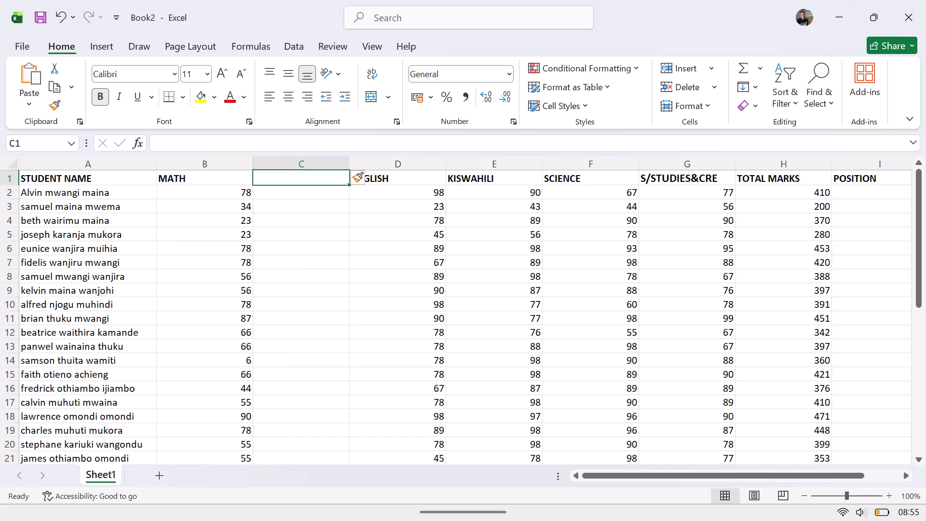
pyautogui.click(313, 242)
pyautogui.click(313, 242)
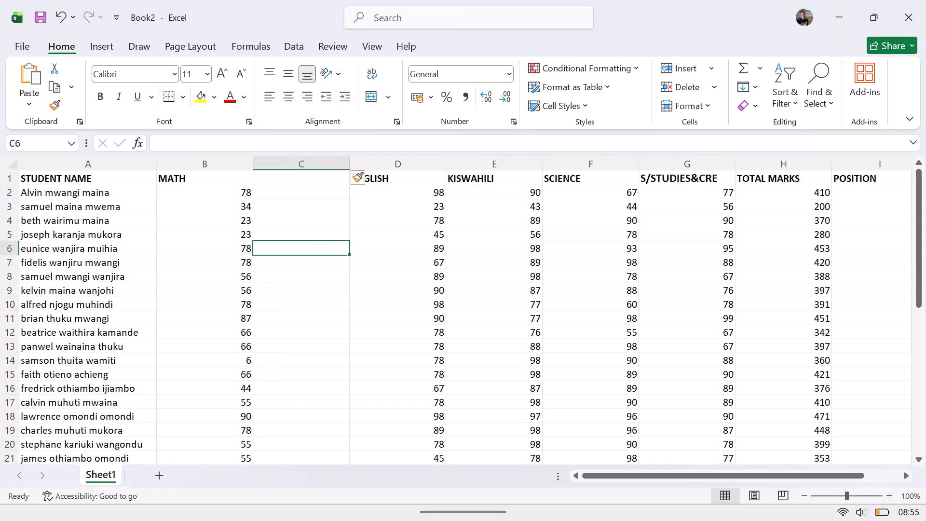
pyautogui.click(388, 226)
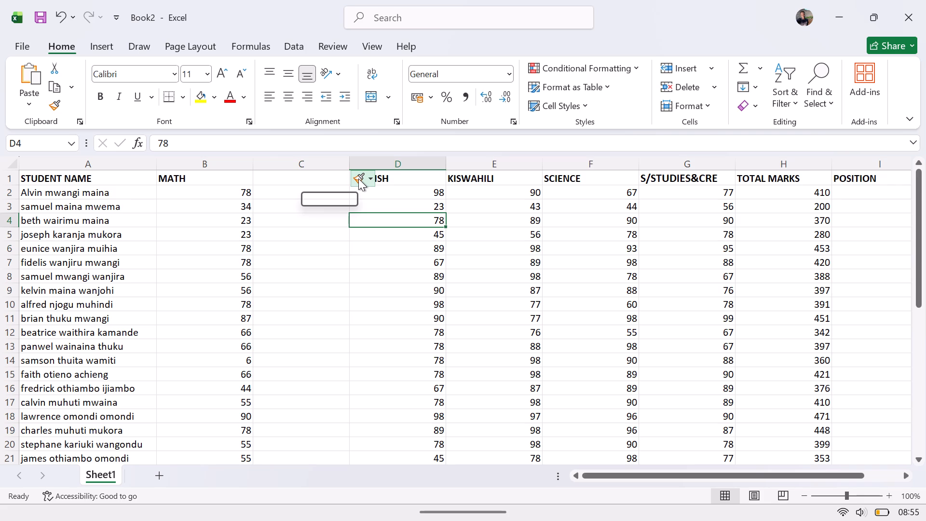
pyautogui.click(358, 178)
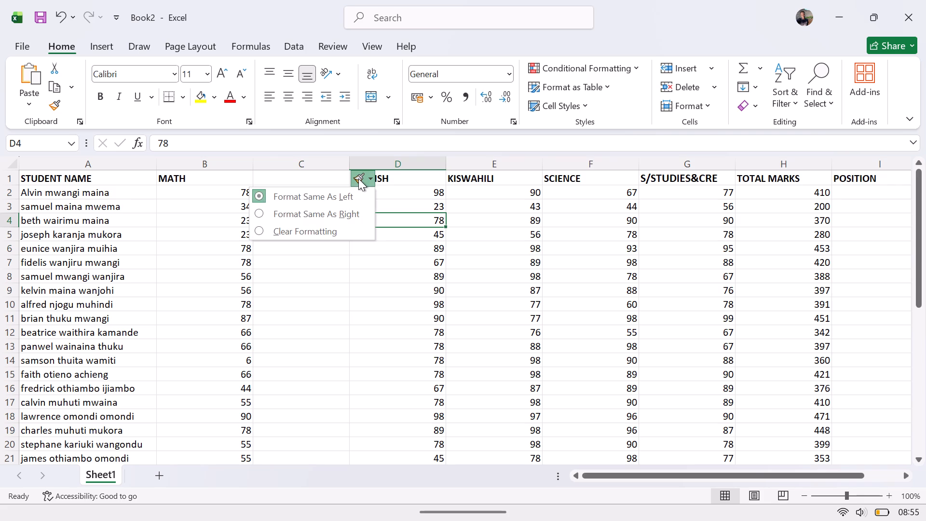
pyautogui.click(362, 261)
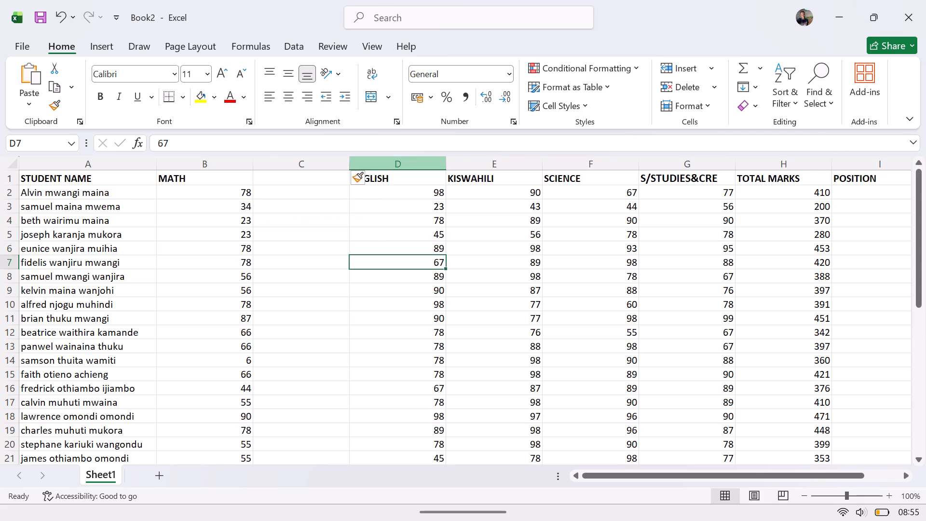
# Insert a blank column before KISWAHILI and another blank column before SCIENCE.
pyautogui.click(468, 164)
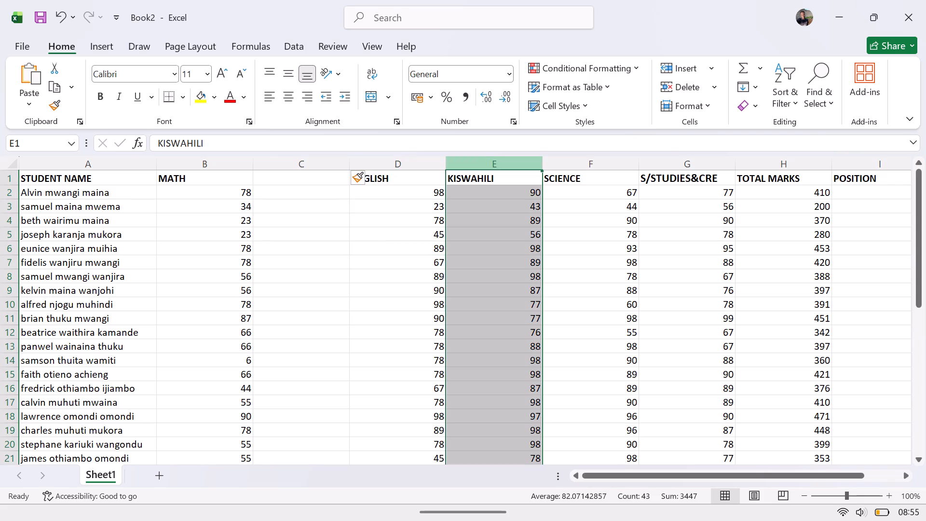
pyautogui.click(670, 66)
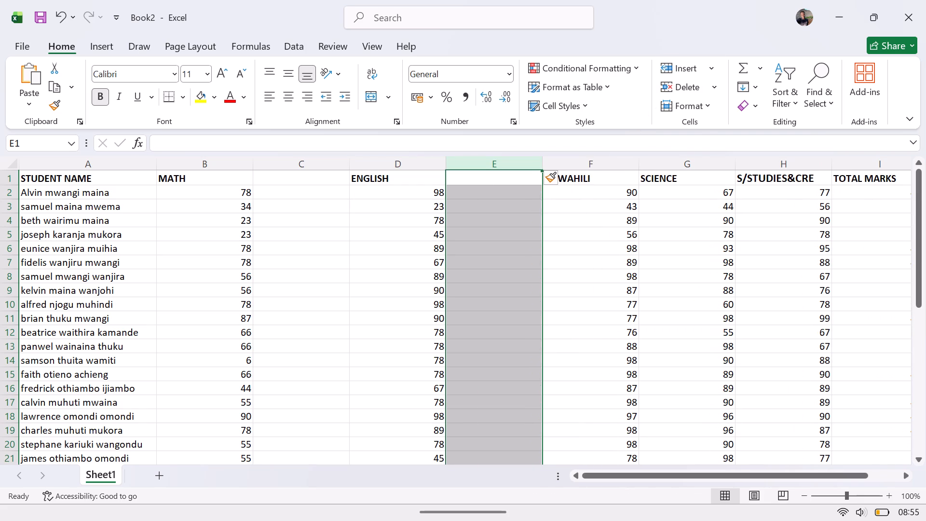
pyautogui.click(656, 163)
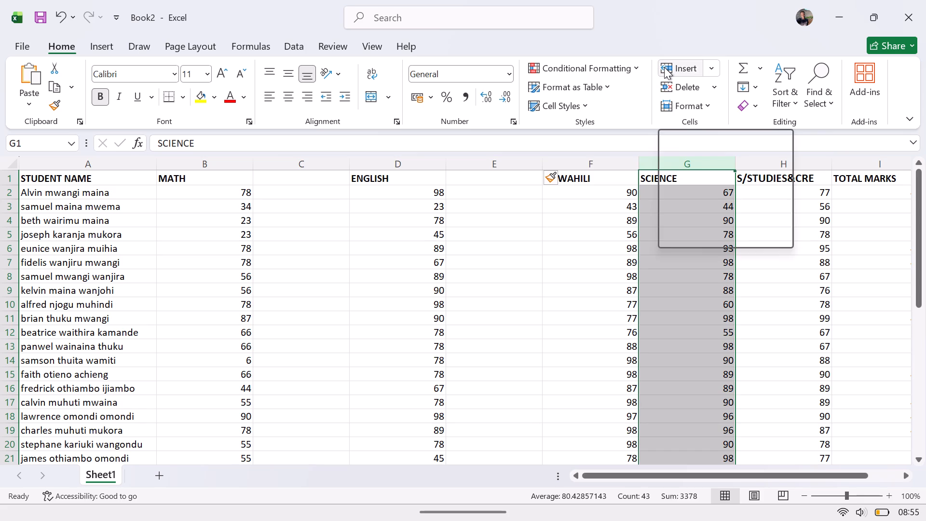
pyautogui.click(664, 67)
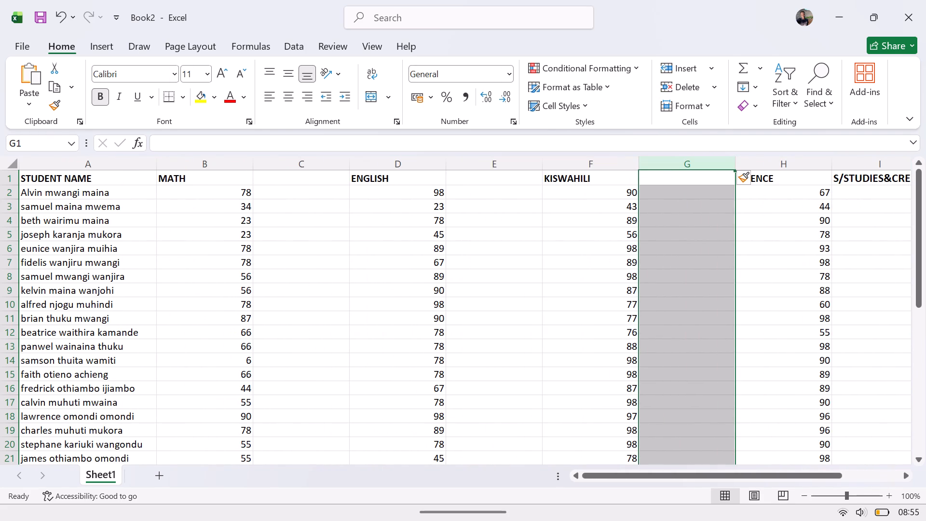
# Give all columns of the sheet the same width, making the STUDENT NAME column narrower.
pyautogui.click(10, 166)
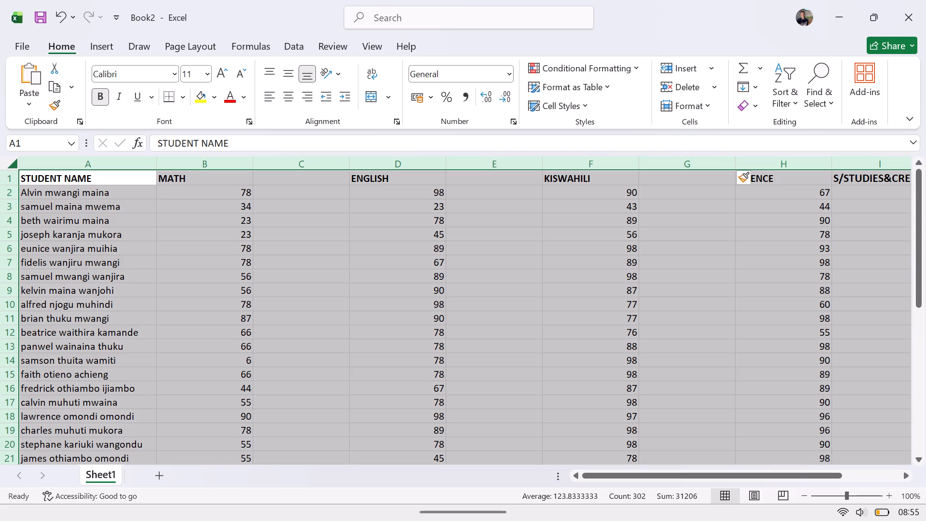
pyautogui.click(12, 163)
pyautogui.click(12, 163)
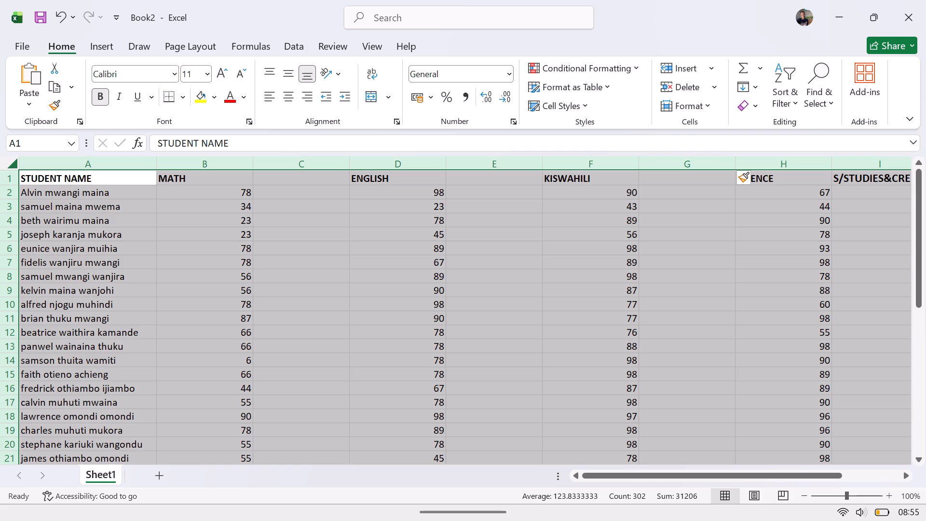
pyautogui.click(12, 163)
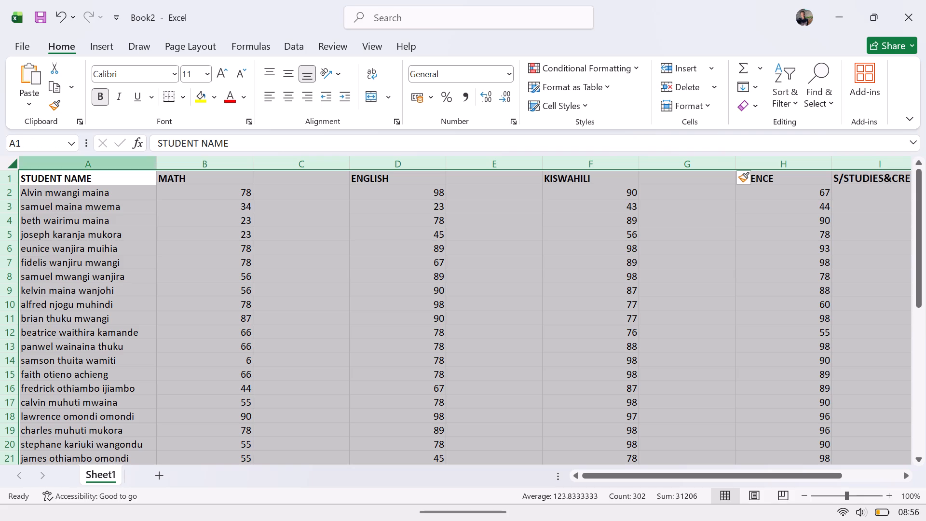
pyautogui.moveTo(158, 165); pyautogui.dragTo(146, 165)
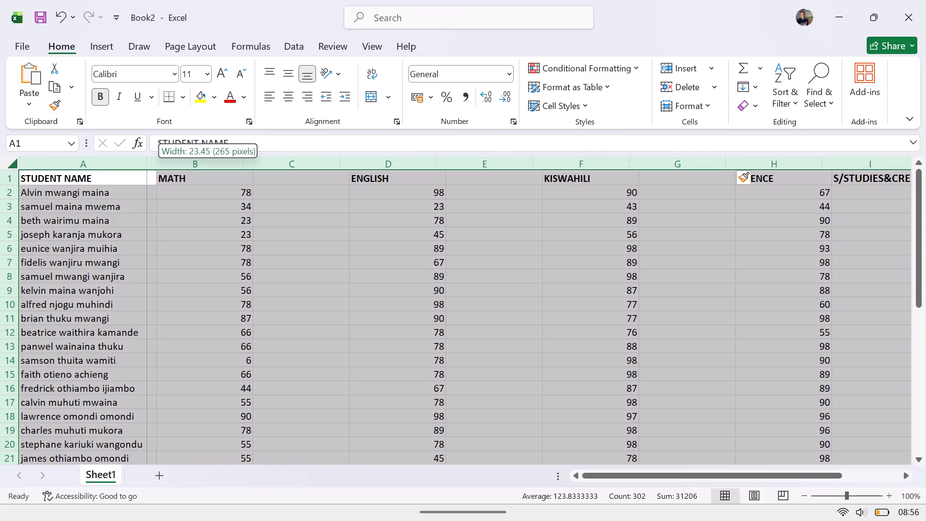
pyautogui.moveTo(146, 165); pyautogui.dragTo(129, 165)
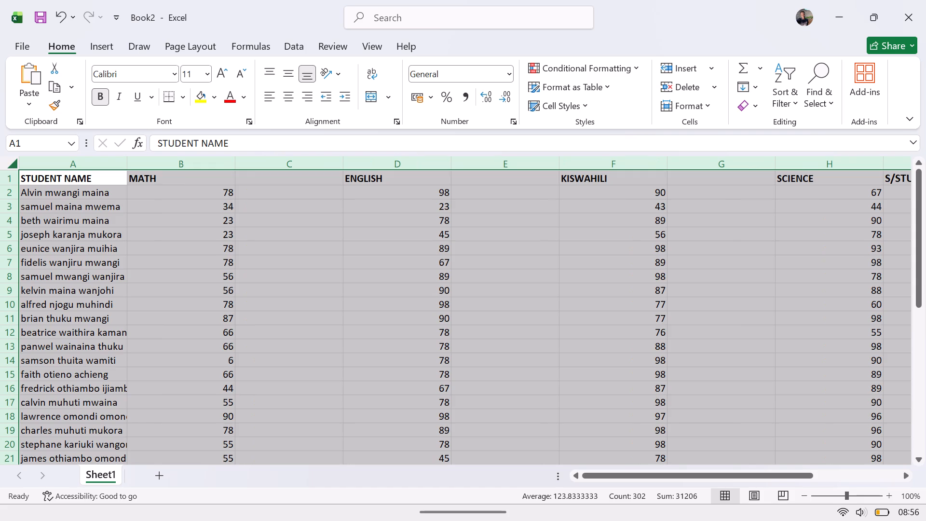
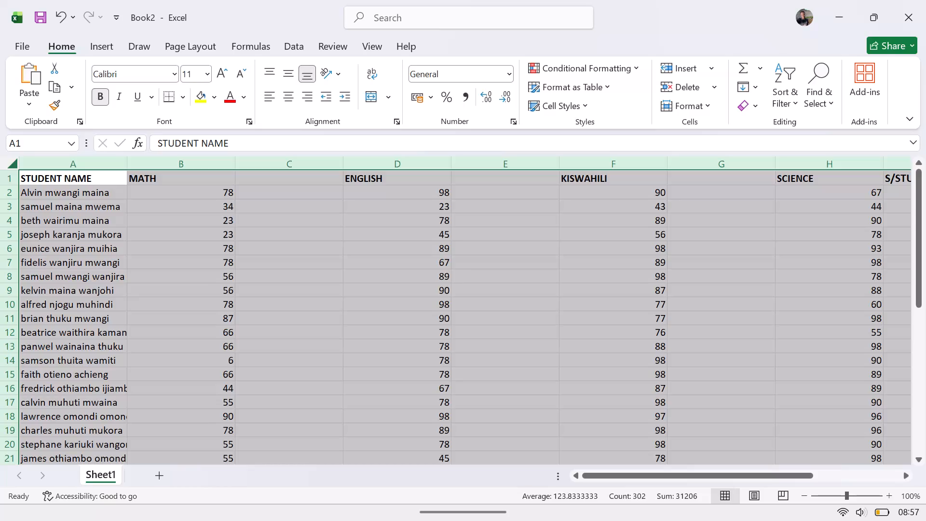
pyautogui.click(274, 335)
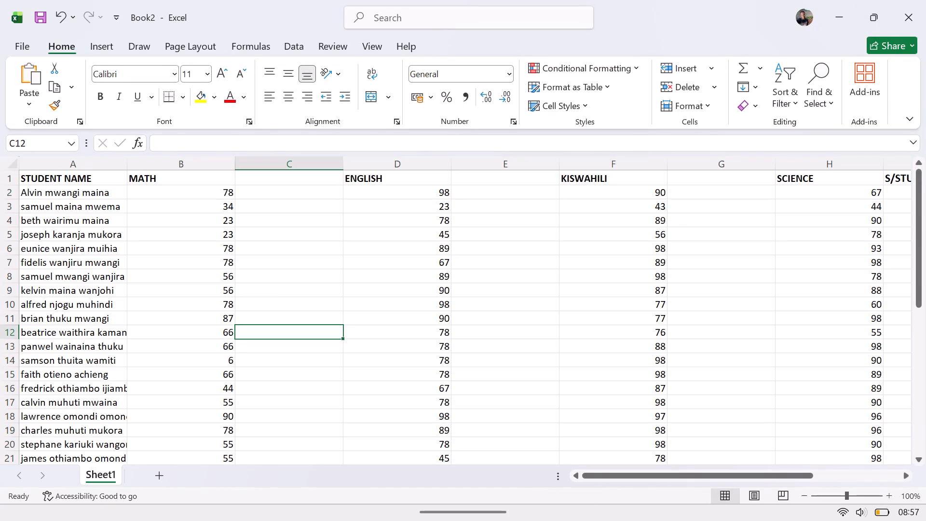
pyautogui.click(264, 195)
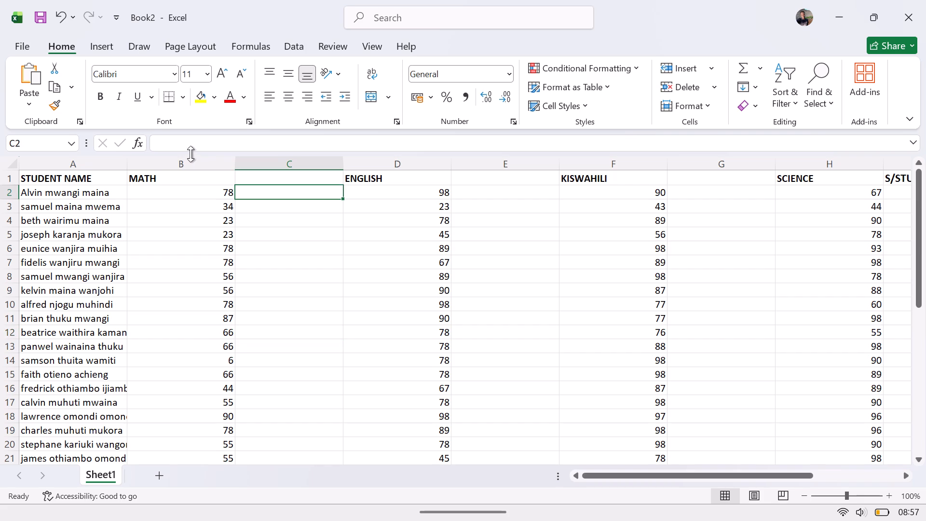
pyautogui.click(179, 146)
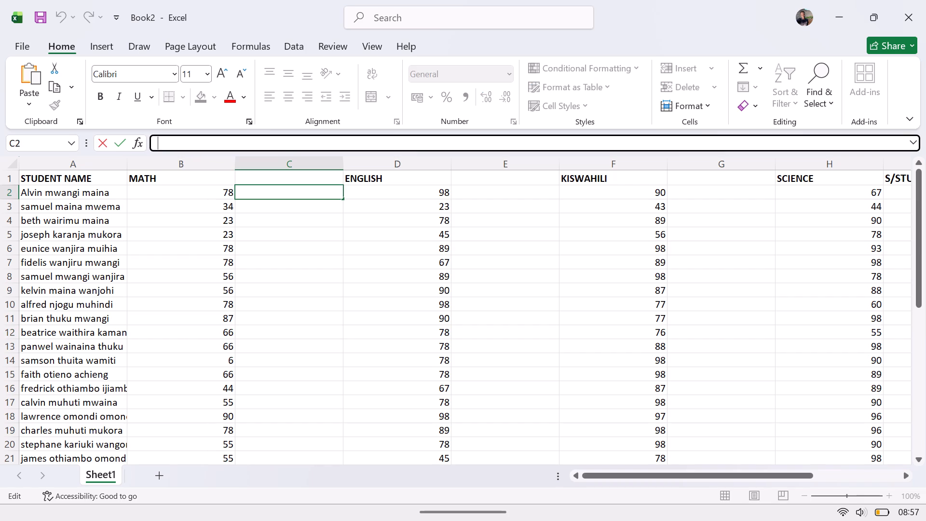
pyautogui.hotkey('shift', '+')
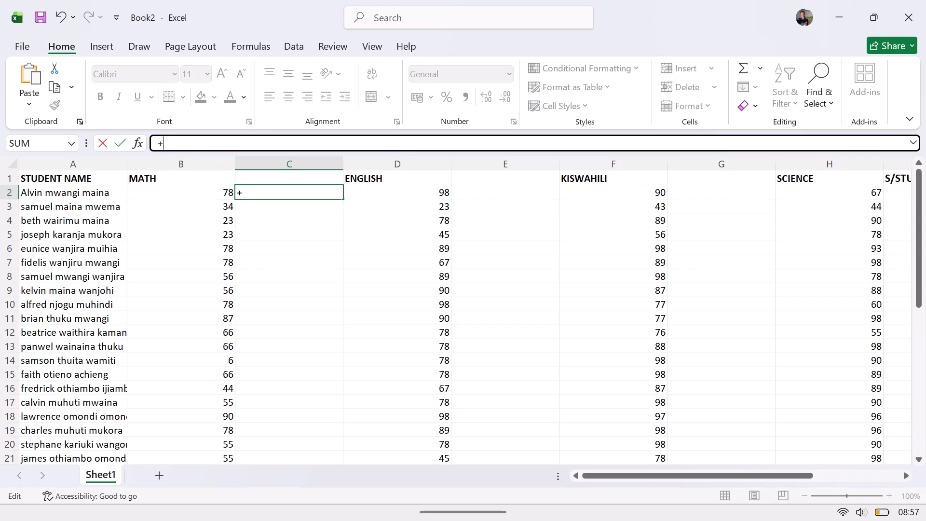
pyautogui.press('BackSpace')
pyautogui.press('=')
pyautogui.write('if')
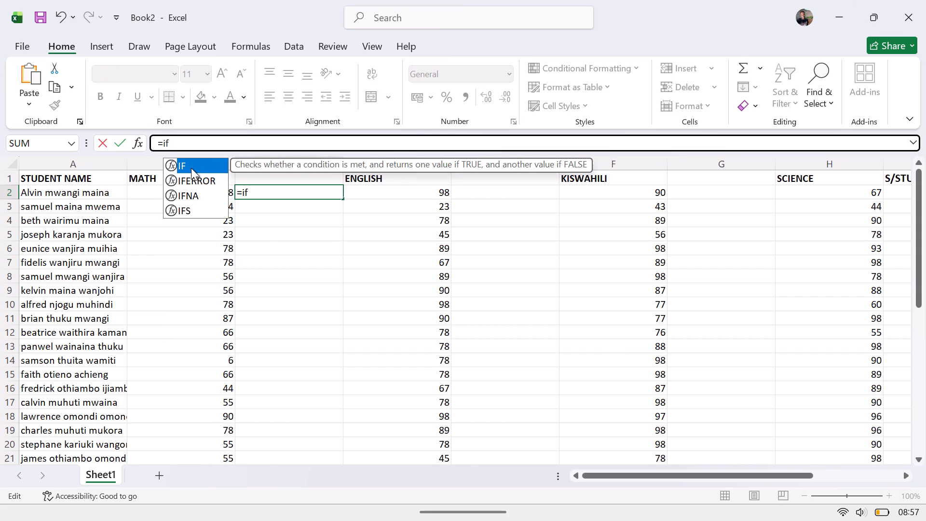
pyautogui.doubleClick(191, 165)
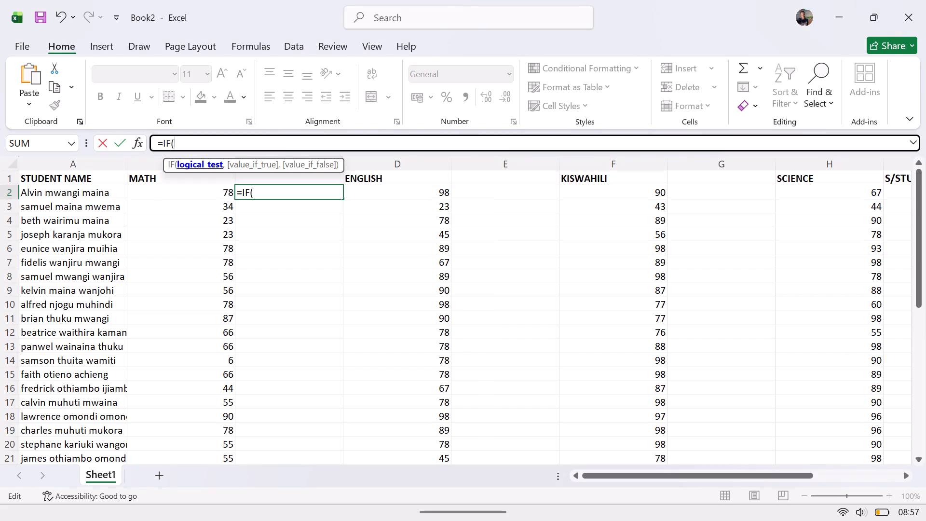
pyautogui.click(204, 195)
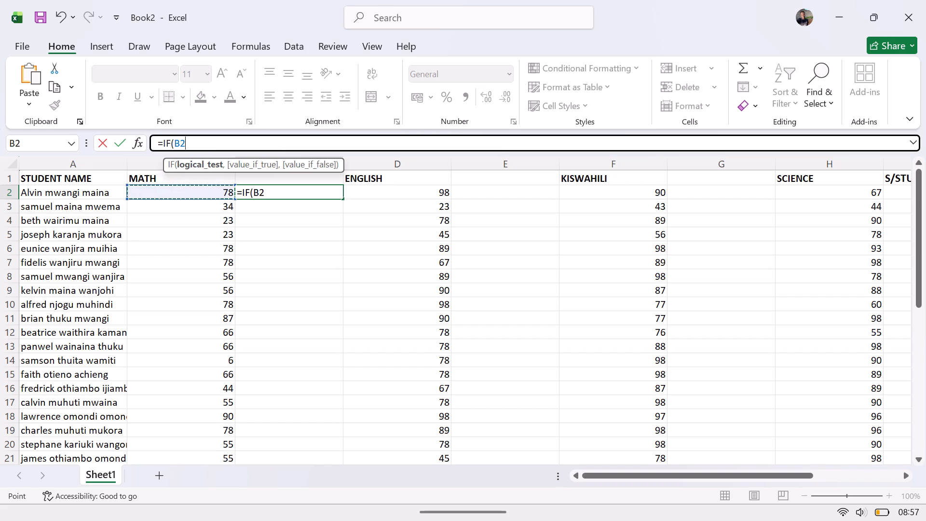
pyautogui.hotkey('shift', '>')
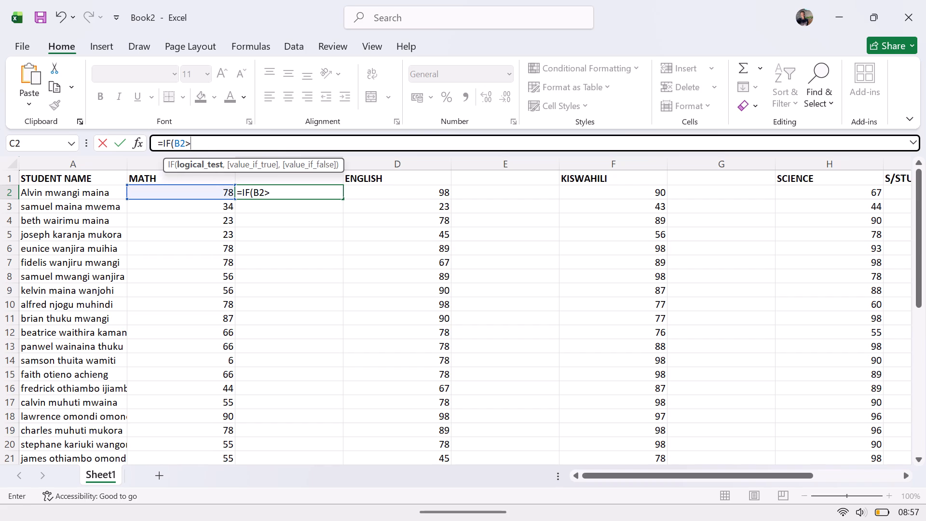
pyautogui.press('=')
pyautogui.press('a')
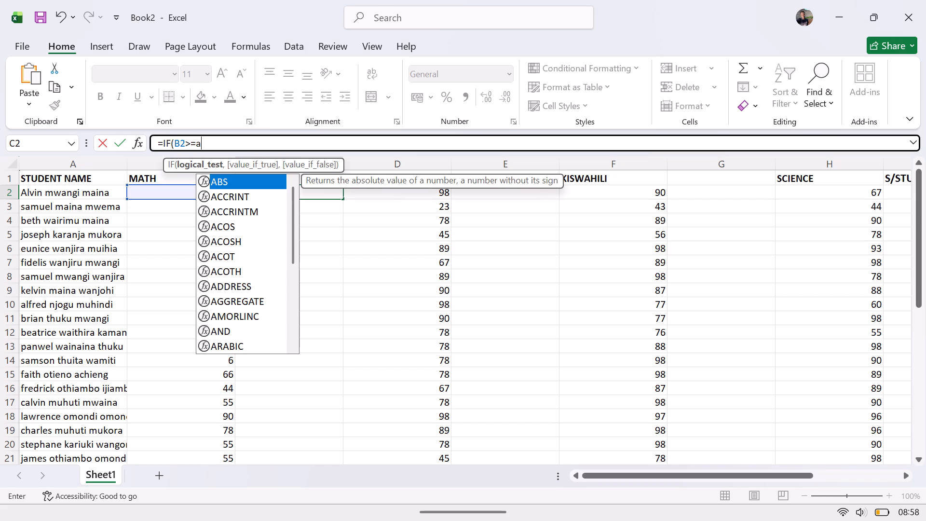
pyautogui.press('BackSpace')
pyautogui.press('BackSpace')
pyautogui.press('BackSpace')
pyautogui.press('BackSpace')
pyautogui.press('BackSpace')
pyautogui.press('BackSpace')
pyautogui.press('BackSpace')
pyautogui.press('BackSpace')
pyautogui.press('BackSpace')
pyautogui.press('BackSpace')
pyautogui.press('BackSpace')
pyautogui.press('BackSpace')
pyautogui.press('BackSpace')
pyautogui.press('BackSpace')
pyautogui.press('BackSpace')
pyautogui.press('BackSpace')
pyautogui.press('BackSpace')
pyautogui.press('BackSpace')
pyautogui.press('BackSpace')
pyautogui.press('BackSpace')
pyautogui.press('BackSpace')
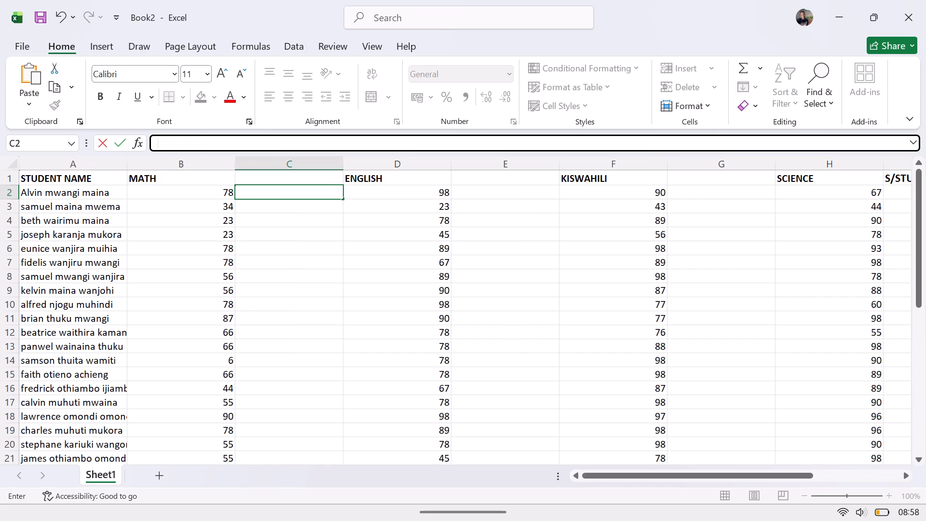
# Set the first student's MATH mark in B2 to 90.
pyautogui.click(213, 195)
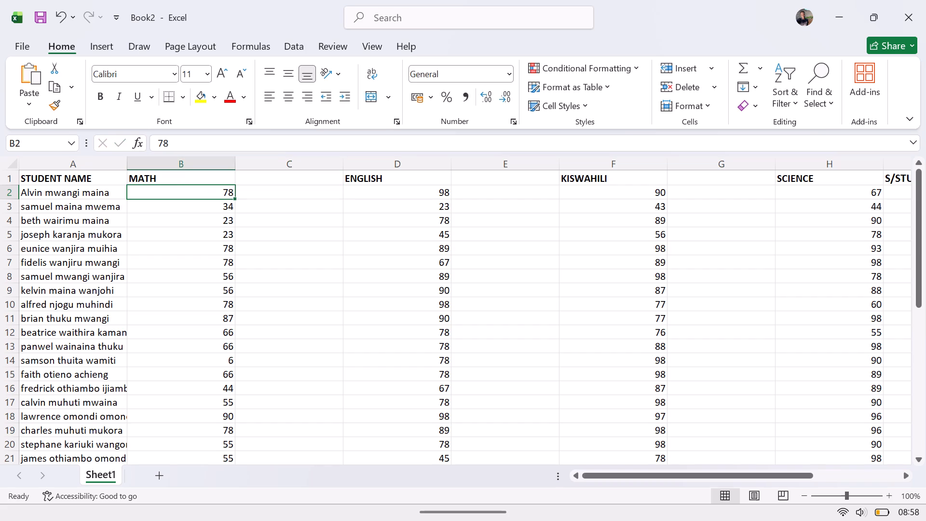
pyautogui.write('90')
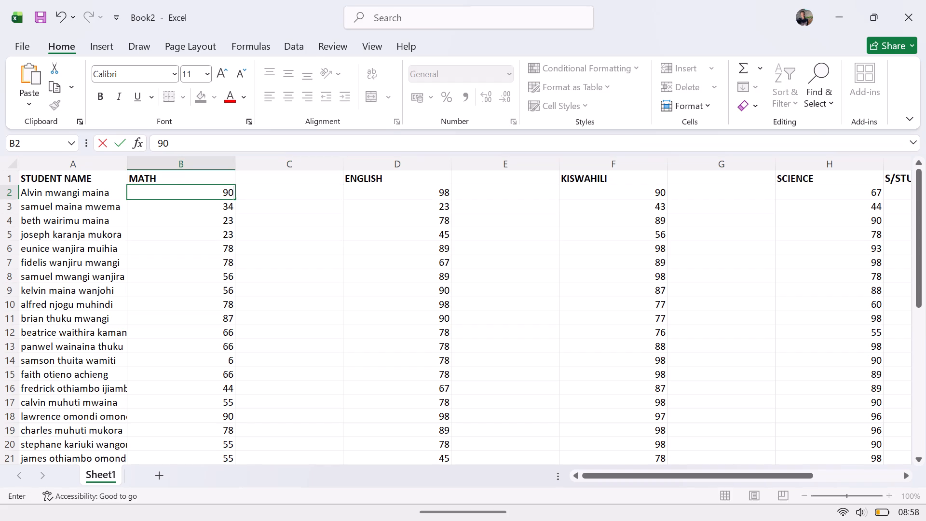
# Start an IF formula in C2 that returns "A" when the MATH mark in B2 is at least 90.
pyautogui.click(259, 195)
pyautogui.click(179, 146)
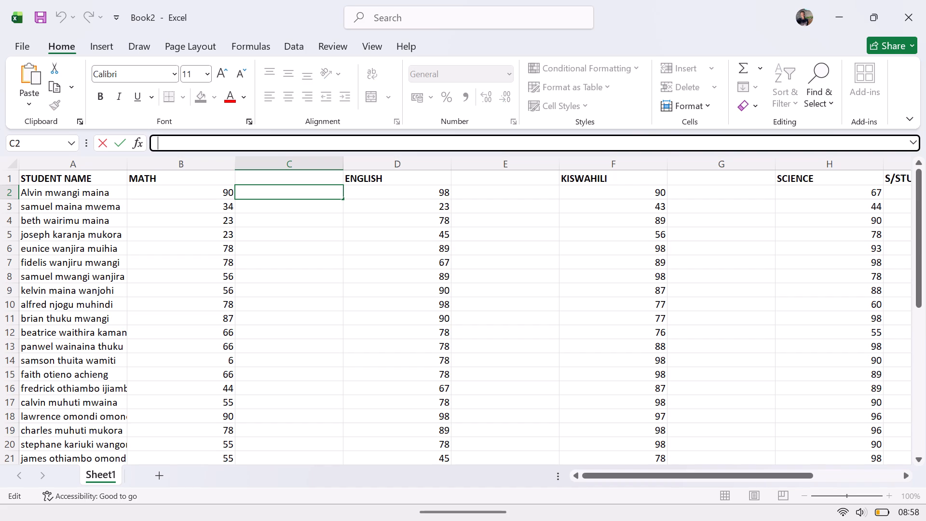
pyautogui.press('=')
pyautogui.write('if')
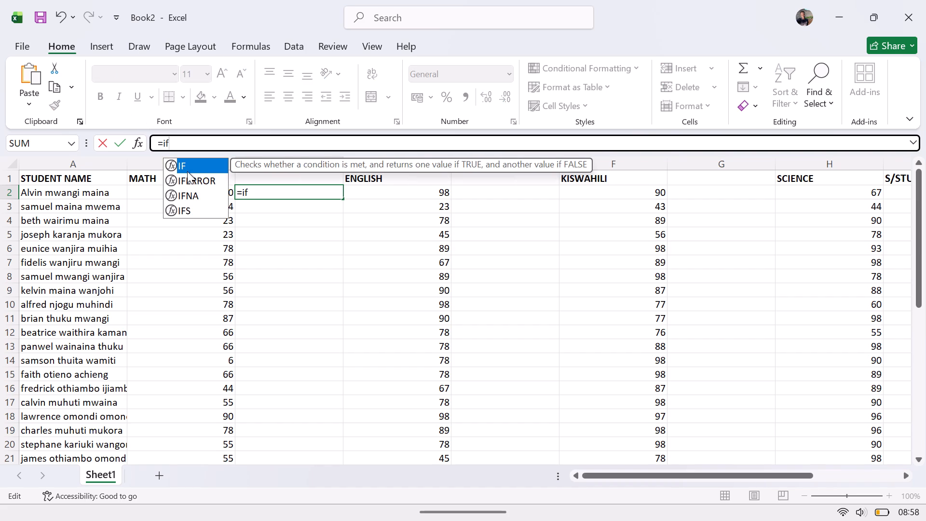
pyautogui.click(183, 165)
pyautogui.doubleClick(183, 165)
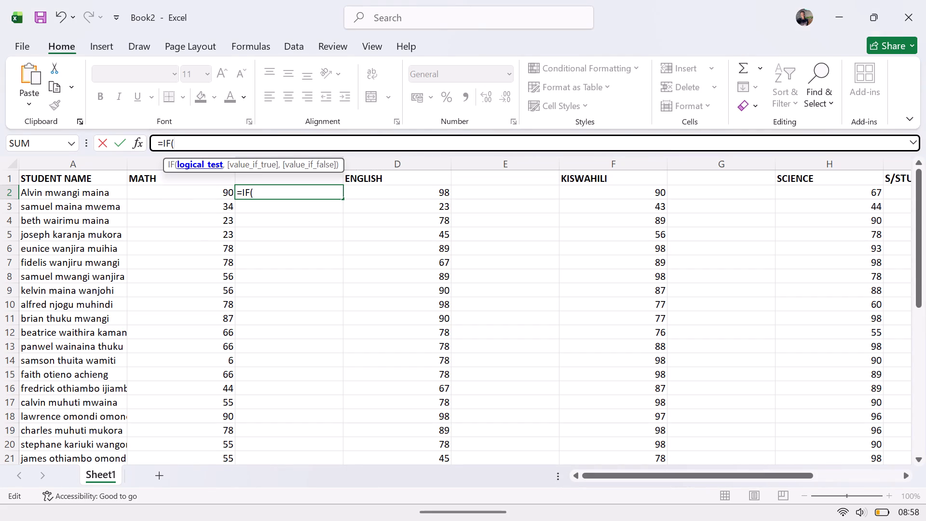
pyautogui.click(207, 193)
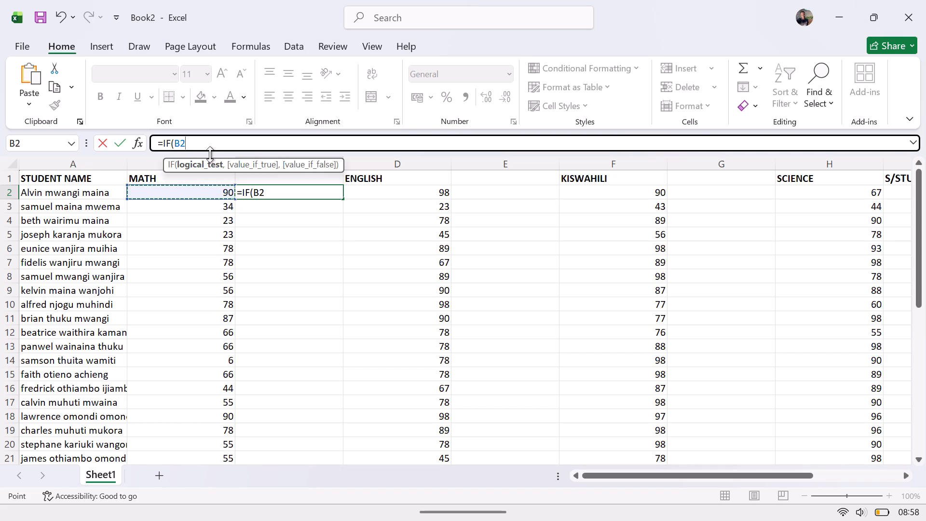
pyautogui.hotkey('shift', '>')
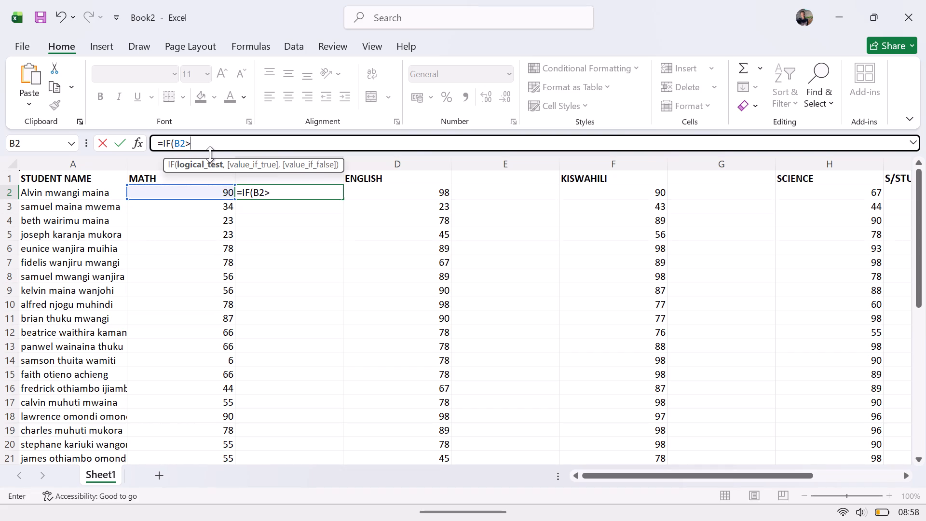
pyautogui.press('=')
pyautogui.press('a')
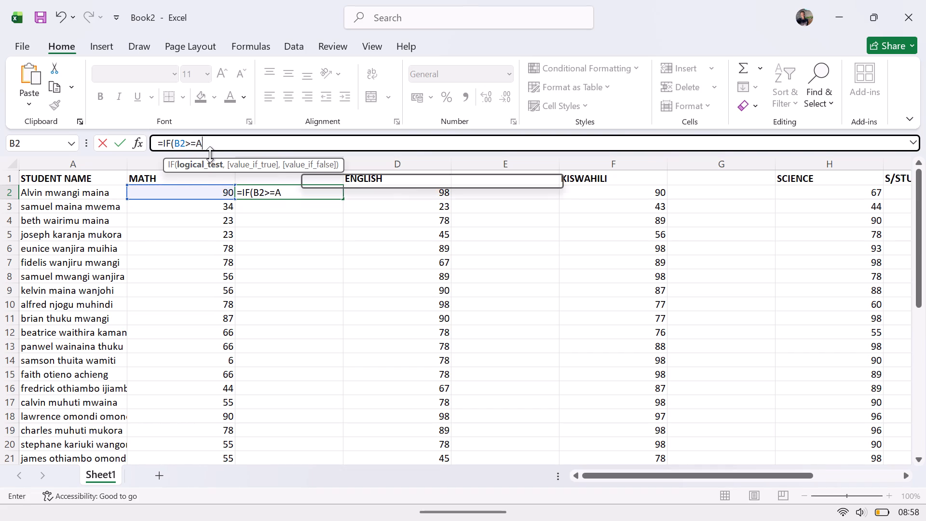
pyautogui.press(',')
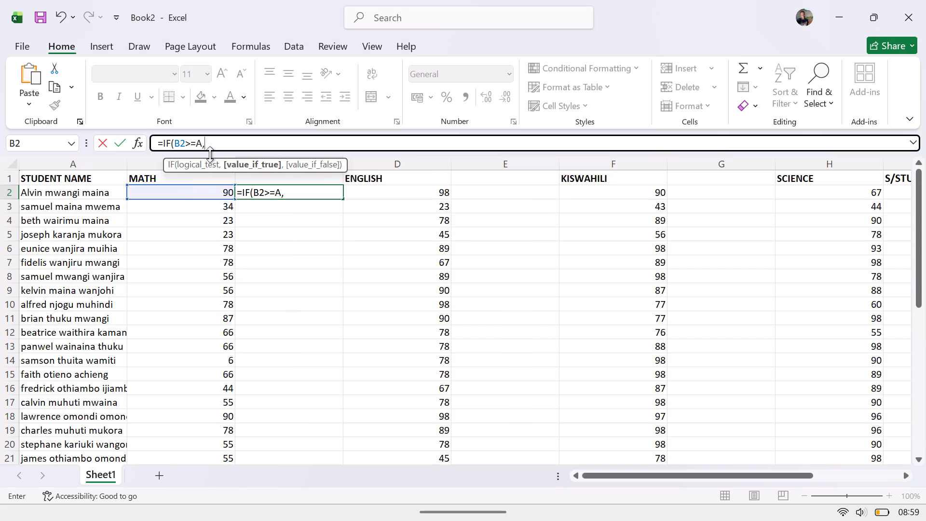
pyautogui.press('BackSpace')
pyautogui.press('BackSpace')
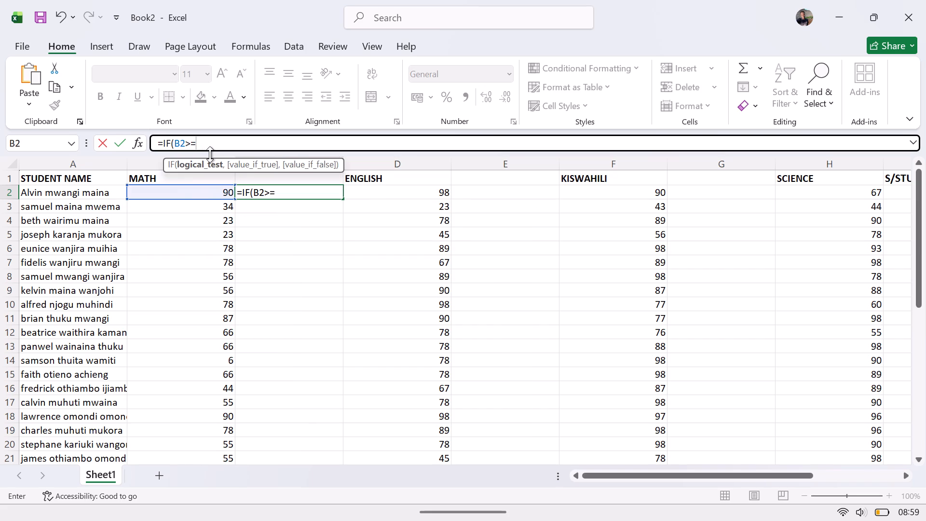
pyautogui.write('90')
pyautogui.press(',')
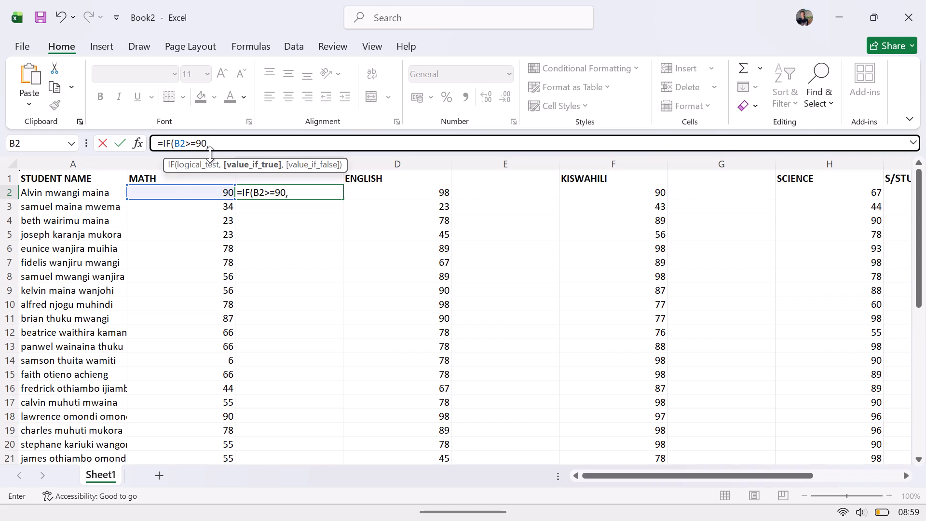
pyautogui.hotkey('shift', '"')
pyautogui.write('A"')
# Nest a second IF in the C2 formula that returns "A-" when B2 is at least 80.
pyautogui.press(',')
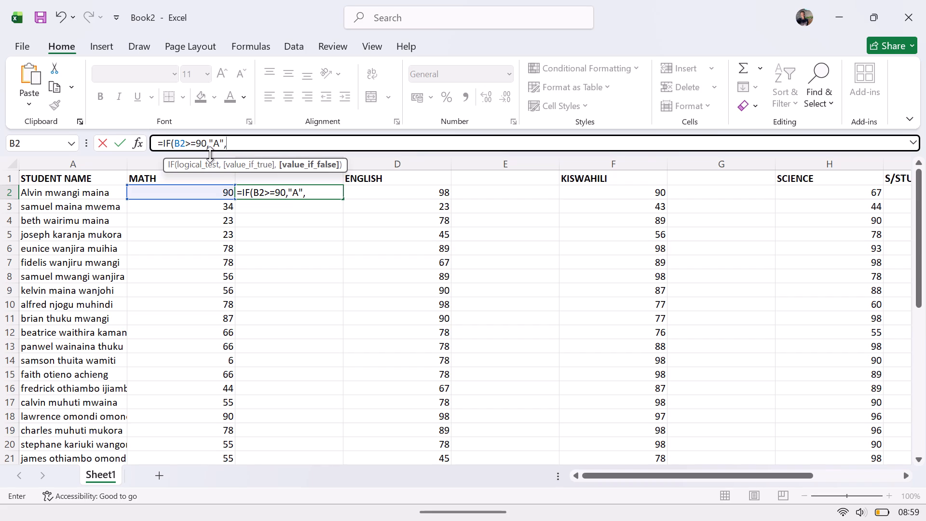
pyautogui.write('IF')
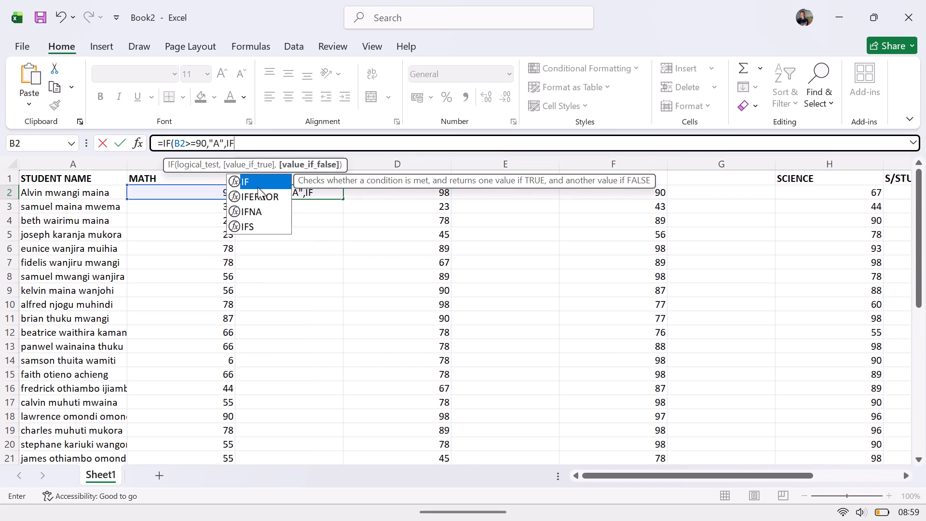
pyautogui.doubleClick(252, 181)
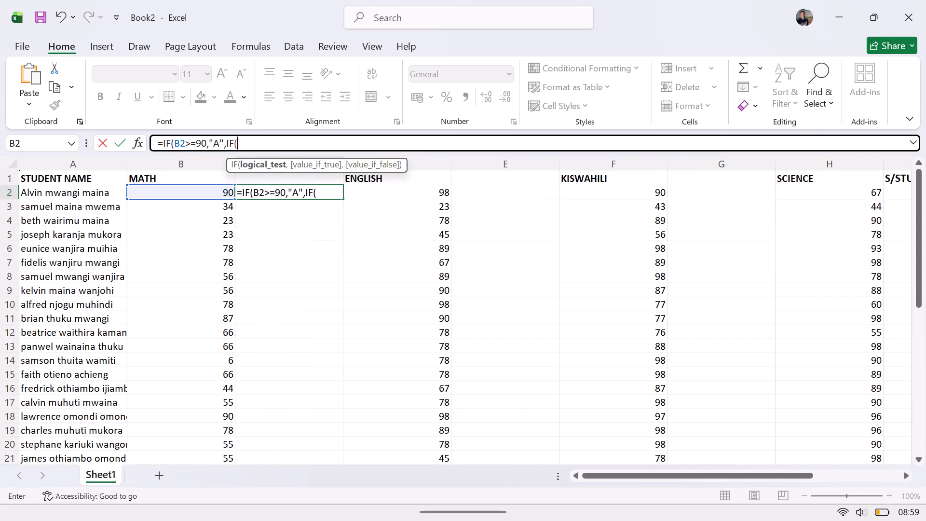
pyautogui.click(218, 192)
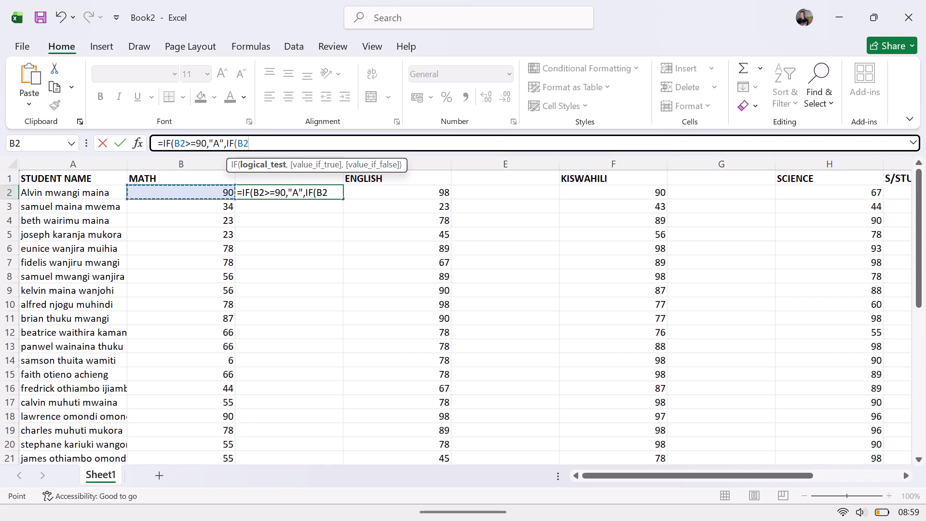
pyautogui.hotkey('shift', '>')
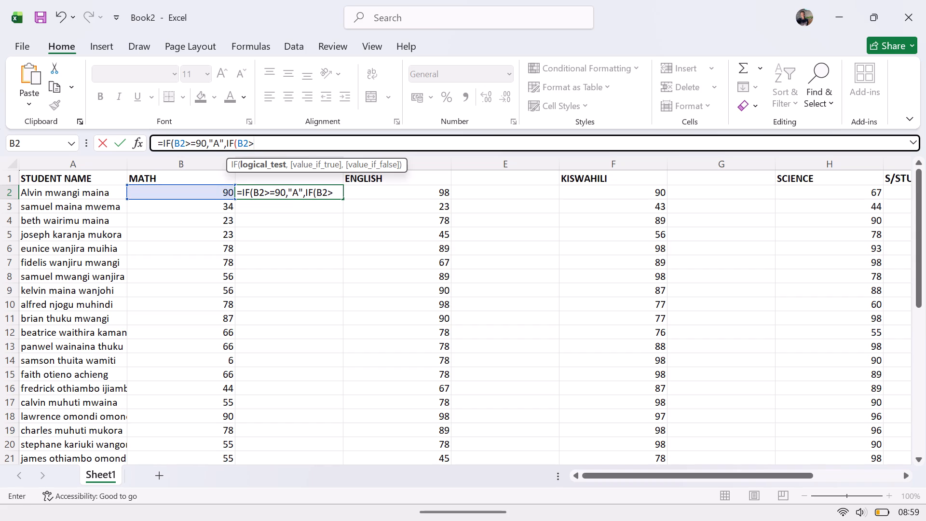
pyautogui.press('=')
pyautogui.write('80')
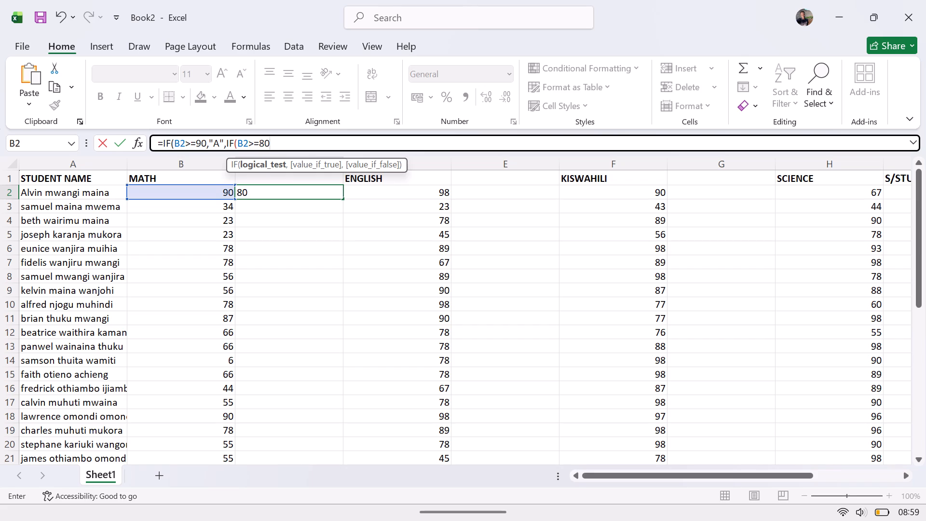
pyautogui.press(',')
pyautogui.hotkey('shift', '"')
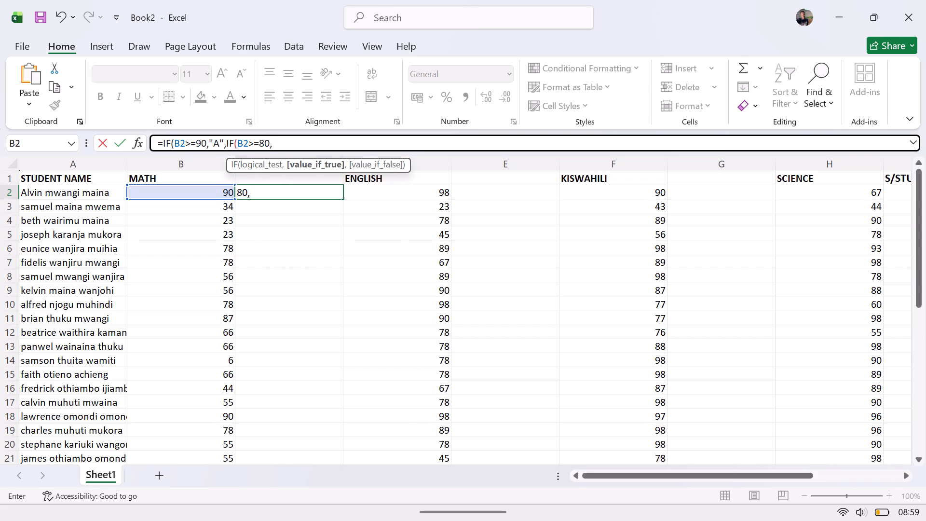
pyautogui.press('a')
pyautogui.press('-')
pyautogui.write('",')
# Nest a third IF in the C2 formula that returns "B+" when B2 is at least 70.
pyautogui.write('IF')
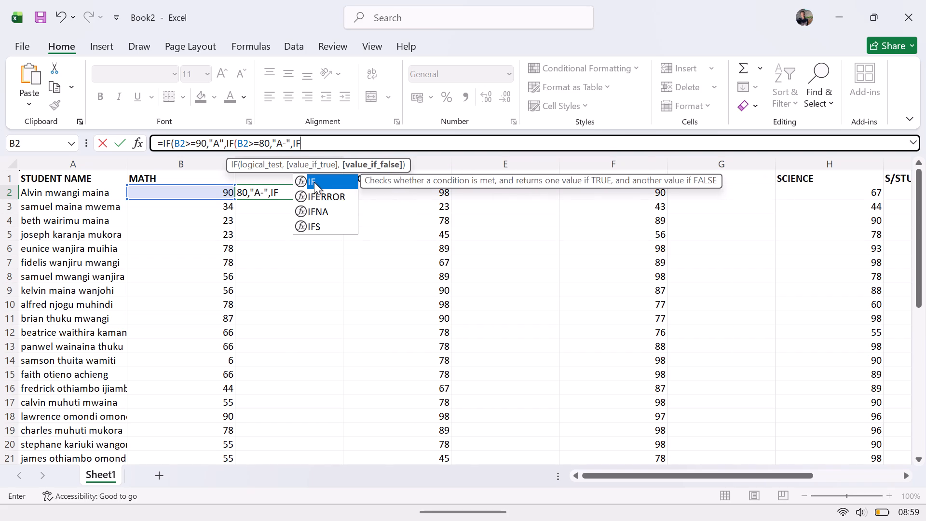
pyautogui.doubleClick(314, 182)
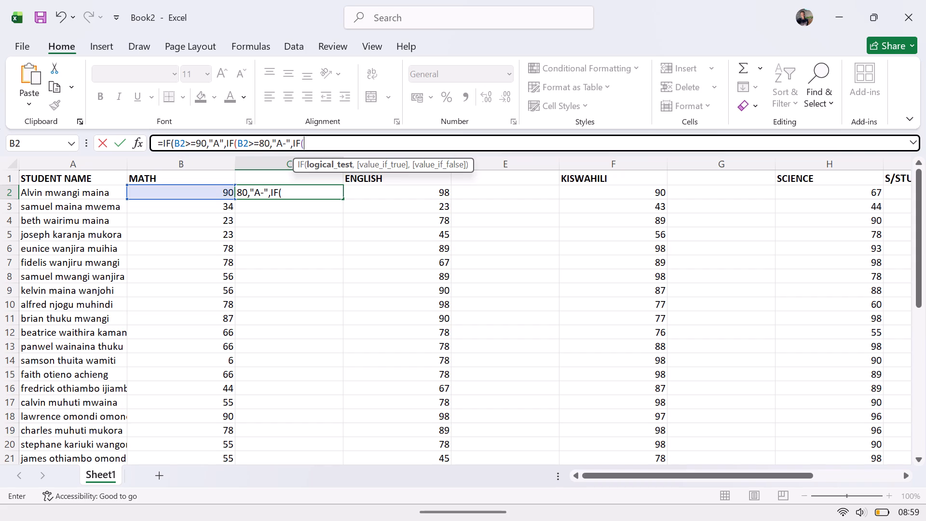
pyautogui.click(217, 196)
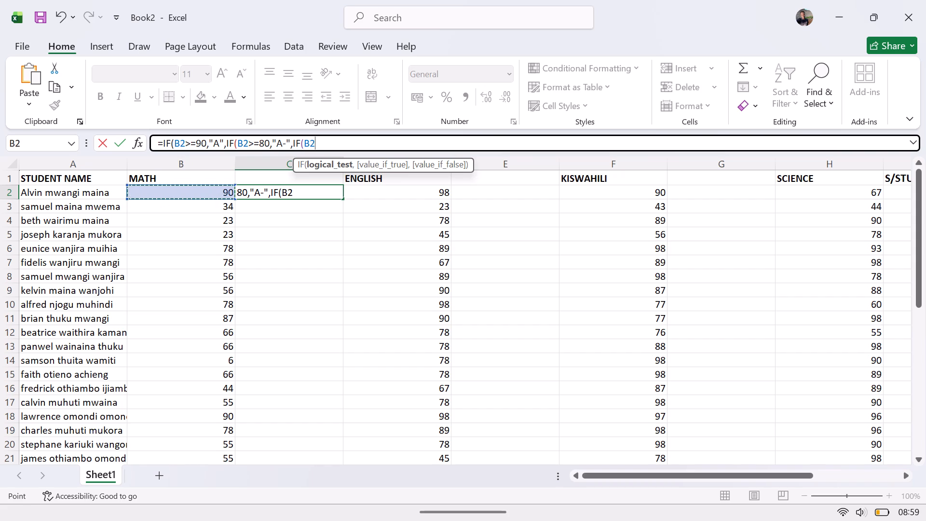
pyautogui.hotkey('shift', '>')
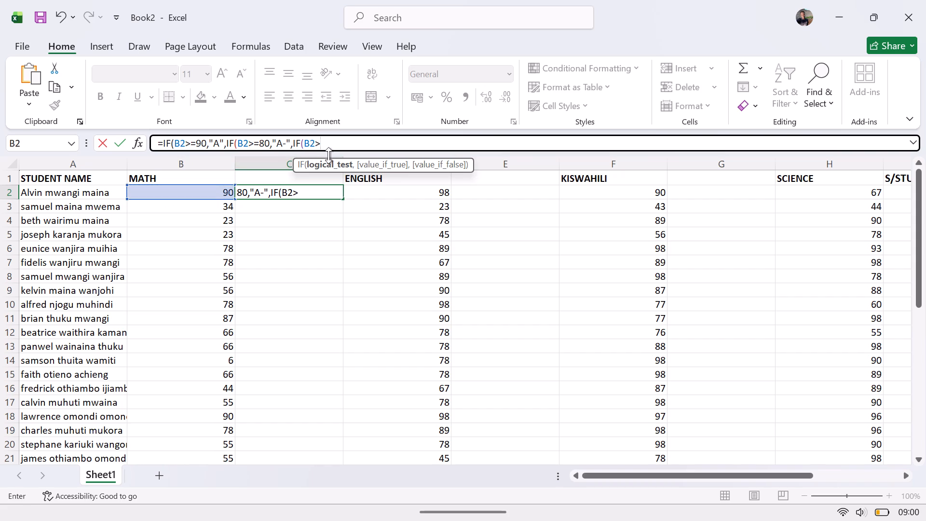
pyautogui.press('=')
pyautogui.write('70')
pyautogui.press(',')
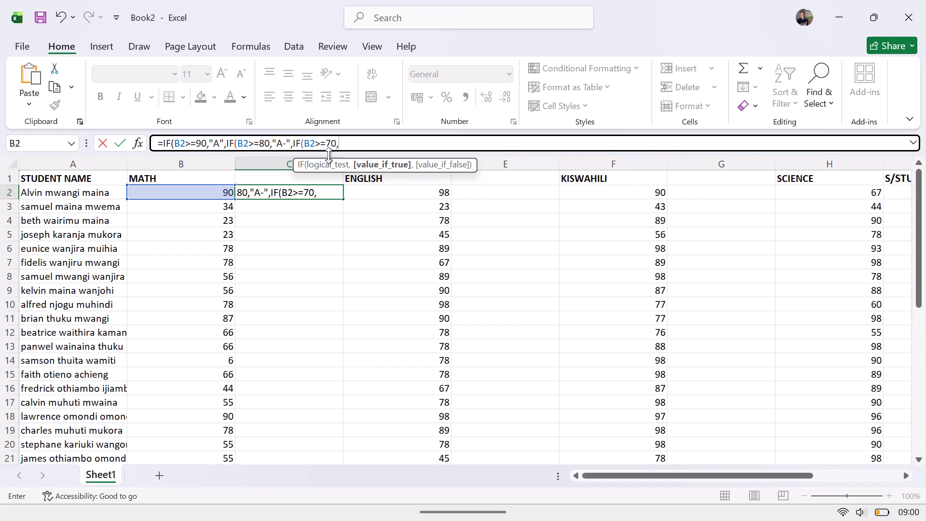
pyautogui.hotkey('shift', '"')
pyautogui.press('b')
pyautogui.hotkey('shift', '+')
pyautogui.hotkey('shift', '"')
# Nest a fourth IF in the C2 formula that returns "B" when B2 is at least 60.
pyautogui.press(',')
pyautogui.write('IF')
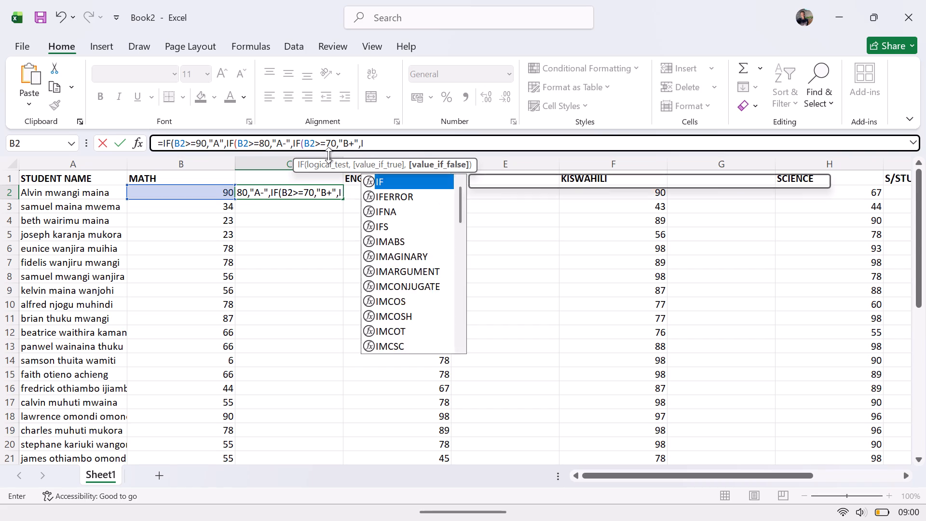
pyautogui.click(381, 179)
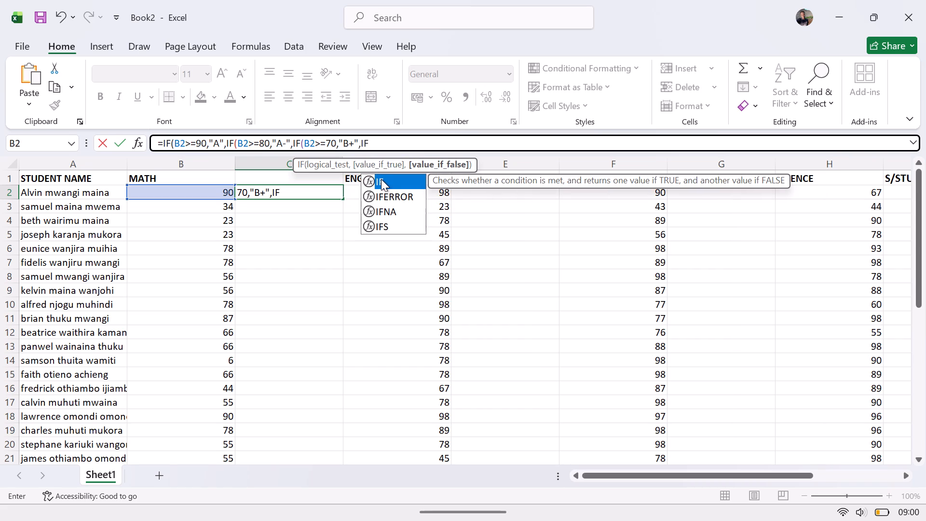
pyautogui.click(381, 179)
pyautogui.click(381, 179)
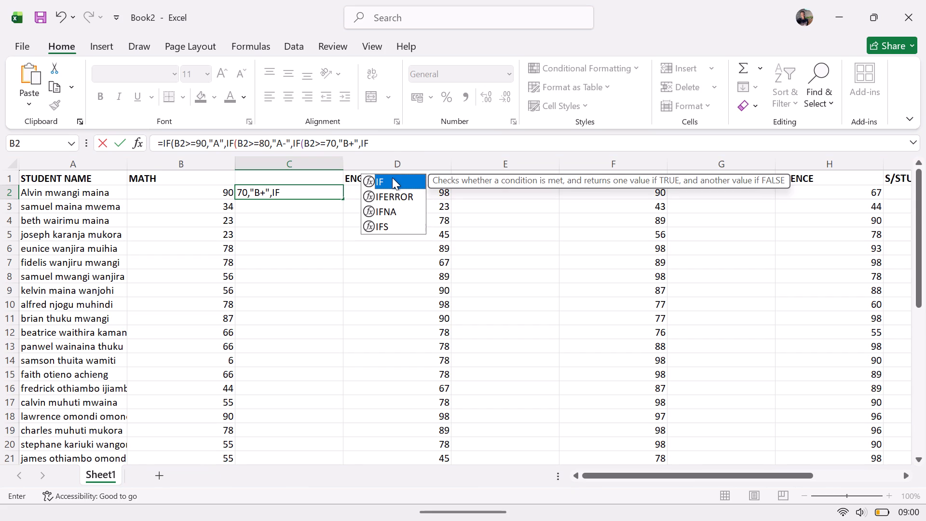
pyautogui.doubleClick(392, 178)
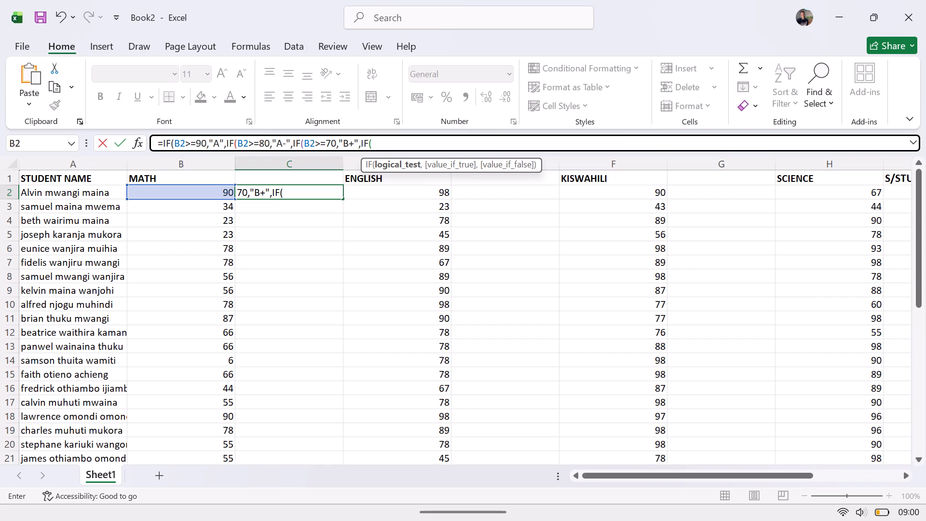
pyautogui.click(182, 191)
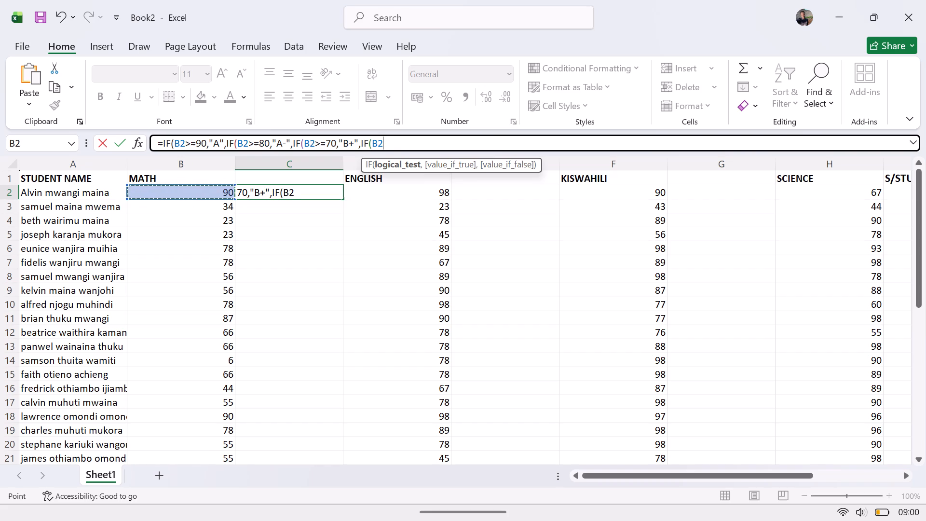
pyautogui.hotkey('shift', '>')
pyautogui.press('=')
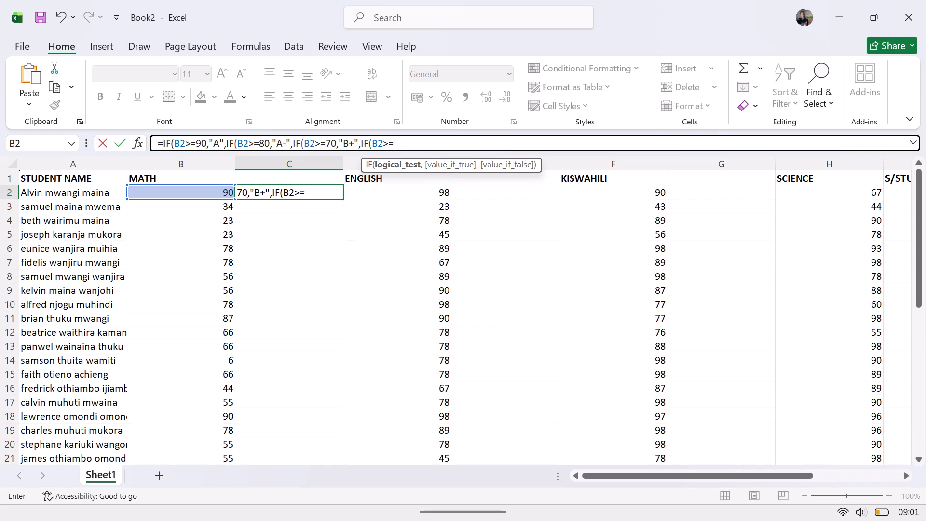
pyautogui.write('60')
pyautogui.press(',')
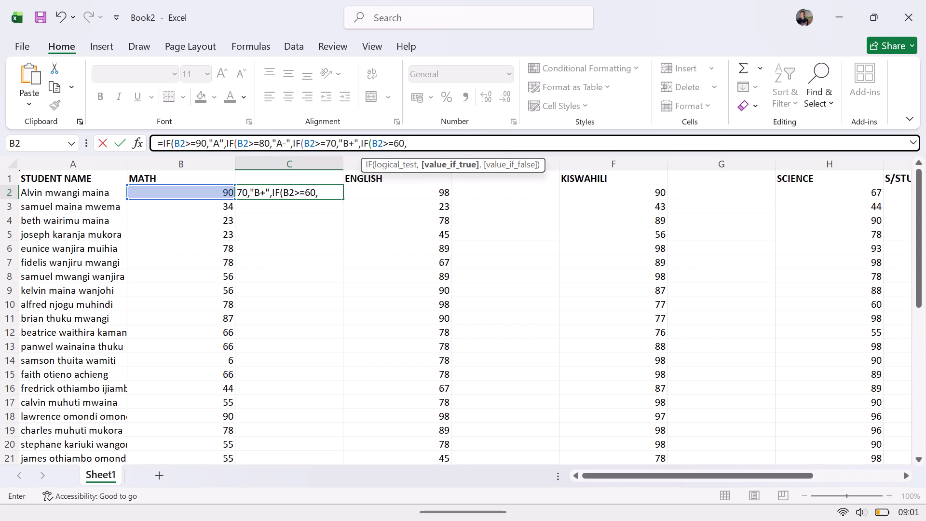
pyautogui.hotkey('shift', '"')
pyautogui.press('b')
pyautogui.hotkey('shift', '"')
# Nest a fifth IF in the C2 formula that returns "B-" when B2 is at least 50.
pyautogui.press(',')
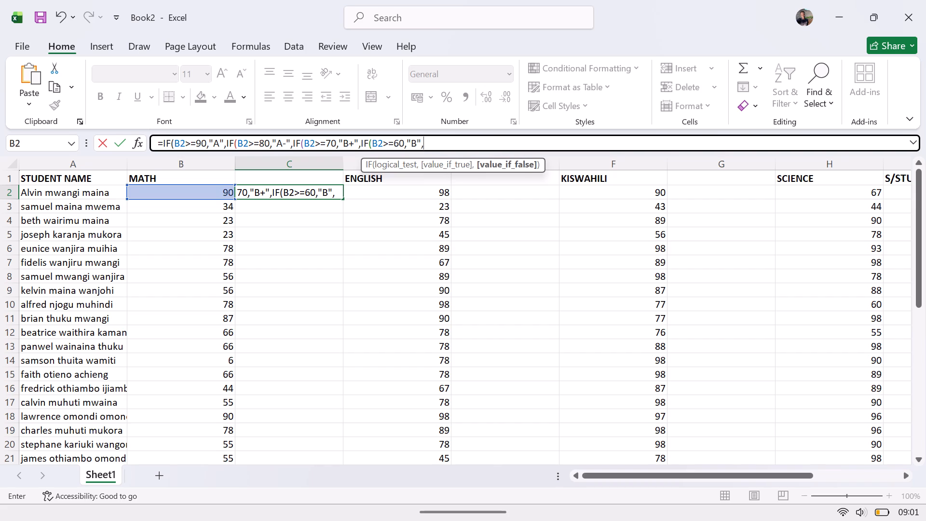
pyautogui.write('IF')
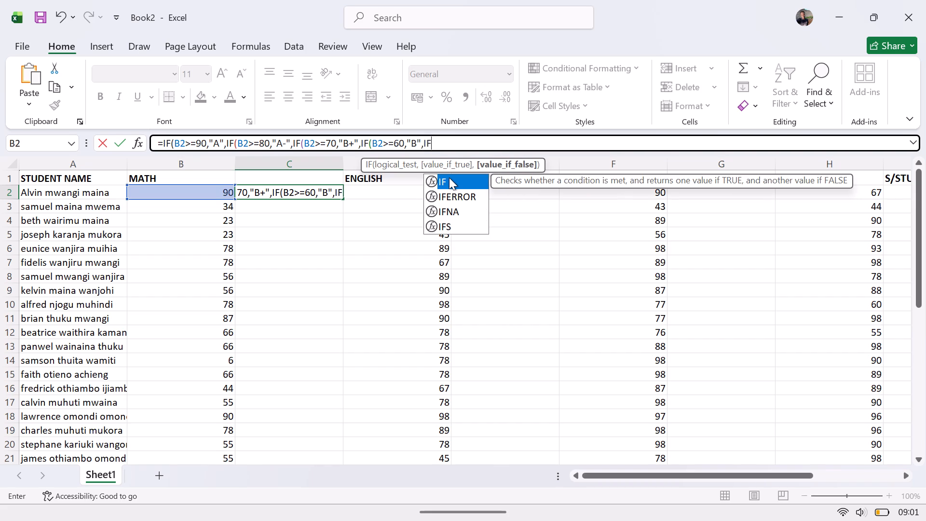
pyautogui.doubleClick(449, 178)
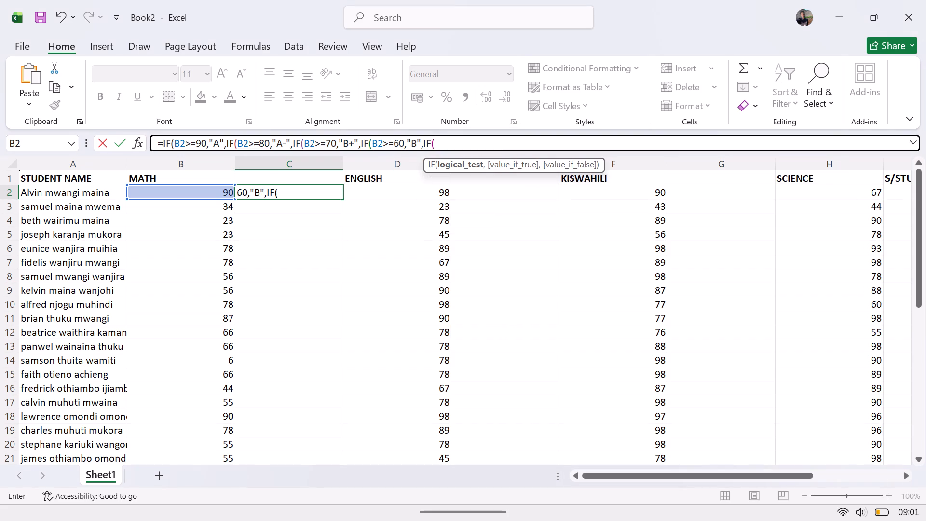
pyautogui.click(199, 193)
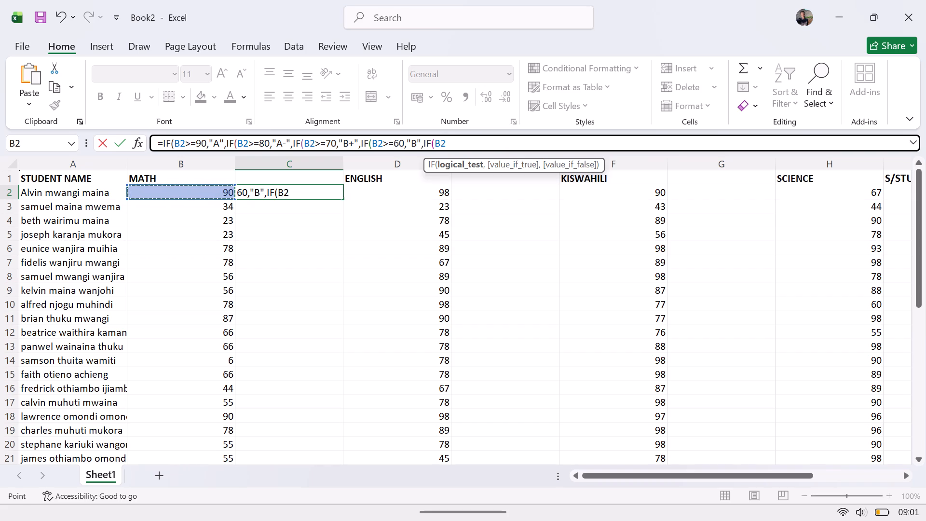
pyautogui.hotkey('shift', '>')
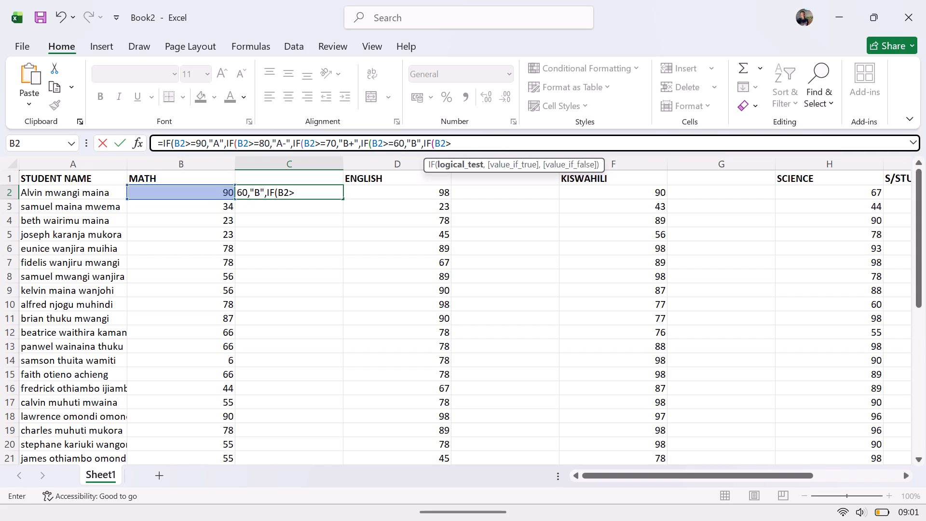
pyautogui.press('=')
pyautogui.write('50')
pyautogui.press(',')
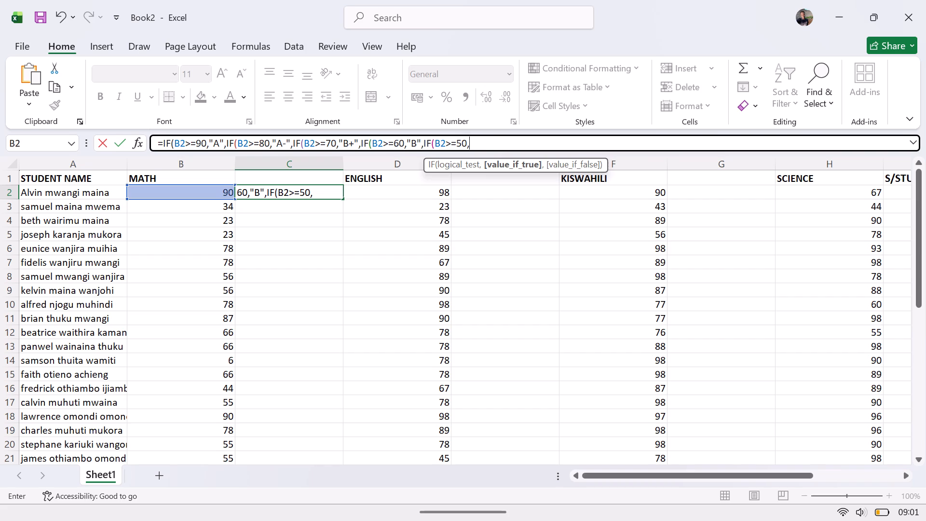
pyautogui.hotkey('shift', '"')
pyautogui.write('B-')
pyautogui.hotkey('shift', '"')
# Nest a sixth IF in the C2 formula that returns "C+" when B2 is at least 40.
pyautogui.press(',')
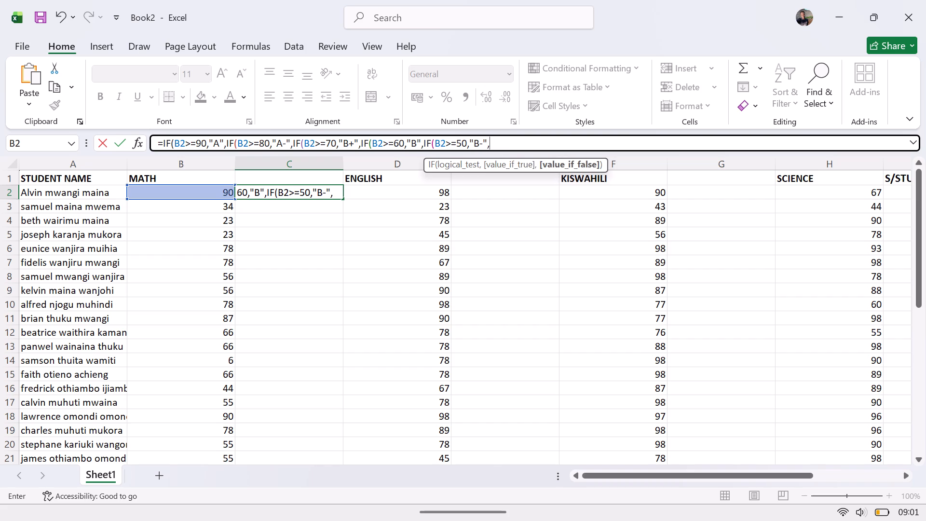
pyautogui.write('IF')
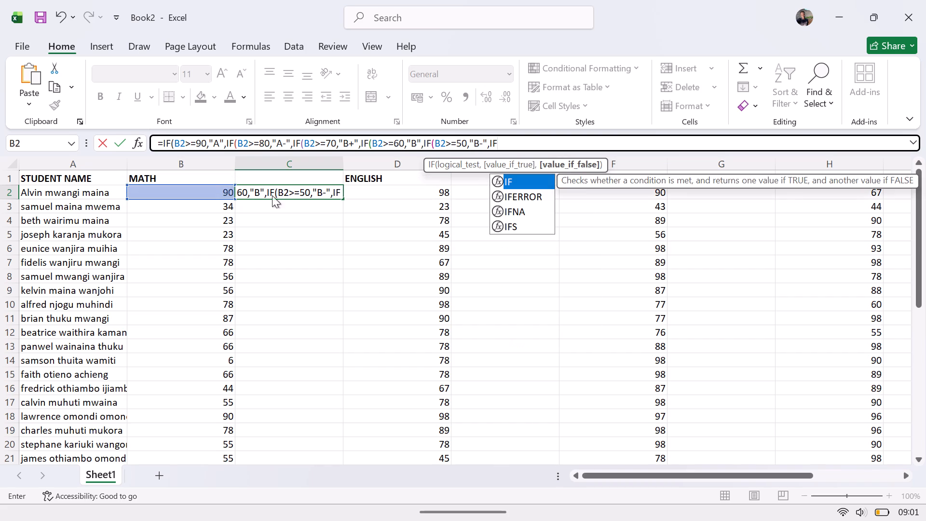
pyautogui.doubleClick(506, 182)
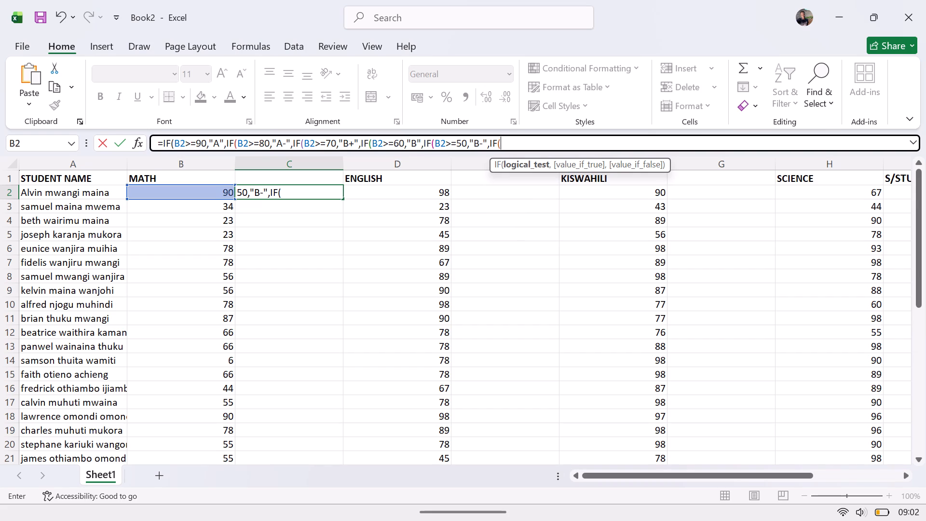
pyautogui.click(209, 192)
pyautogui.write('>=')
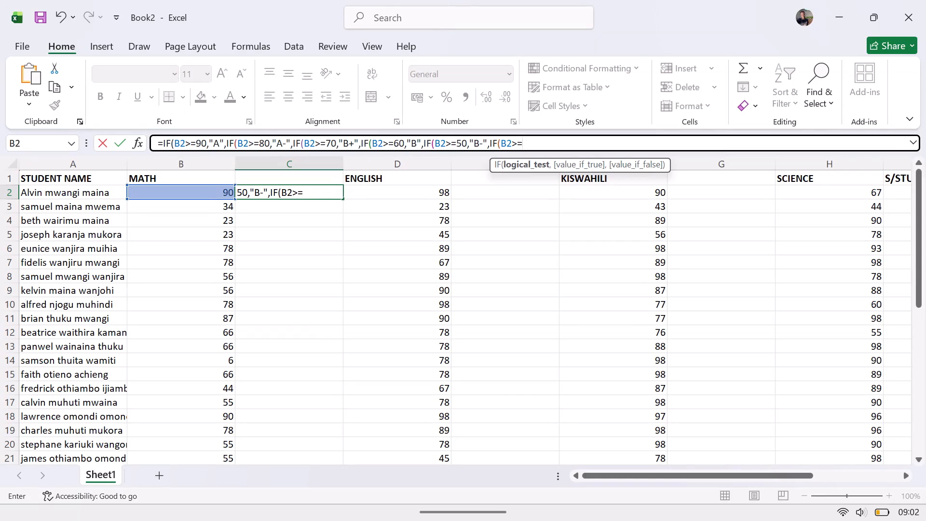
pyautogui.write('40')
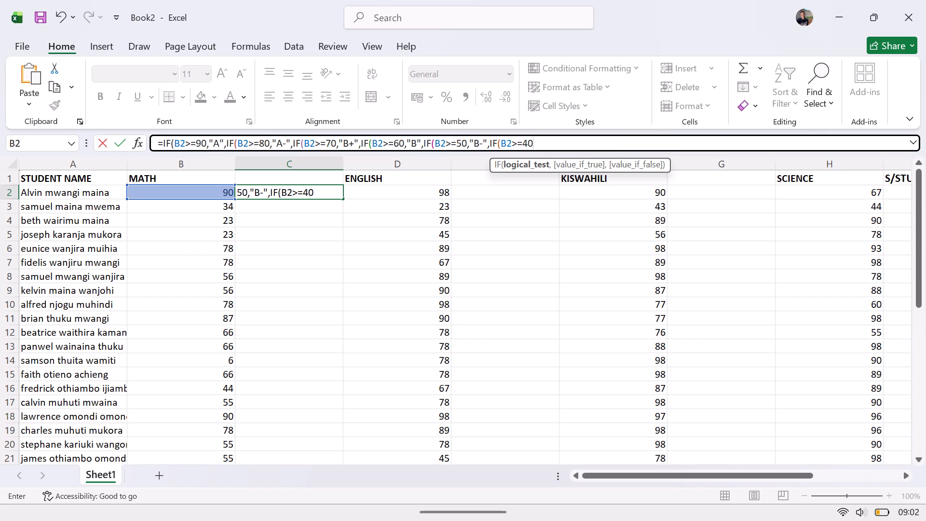
pyautogui.press(',')
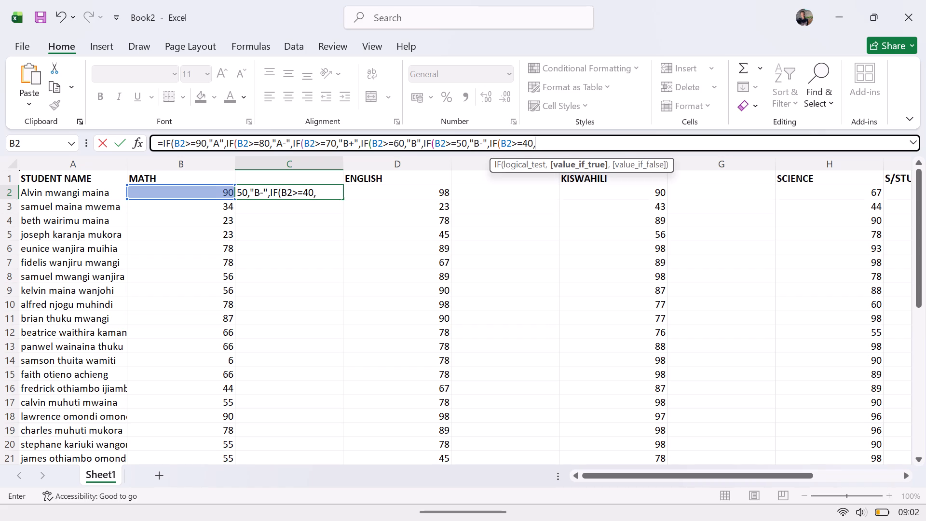
pyautogui.hotkey('shift', '"')
pyautogui.press('c')
pyautogui.press('=')
pyautogui.press('BackSpace')
pyautogui.hotkey('shift', '+')
pyautogui.hotkey('shift', '"')
# Nest a seventh IF in the C2 formula that returns "C" when B2 is at least 30.
pyautogui.press(',')
pyautogui.write('IF')
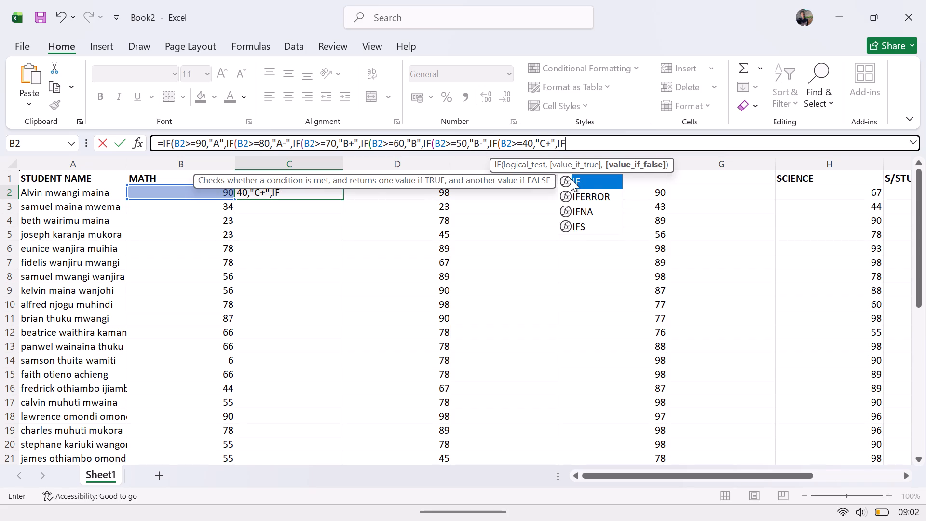
pyautogui.doubleClick(571, 179)
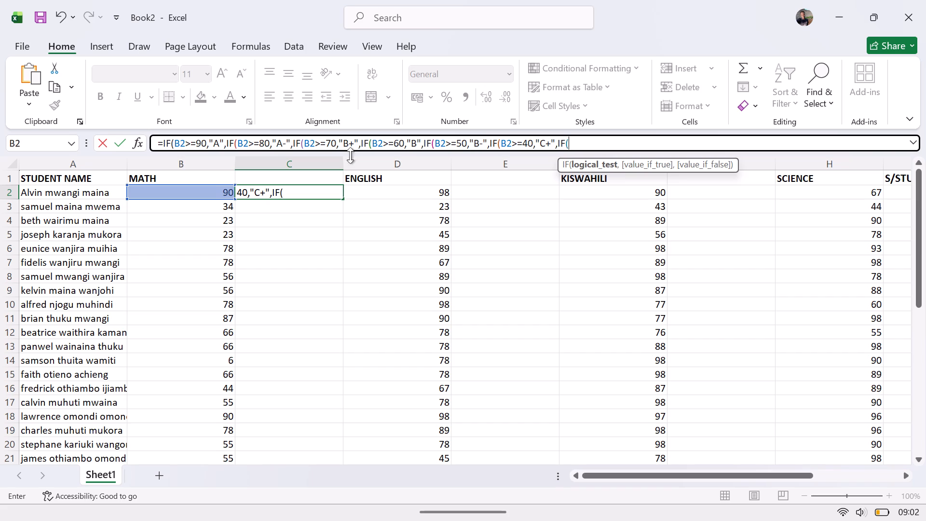
pyautogui.click(210, 195)
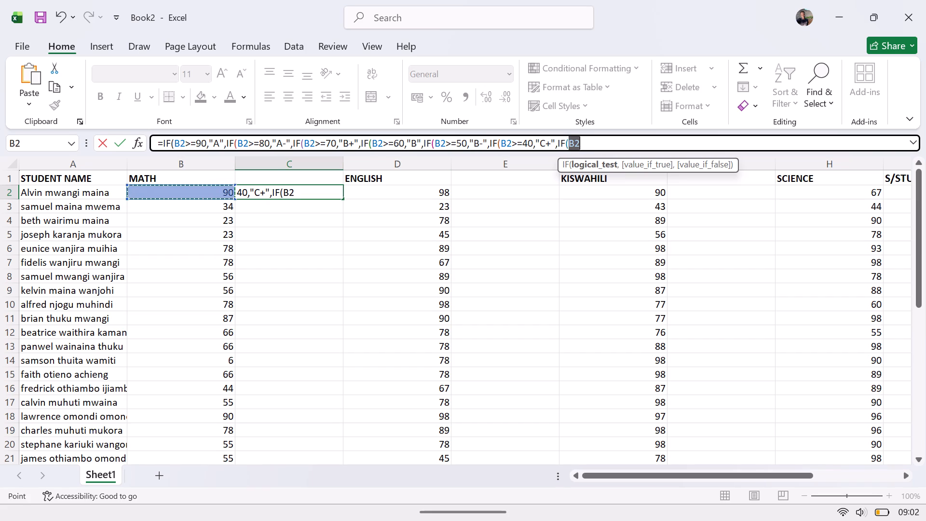
pyautogui.hotkey('shift', '>')
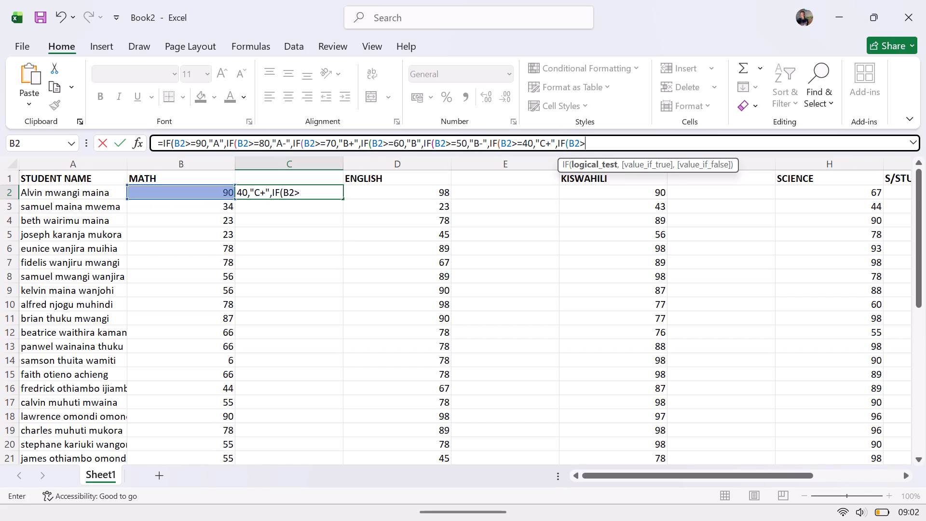
pyautogui.press('=')
pyautogui.write('30')
pyautogui.press(',')
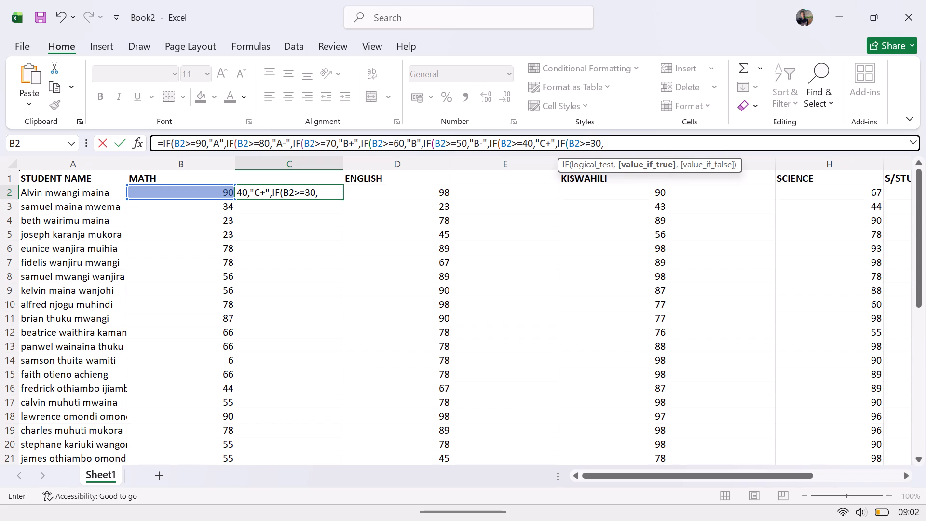
pyautogui.hotkey('shift', '"')
pyautogui.press('c')
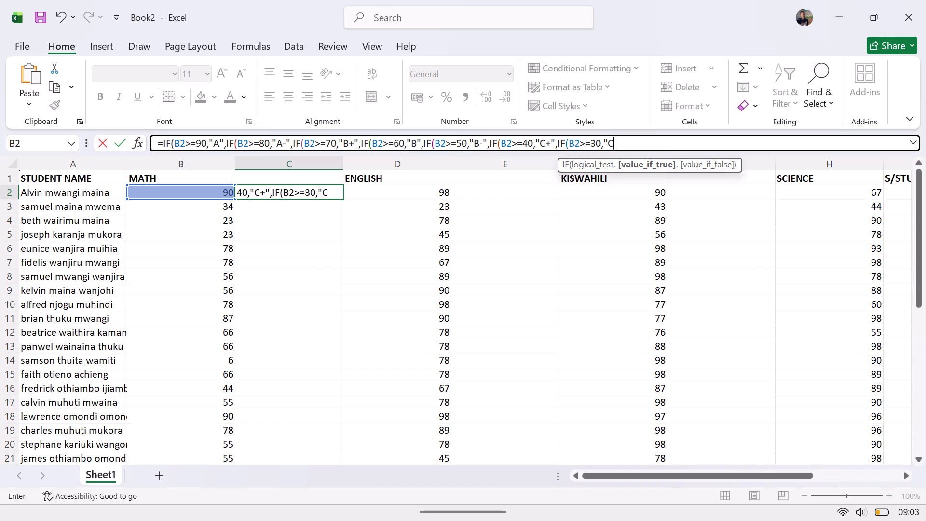
pyautogui.hotkey('shift', '"')
# Nest an eighth IF in the C2 formula that returns "C-" when B2 is at least 20.
pyautogui.press(',')
pyautogui.write('IF')
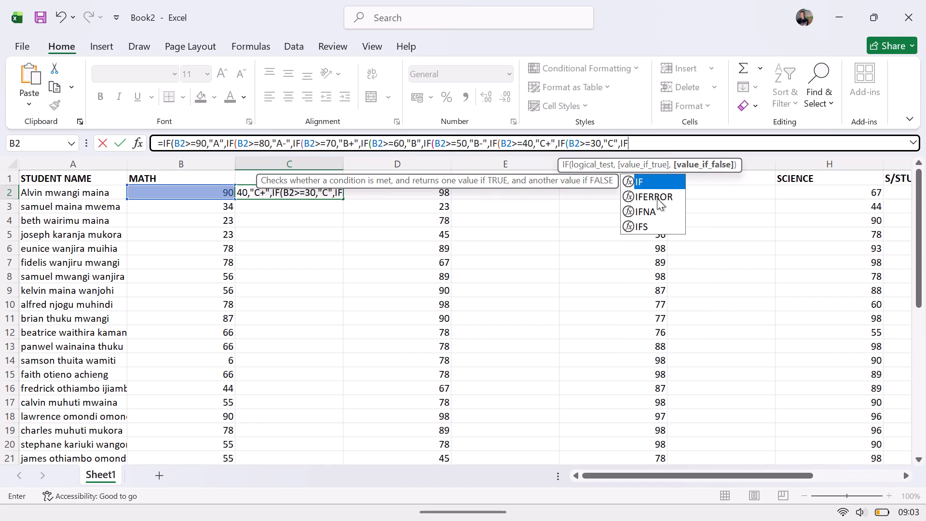
pyautogui.doubleClick(629, 182)
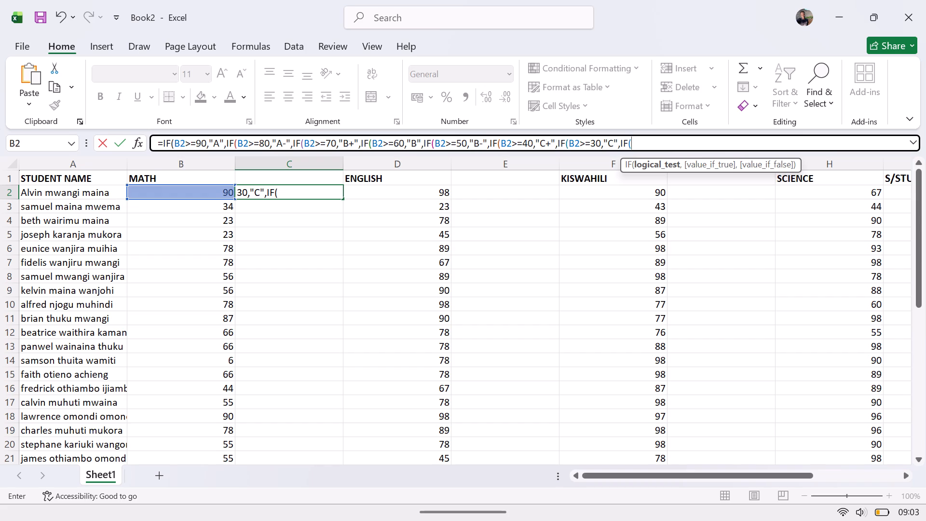
pyautogui.click(184, 196)
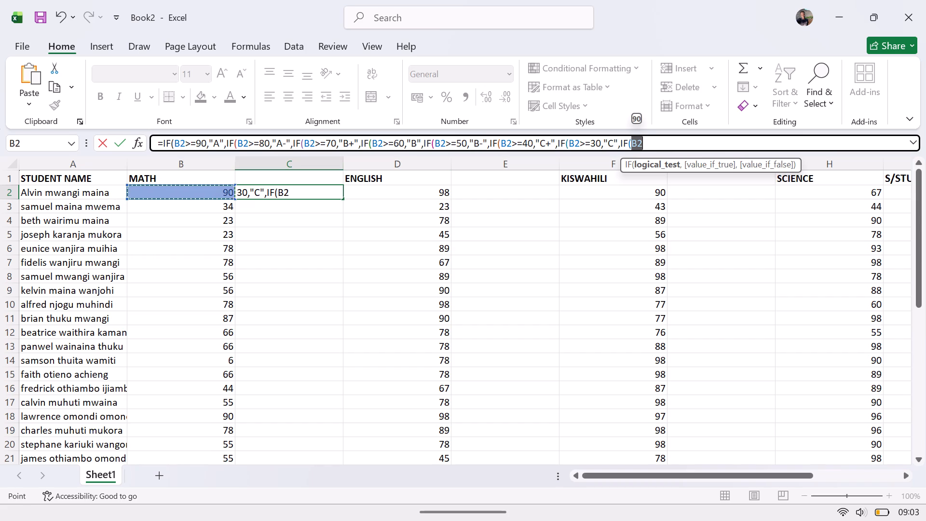
pyautogui.hotkey('shift', '>')
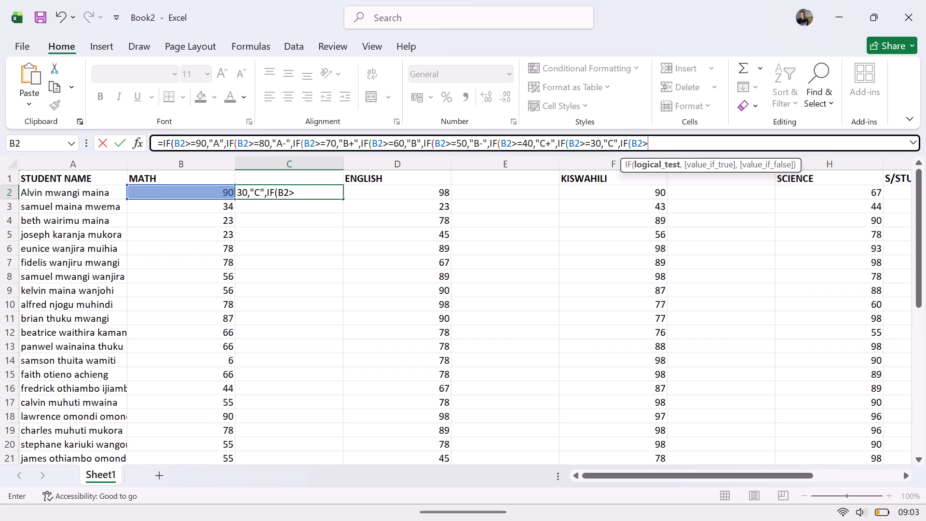
pyautogui.press('=')
pyautogui.press('2')
pyautogui.press('0')
pyautogui.press(',')
pyautogui.hotkey('shift', '"')
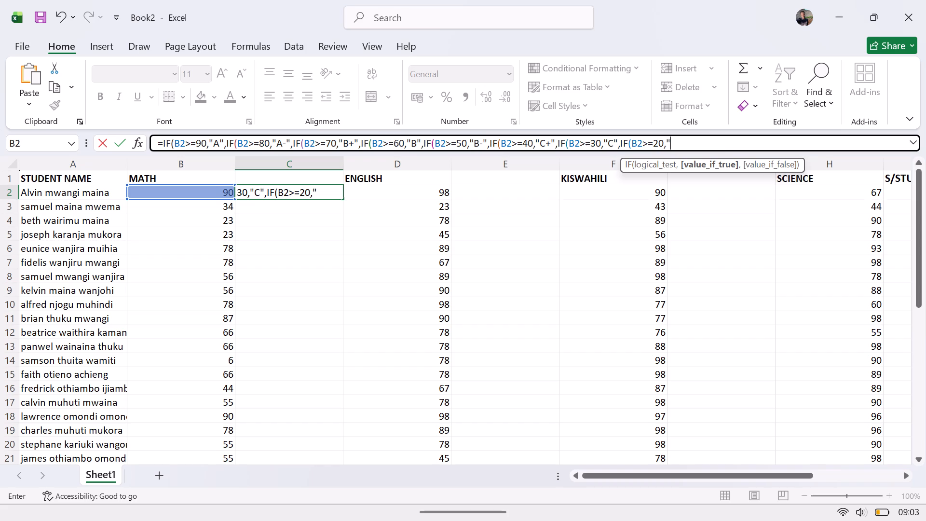
pyautogui.press('c')
pyautogui.press('-')
pyautogui.hotkey('shift', '"')
# Nest a ninth IF in the C2 formula that returns "D" when B2 is at least 10.
pyautogui.press(',')
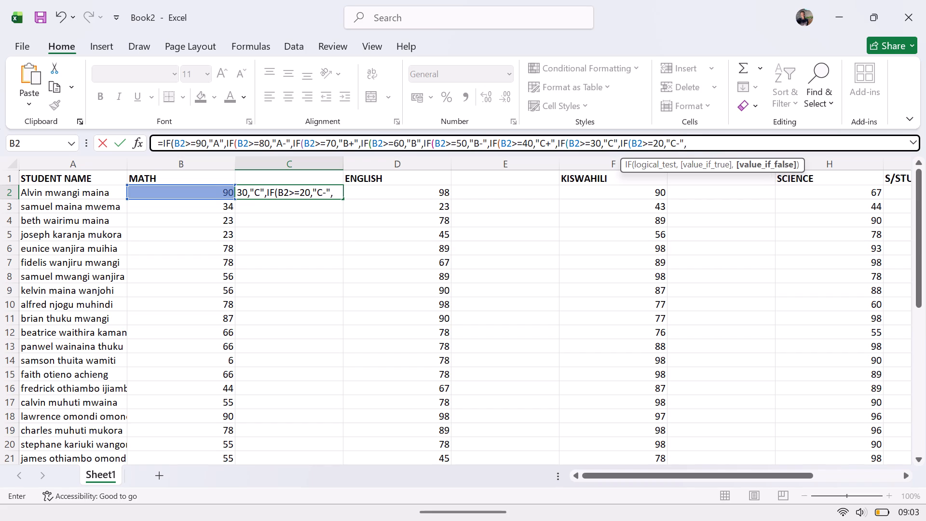
pyautogui.write('IF')
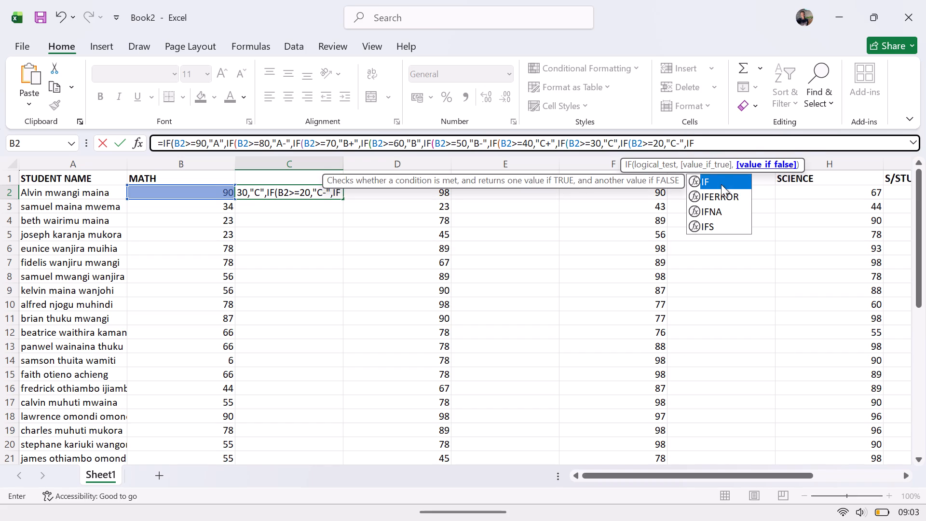
pyautogui.click(710, 179)
pyautogui.doubleClick(710, 179)
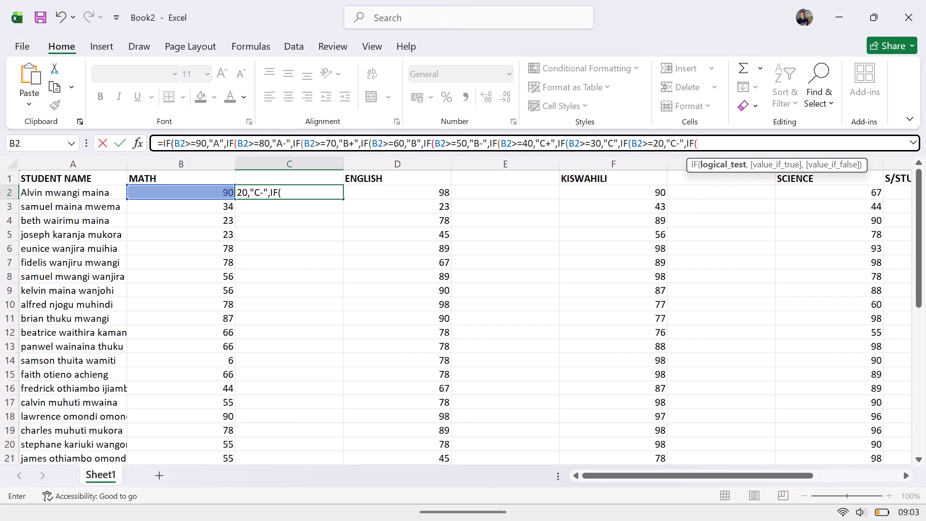
pyautogui.click(143, 193)
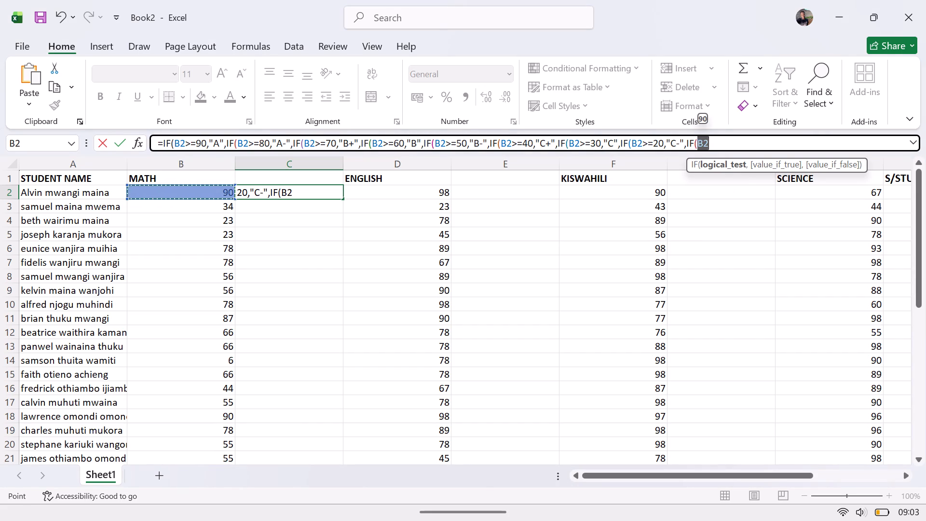
pyautogui.click(723, 141)
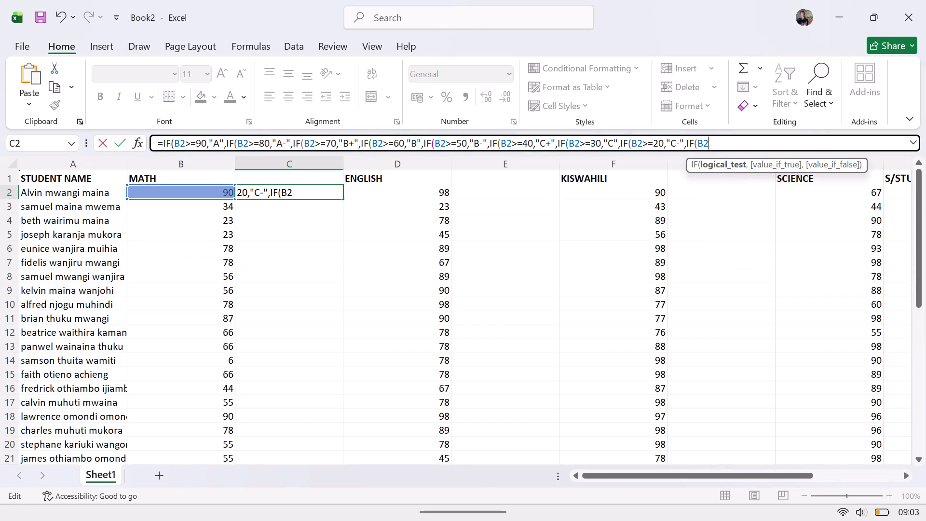
pyautogui.write('>=')
pyautogui.write('10')
pyautogui.press(',')
pyautogui.hotkey('shift', '"')
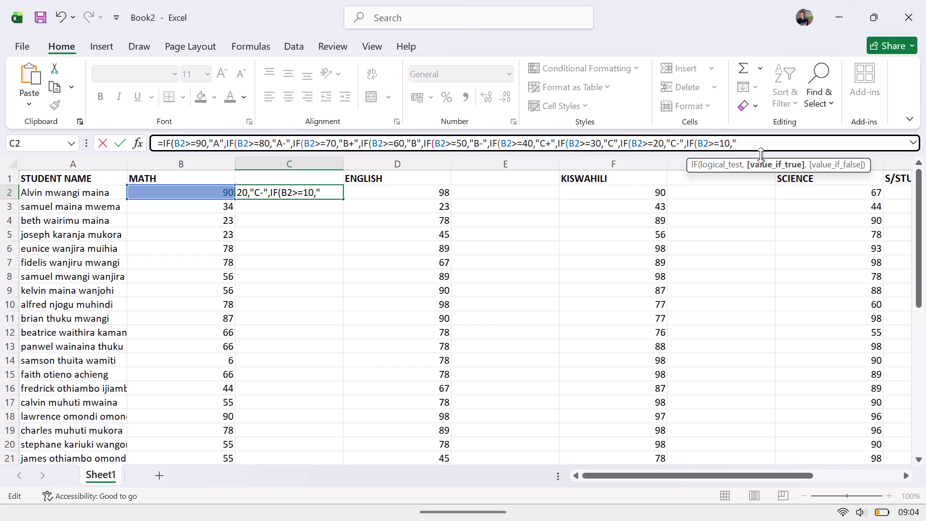
pyautogui.press('d')
pyautogui.hotkey('shift', '"')
# Nest a tenth IF that returns "E" when B2 is at most 10, then close all ten brackets and enter the C2 formula.
pyautogui.write(',IF')
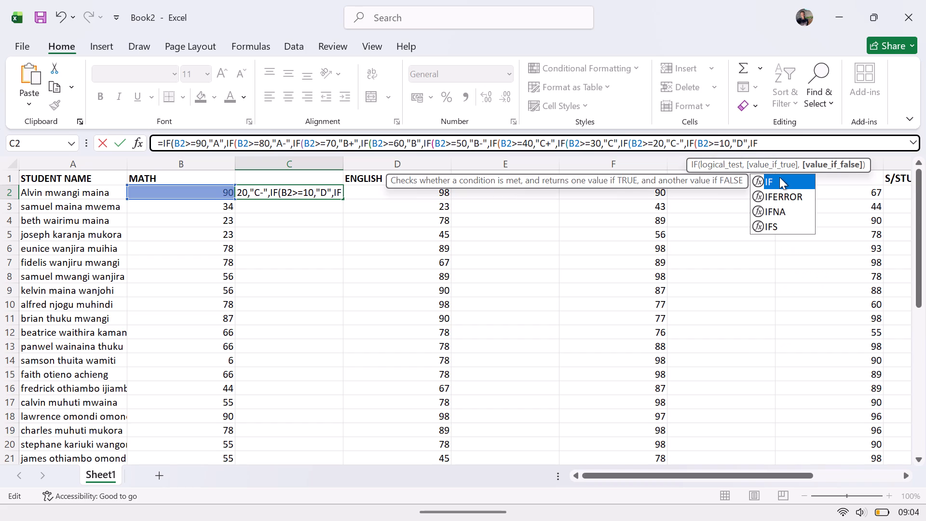
pyautogui.doubleClick(777, 179)
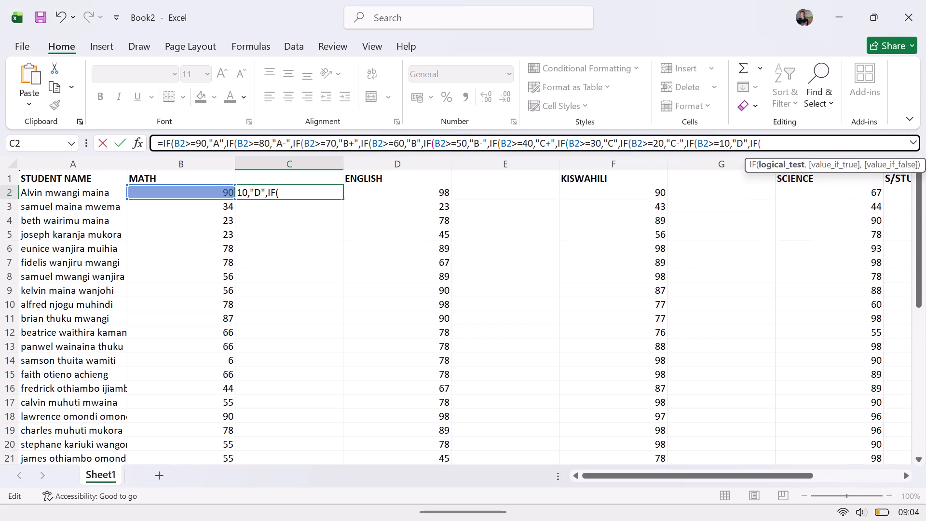
pyautogui.click(214, 196)
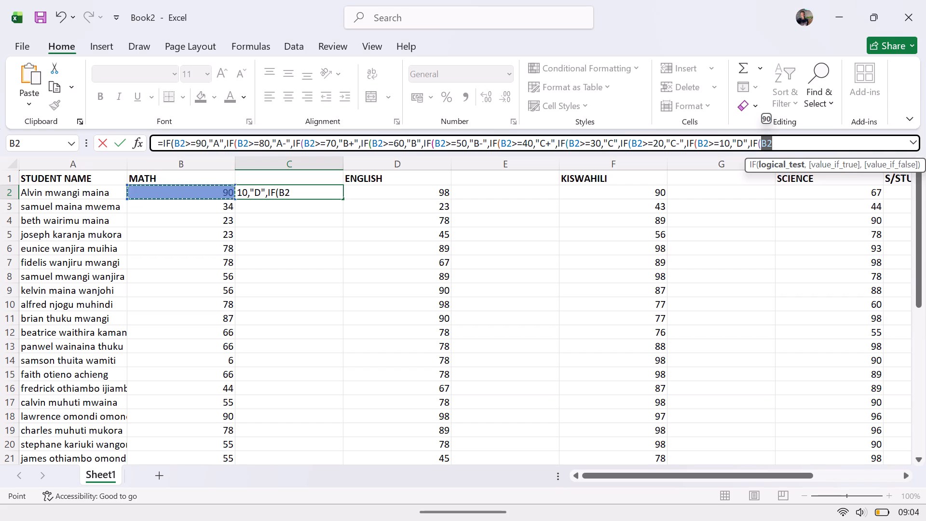
pyautogui.press('shift+less')
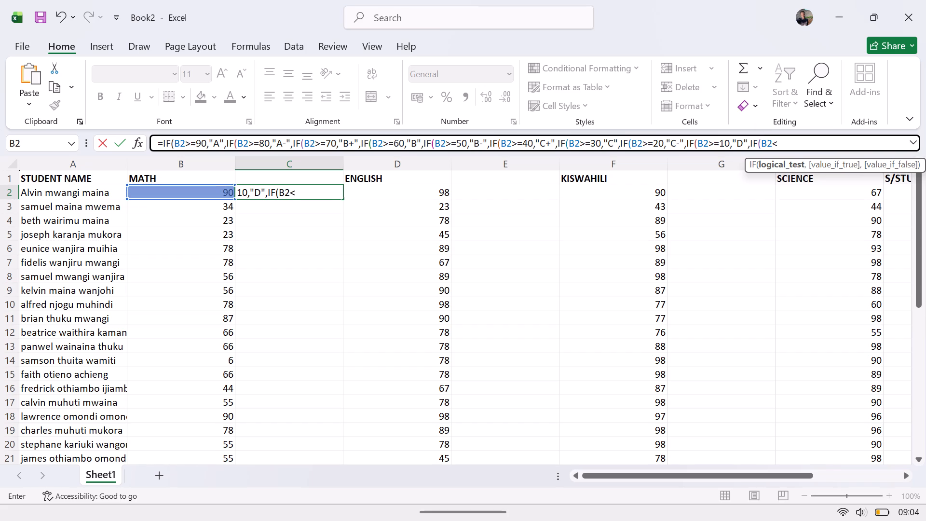
pyautogui.press('=')
pyautogui.write('10,')
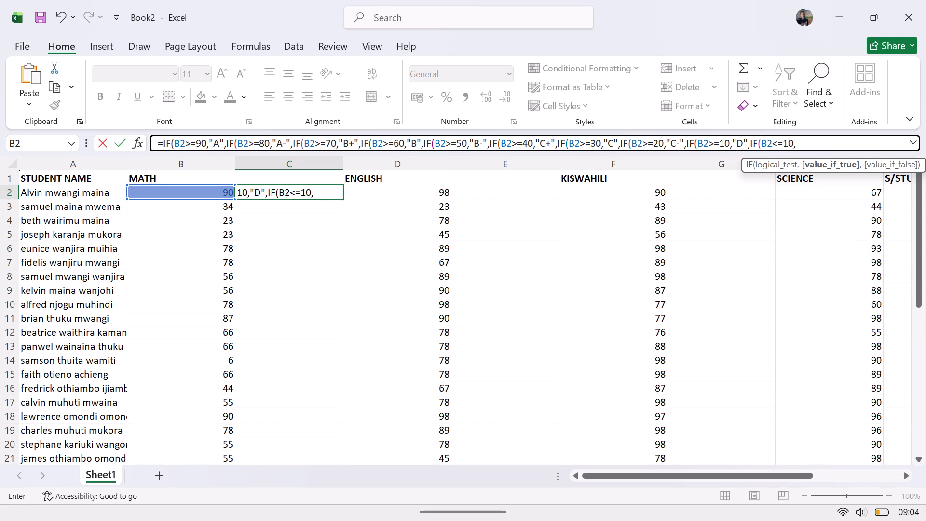
pyautogui.hotkey('shift', '"')
pyautogui.press('e')
pyautogui.hotkey('shift', '"')
pyautogui.write('))))))))))')
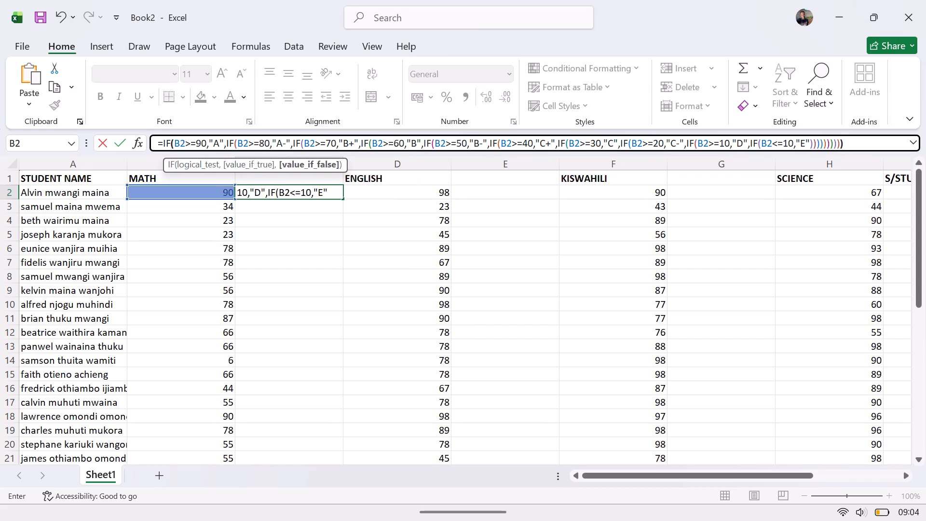
pyautogui.press('Return')
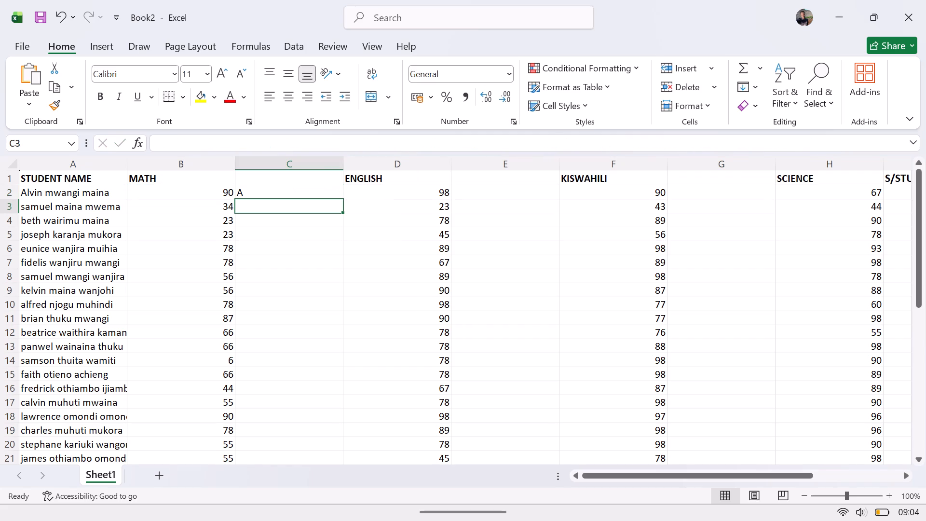
# Fill the C2 grade formula down column C through row 43, the last student.
pyautogui.click(253, 195)
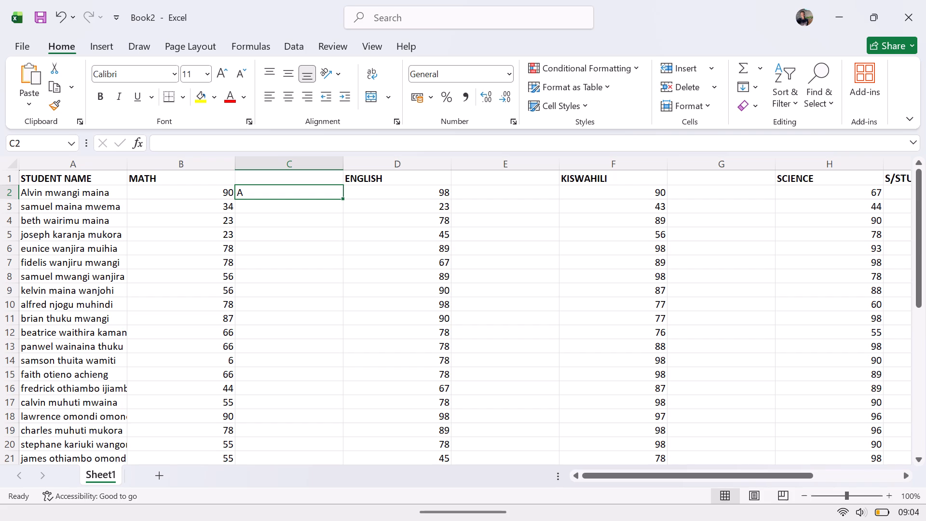
pyautogui.moveTo(342, 198); pyautogui.dragTo(343, 442)
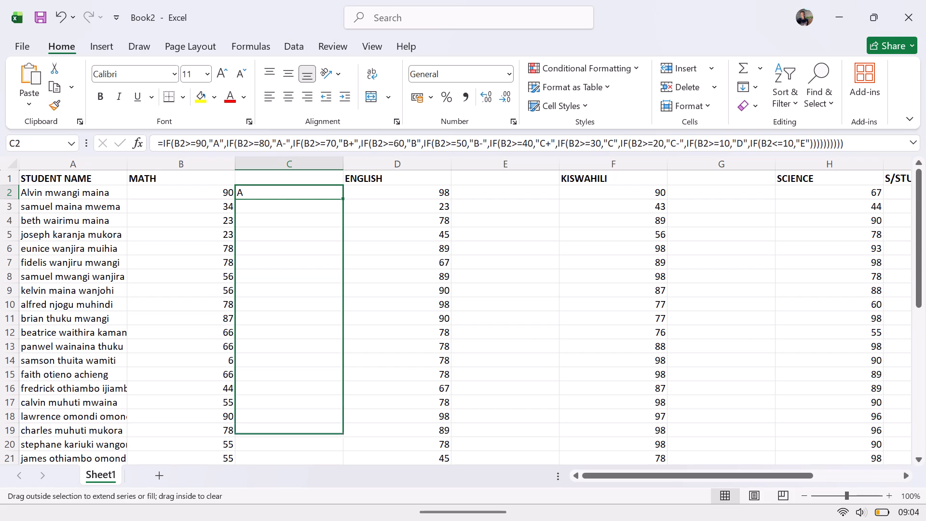
pyautogui.moveTo(343, 442); pyautogui.dragTo(333, 464)
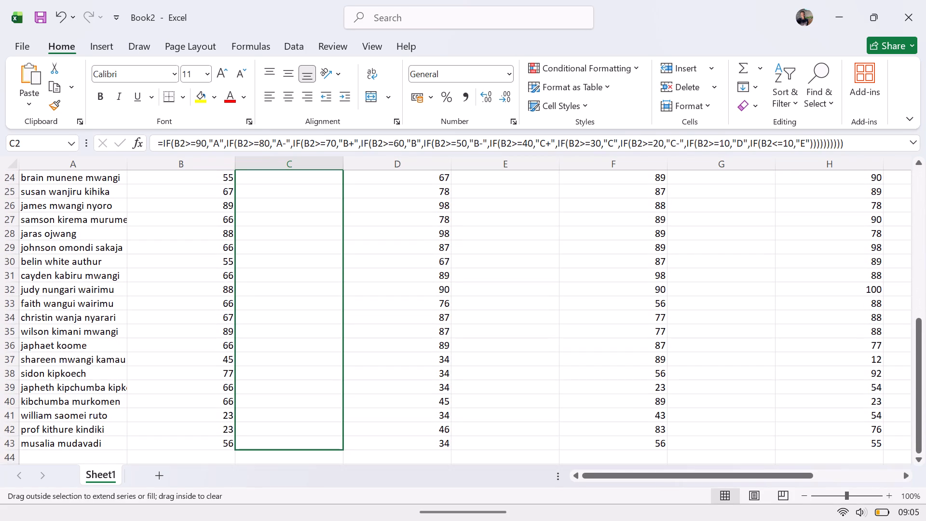
pyautogui.moveTo(333, 464); pyautogui.dragTo(330, 450)
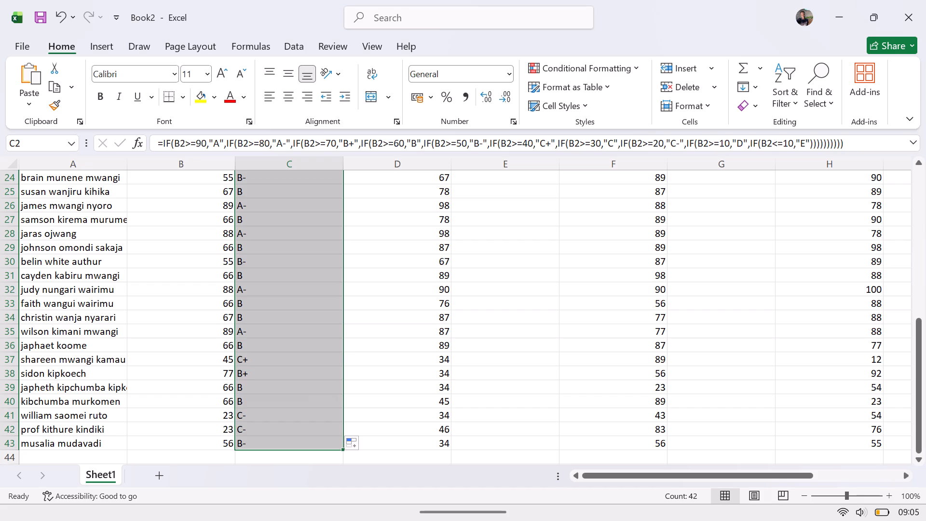
# Copy the full text of the nested IF grade formula from cell C34.
pyautogui.click(297, 311)
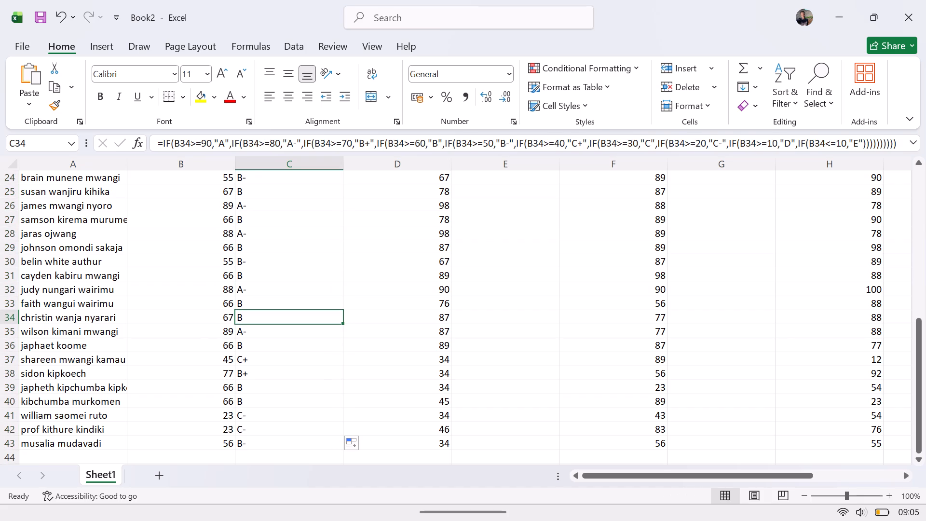
pyautogui.scroll(20, 297, 311)
pyautogui.scroll(13, 297, 311)
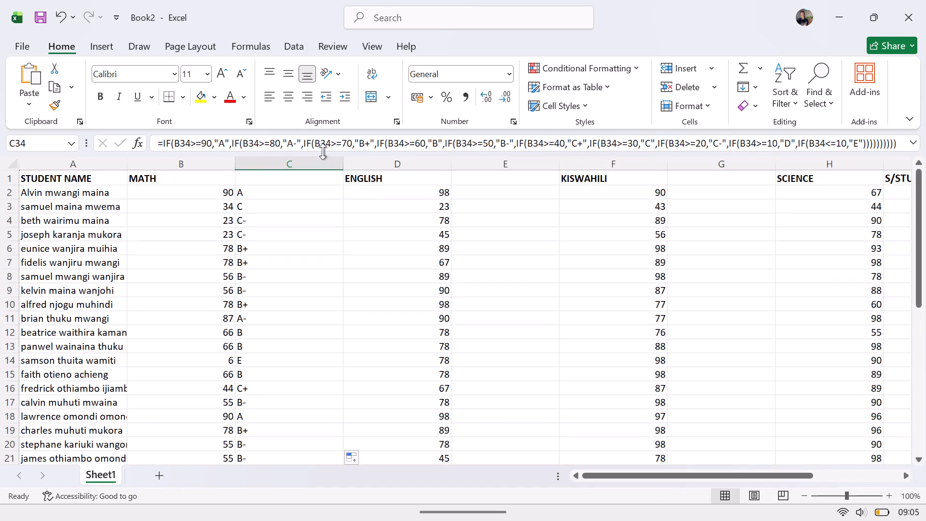
pyautogui.click(275, 143)
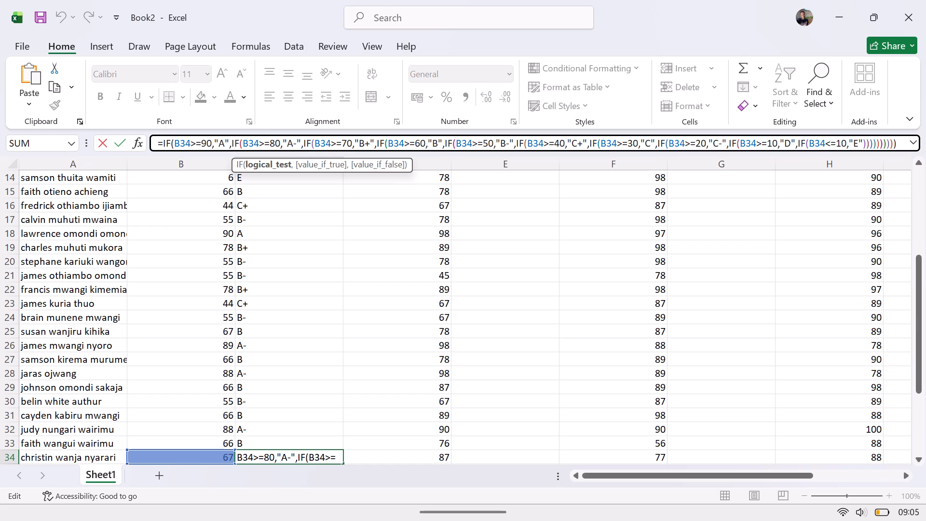
pyautogui.hotkey('ctrl', 'a')
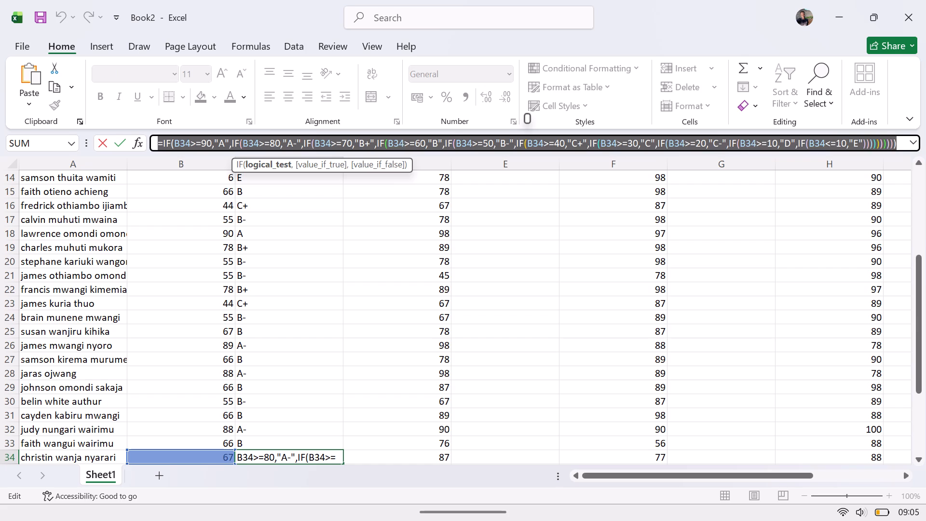
pyautogui.hotkey('ctrl', 'c')
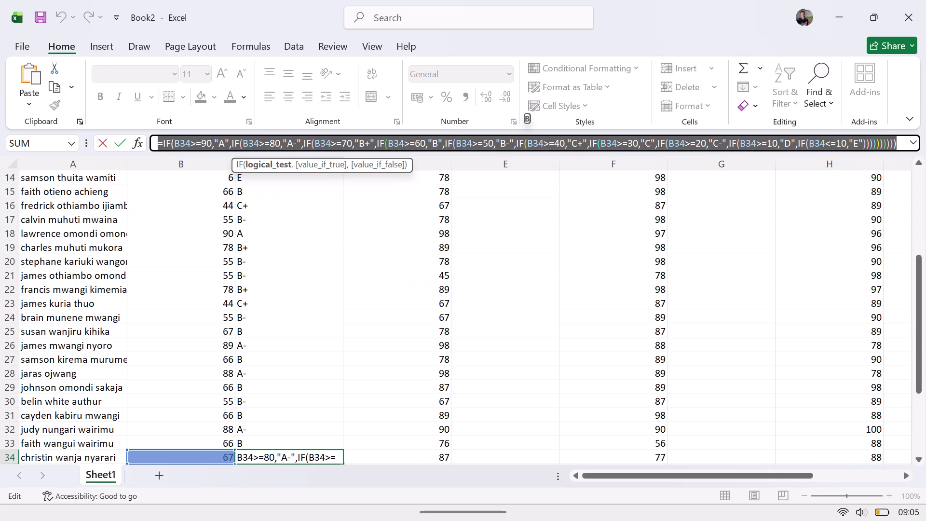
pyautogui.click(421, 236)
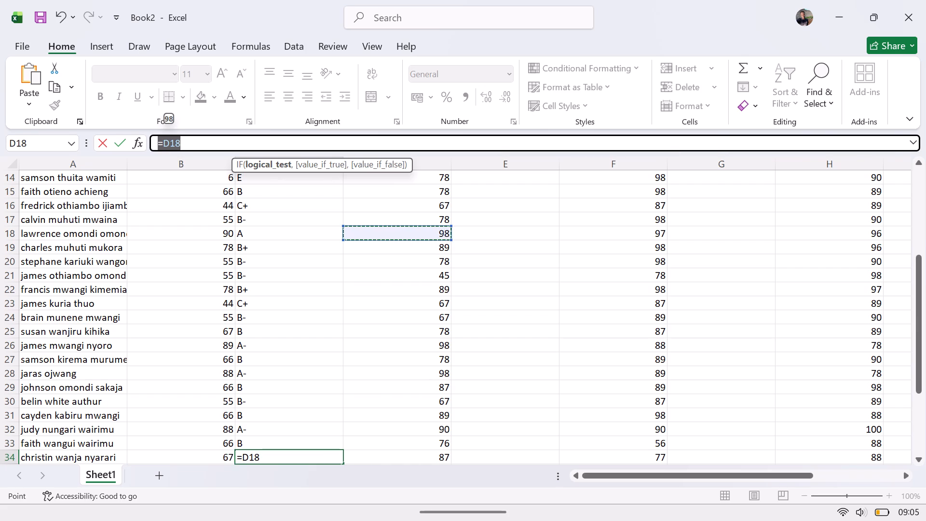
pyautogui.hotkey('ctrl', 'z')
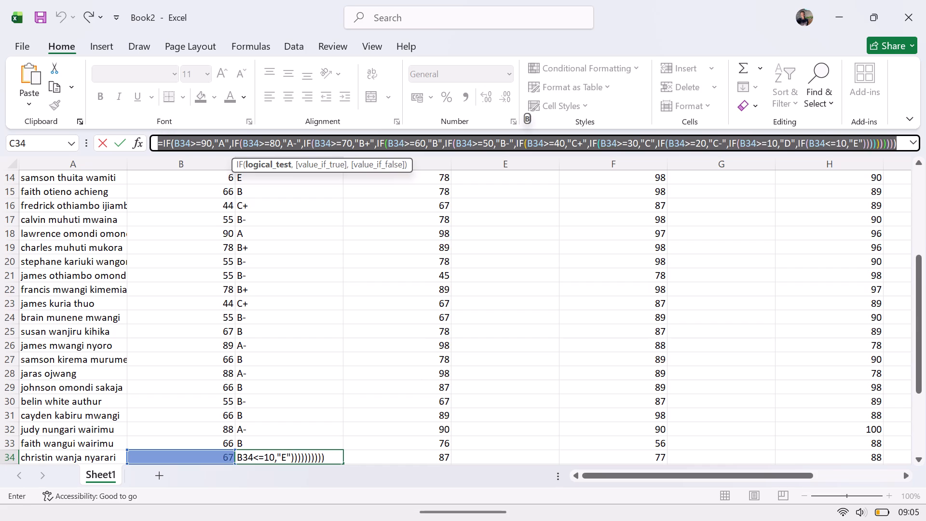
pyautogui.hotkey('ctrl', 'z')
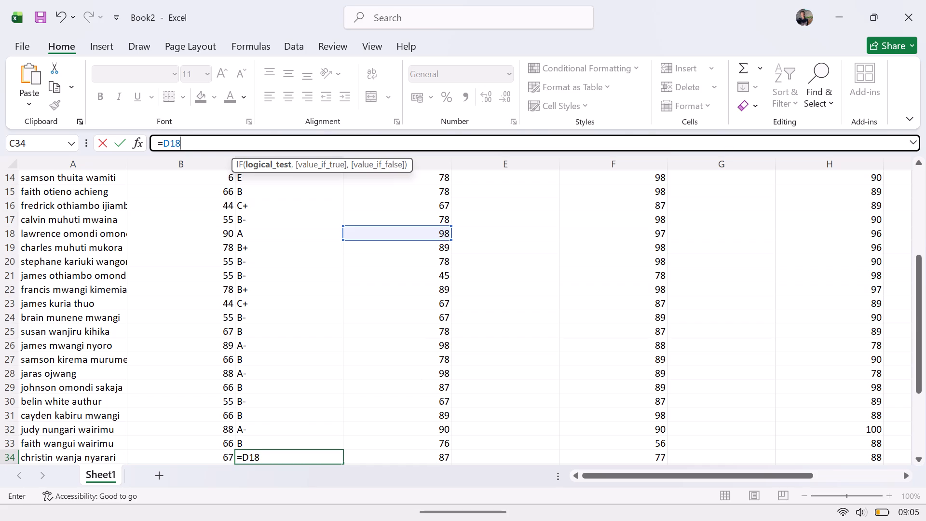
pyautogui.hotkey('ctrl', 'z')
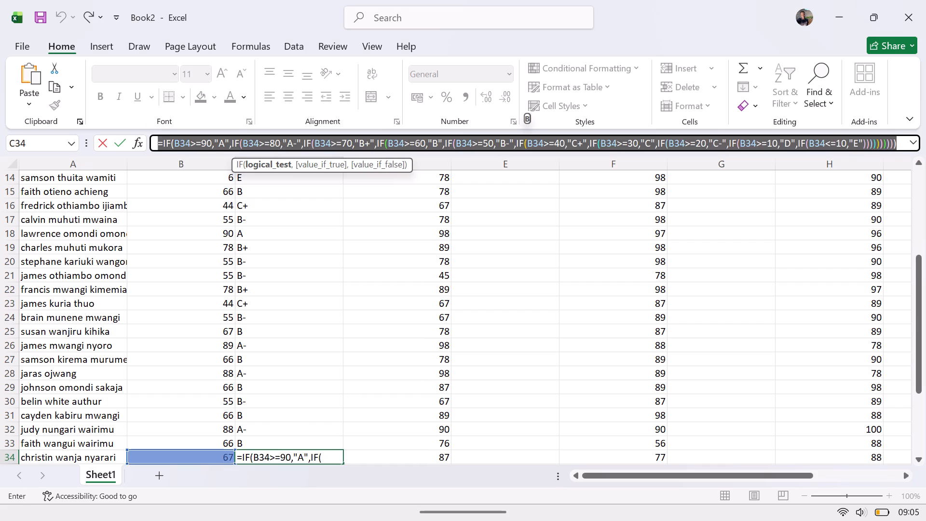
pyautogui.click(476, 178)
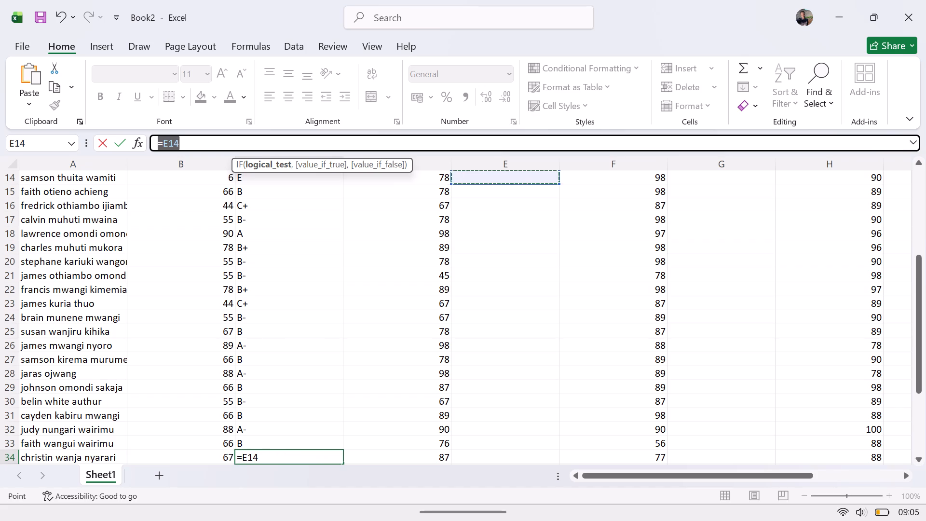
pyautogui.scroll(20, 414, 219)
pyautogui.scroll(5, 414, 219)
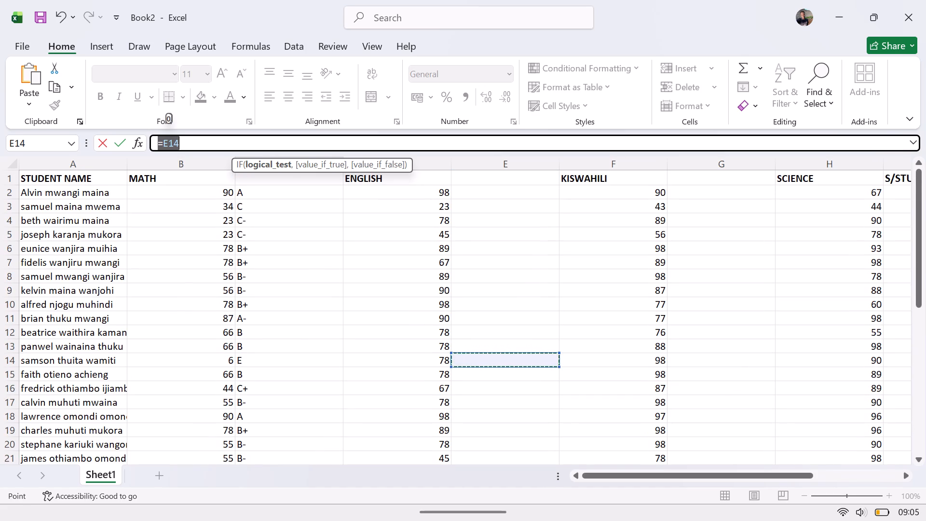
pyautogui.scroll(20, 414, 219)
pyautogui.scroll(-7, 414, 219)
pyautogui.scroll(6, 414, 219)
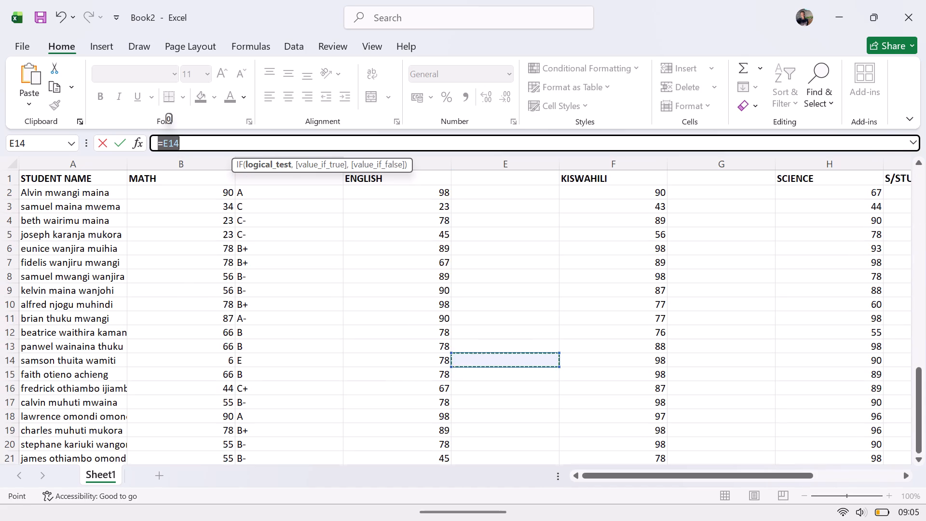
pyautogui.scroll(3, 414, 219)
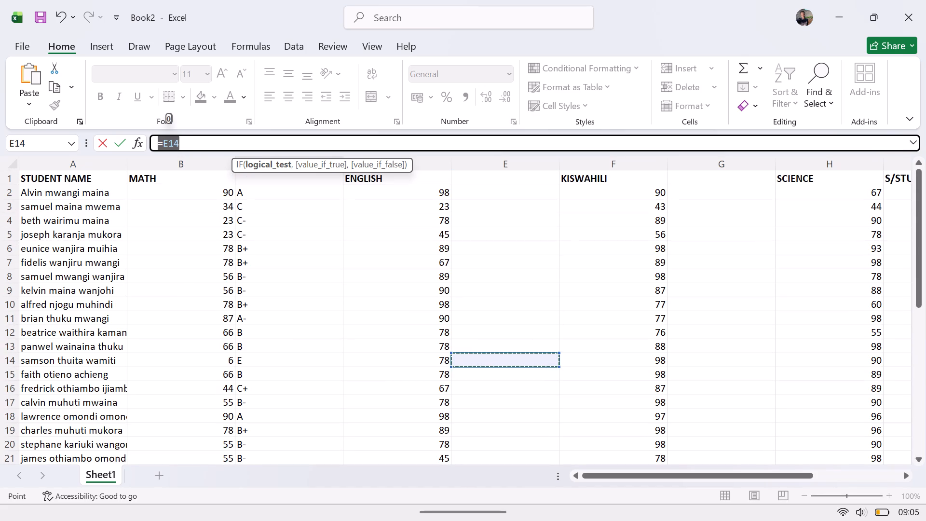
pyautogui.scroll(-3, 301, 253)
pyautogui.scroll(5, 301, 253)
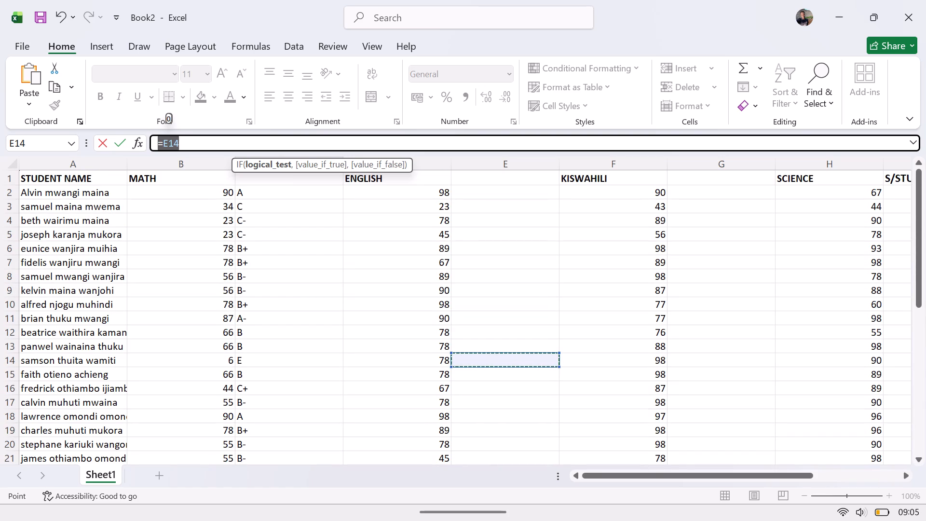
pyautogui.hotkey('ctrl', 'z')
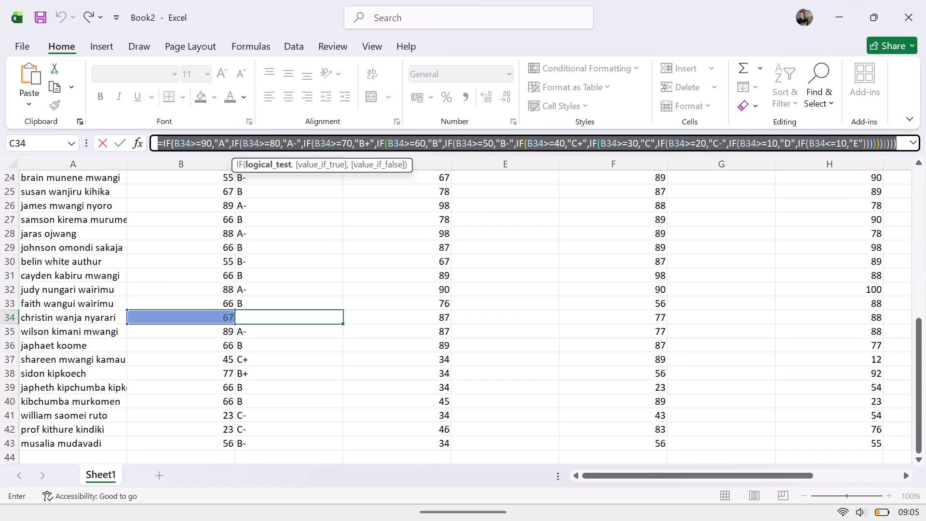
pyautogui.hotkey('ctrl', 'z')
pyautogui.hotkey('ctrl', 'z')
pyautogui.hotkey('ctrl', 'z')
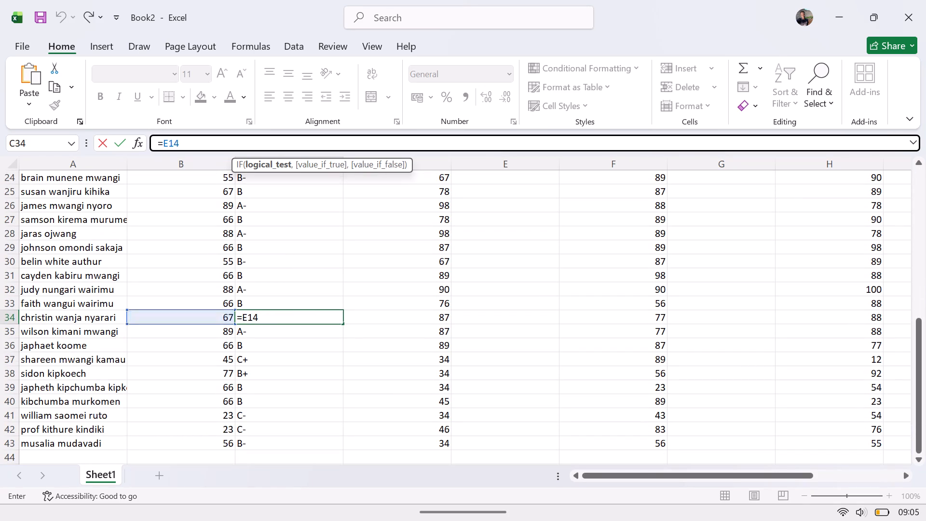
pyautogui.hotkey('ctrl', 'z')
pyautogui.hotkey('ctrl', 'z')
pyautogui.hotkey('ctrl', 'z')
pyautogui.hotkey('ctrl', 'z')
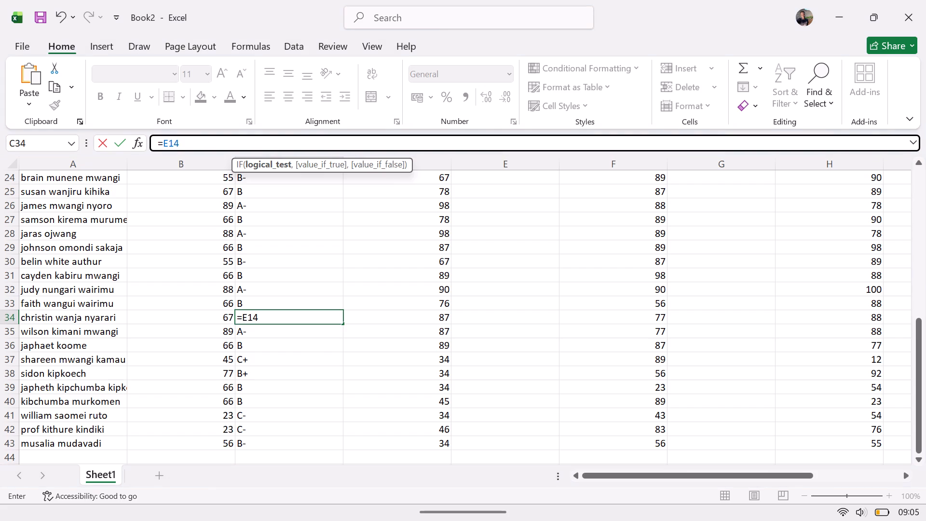
# Clear the stray E14 reference from C34 and refill the cell with the grade formula from C33.
pyautogui.press('BackSpace')
pyautogui.press('BackSpace')
pyautogui.press('BackSpace')
pyautogui.press('BackSpace')
pyautogui.press('BackSpace')
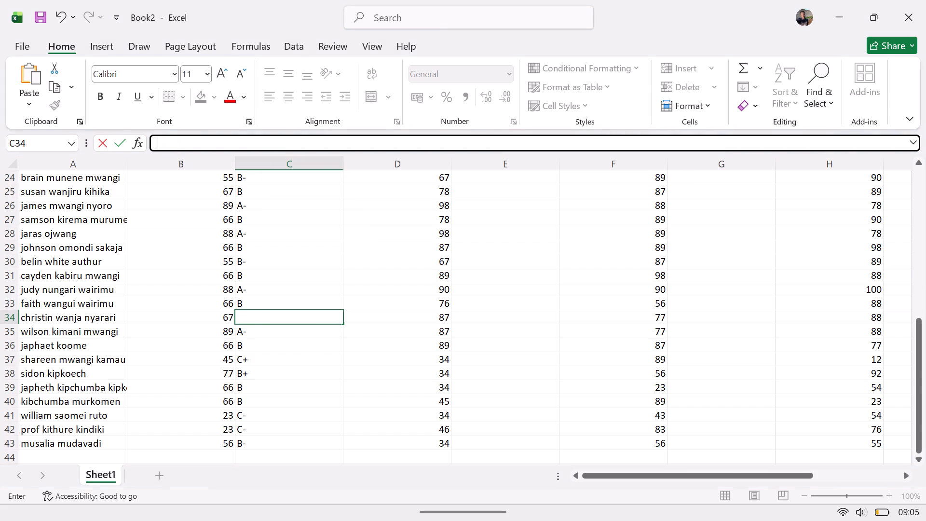
pyautogui.click(280, 302)
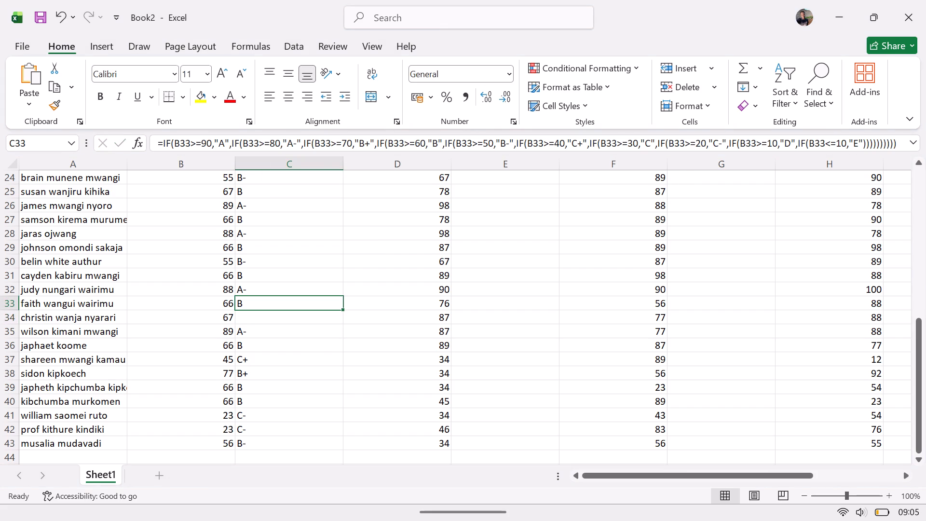
pyautogui.moveTo(342, 310); pyautogui.dragTo(342, 321)
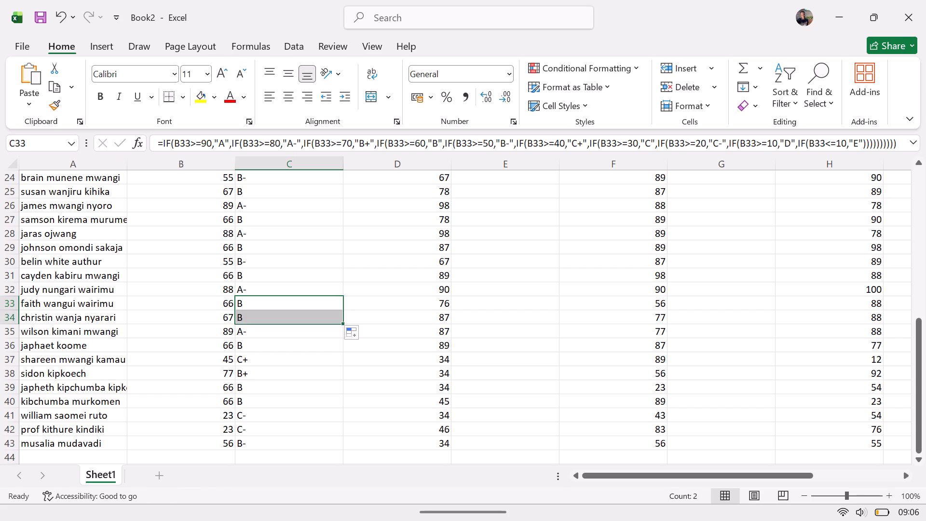
# Paste the copied grade formula into E2, beside the first student's English mark.
pyautogui.scroll(20, 367, 220)
pyautogui.scroll(20, 367, 220)
pyautogui.scroll(20, 367, 220)
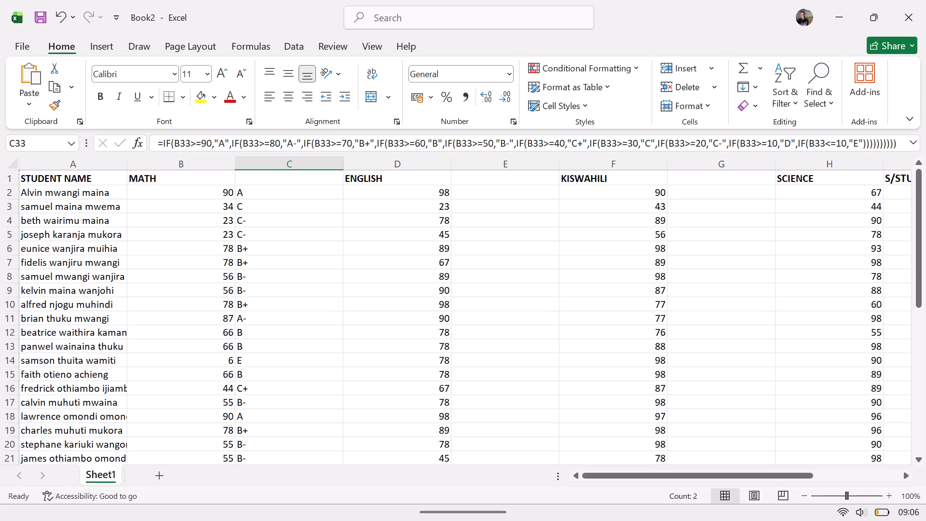
pyautogui.click(474, 179)
pyautogui.click(474, 197)
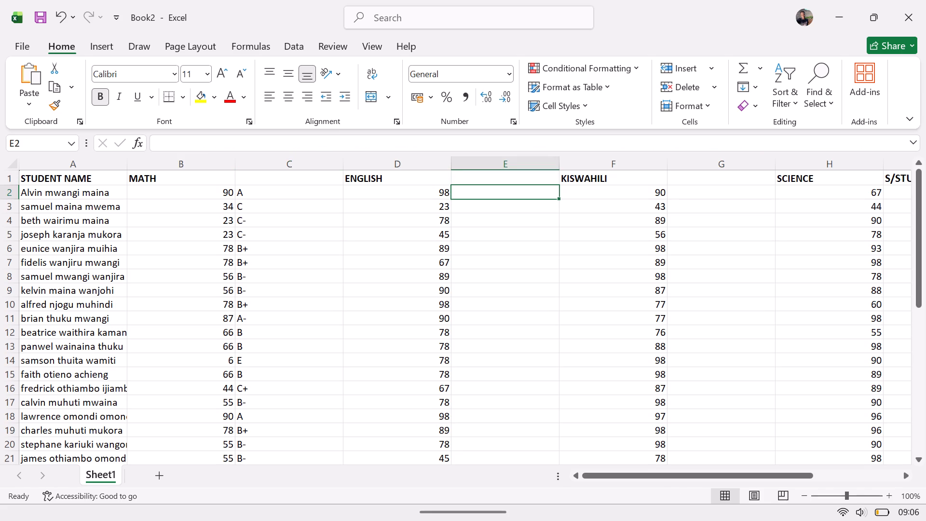
pyautogui.click(391, 152)
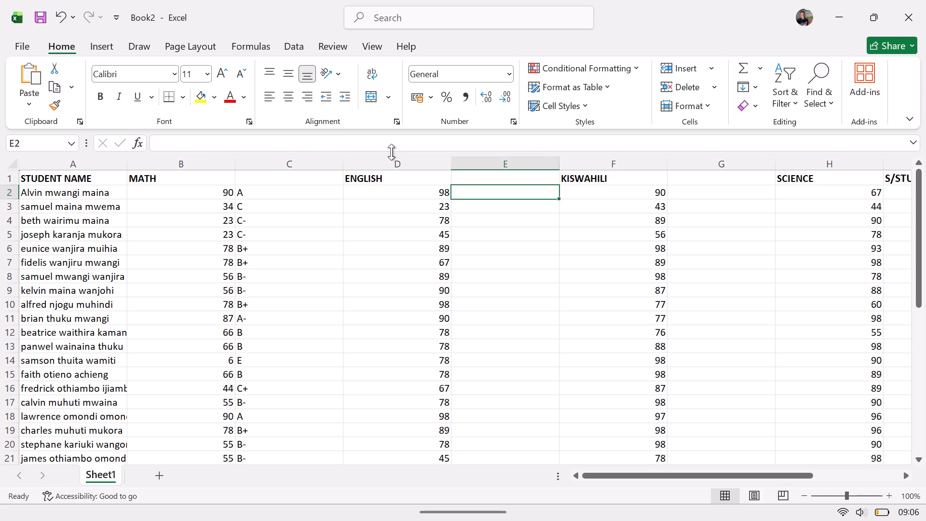
pyautogui.click(385, 143)
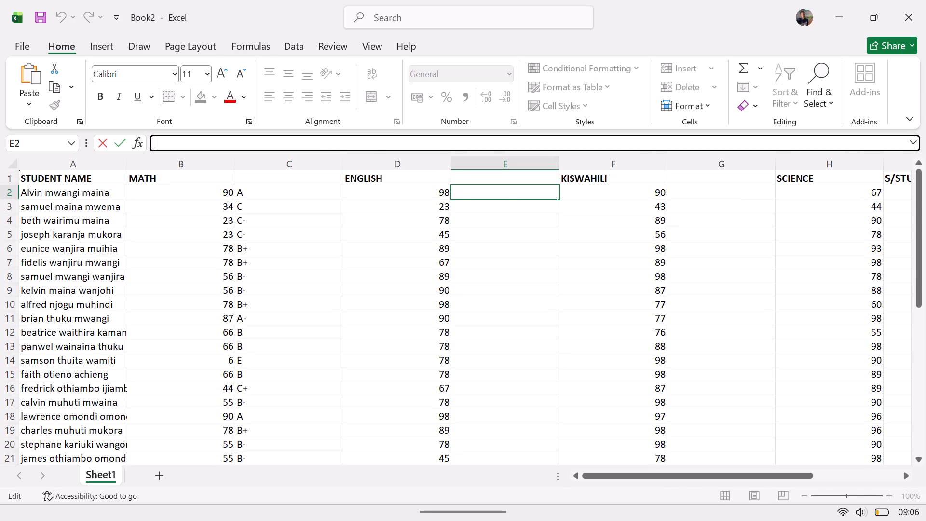
pyautogui.hotkey('ctrl', 'v')
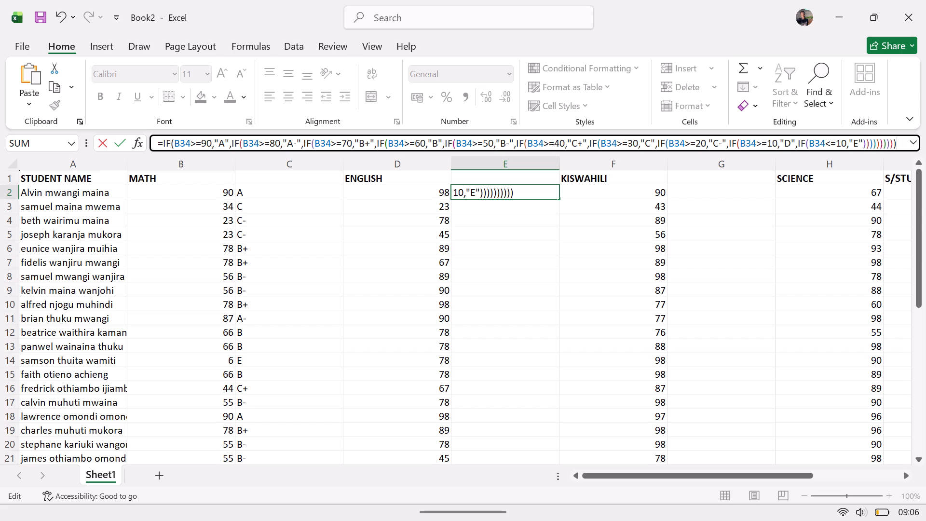
# Replace the B34 references in E2's grade formula with D2, using D1 in the >=10 test, and enter the formula.
pyautogui.doubleClick(181, 144)
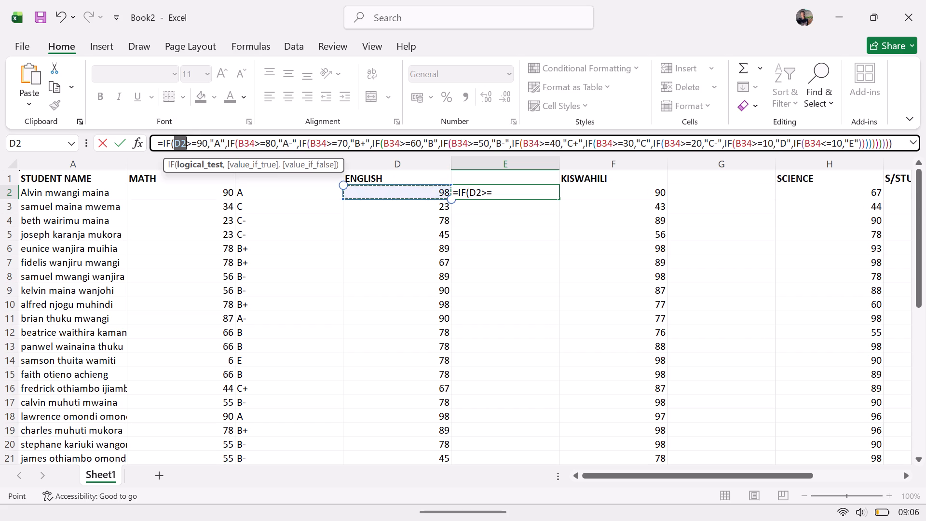
pyautogui.doubleClick(246, 145)
pyautogui.doubleClick(313, 143)
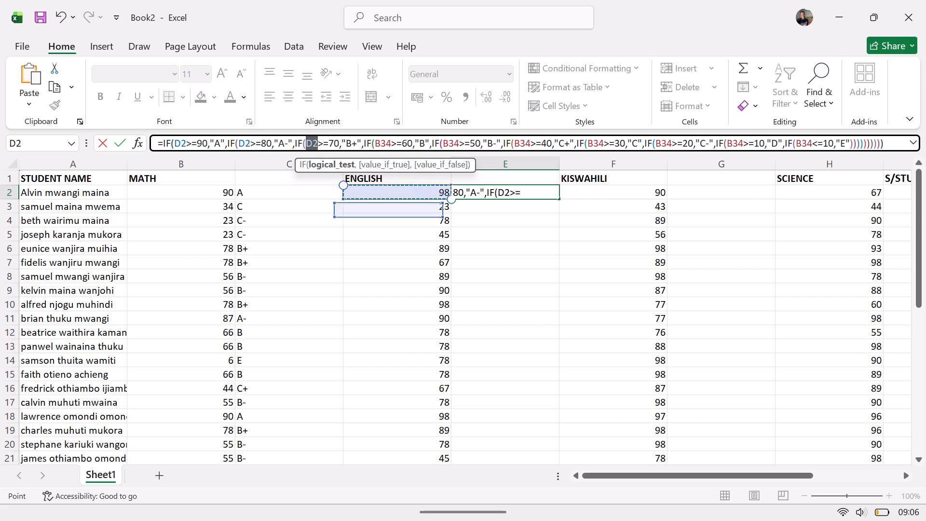
pyautogui.doubleClick(379, 141)
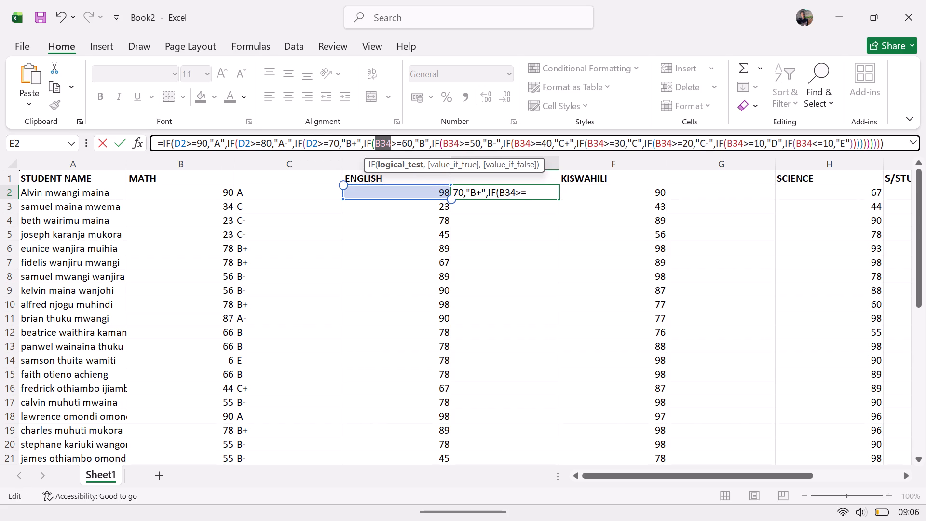
pyautogui.doubleClick(440, 144)
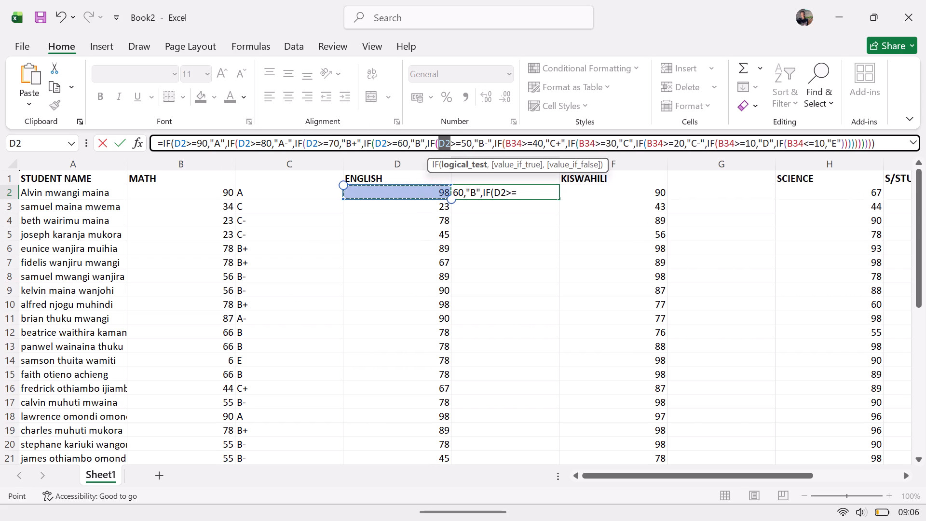
pyautogui.doubleClick(511, 141)
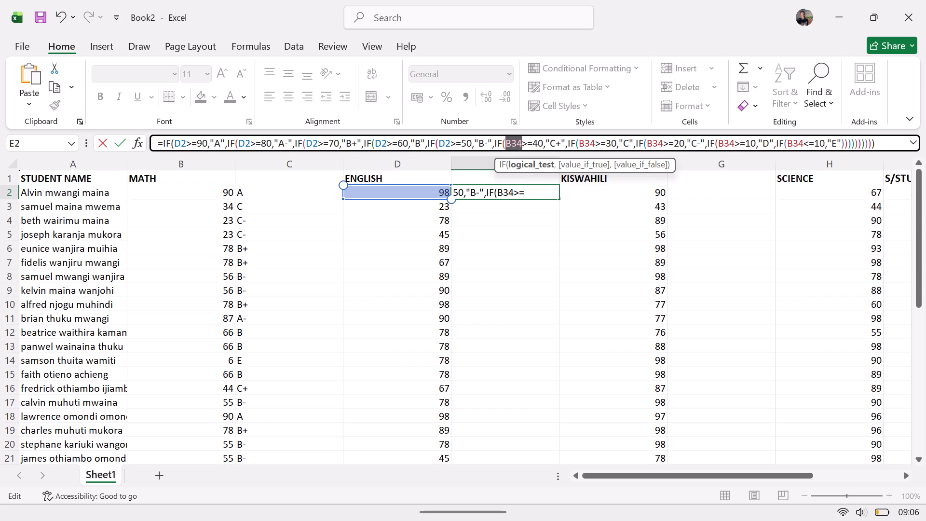
pyautogui.doubleClick(582, 143)
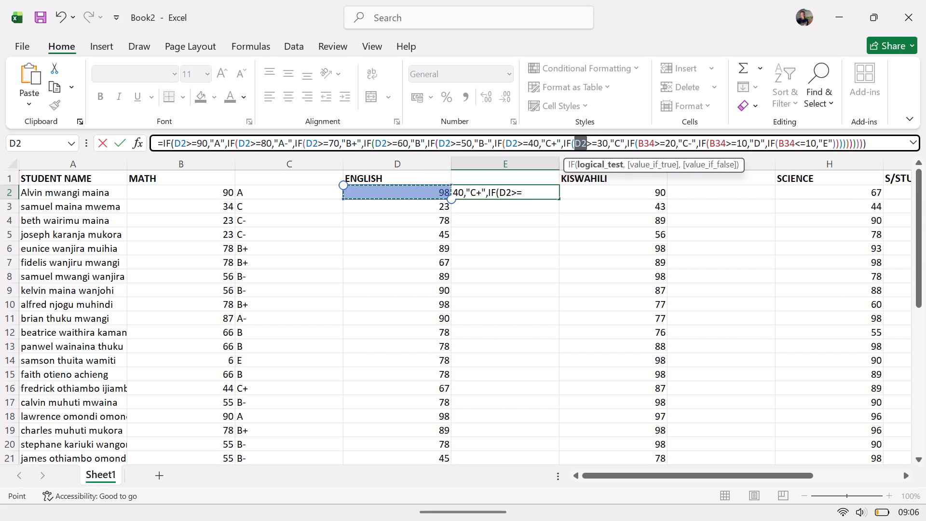
pyautogui.doubleClick(643, 144)
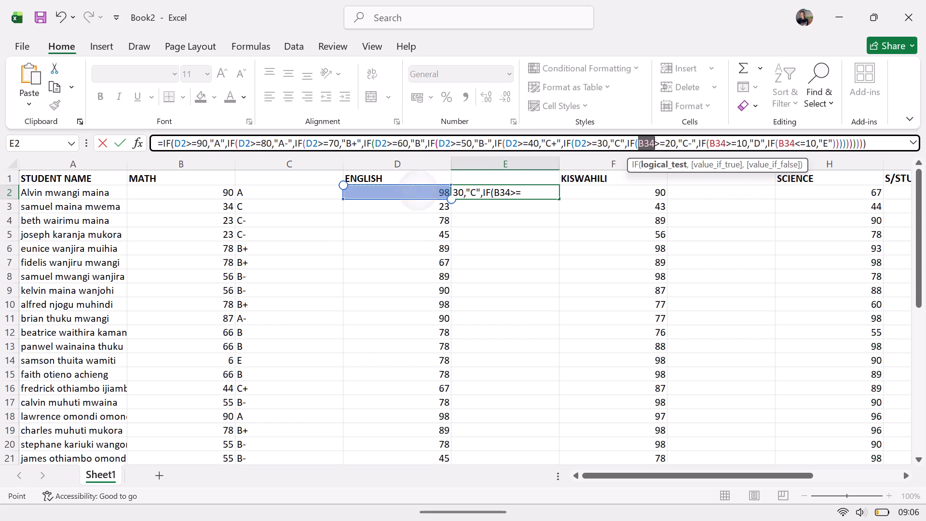
pyautogui.doubleClick(708, 139)
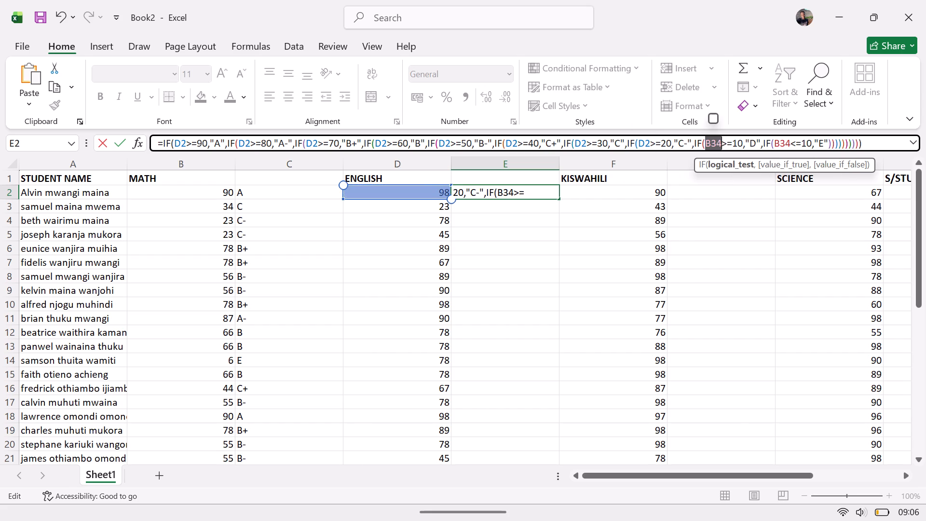
pyautogui.doubleClick(775, 144)
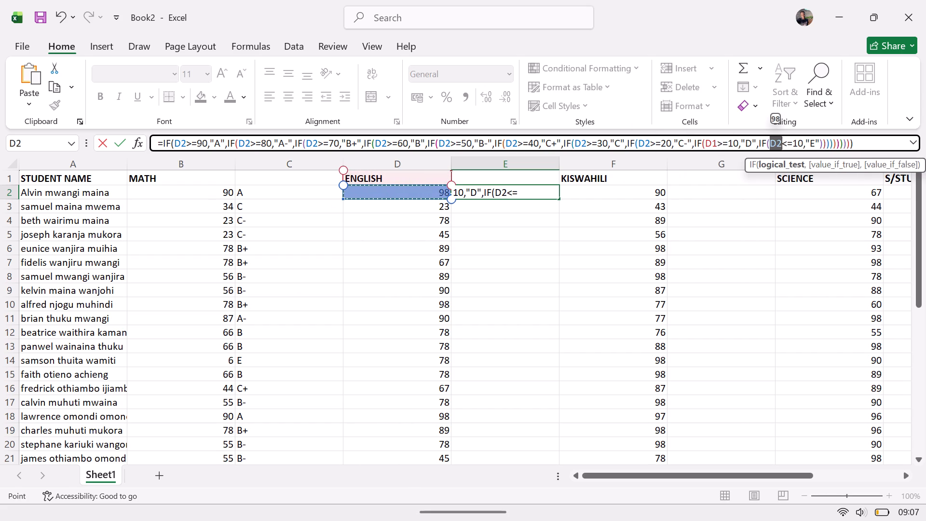
pyautogui.press('Return')
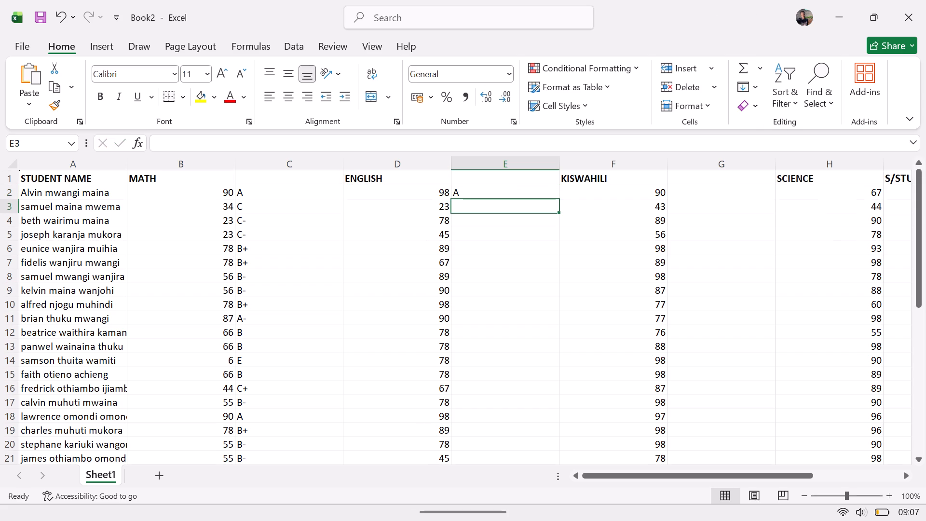
# Fill the E2 grade formula down column E through row 43, the last student.
pyautogui.click(467, 190)
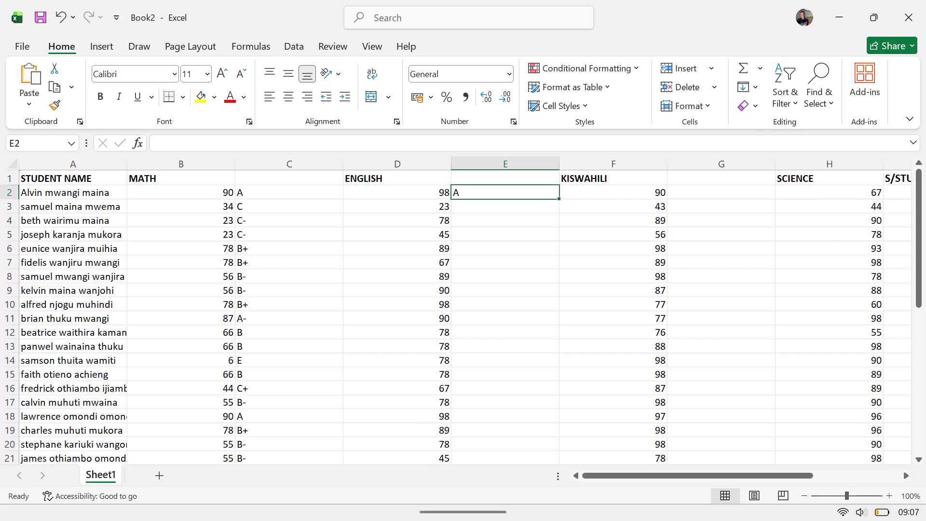
pyautogui.moveTo(558, 199); pyautogui.dragTo(540, 408)
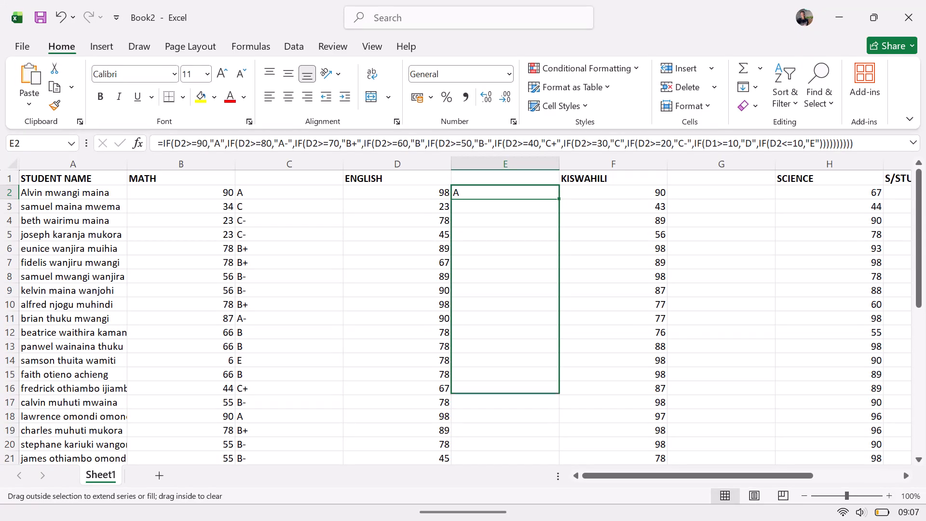
pyautogui.moveTo(540, 408); pyautogui.dragTo(545, 500)
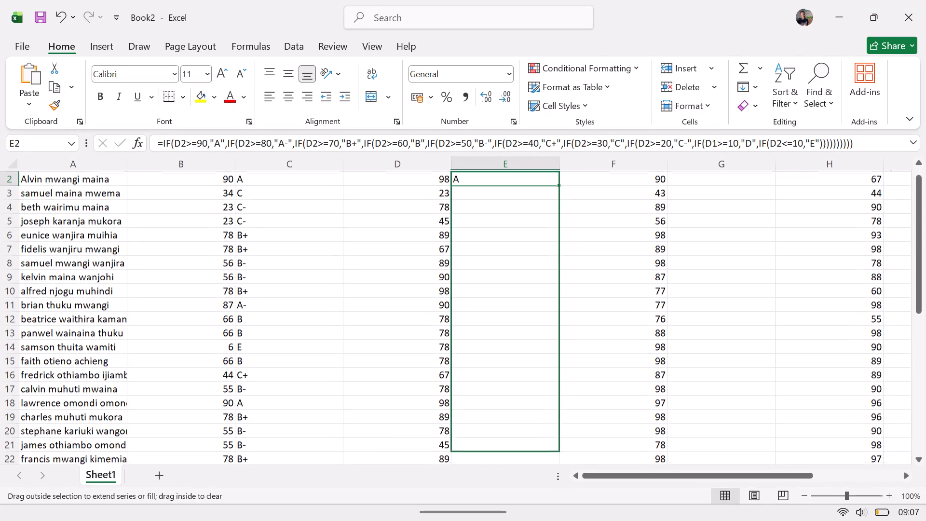
pyautogui.moveTo(545, 500); pyautogui.dragTo(529, 467)
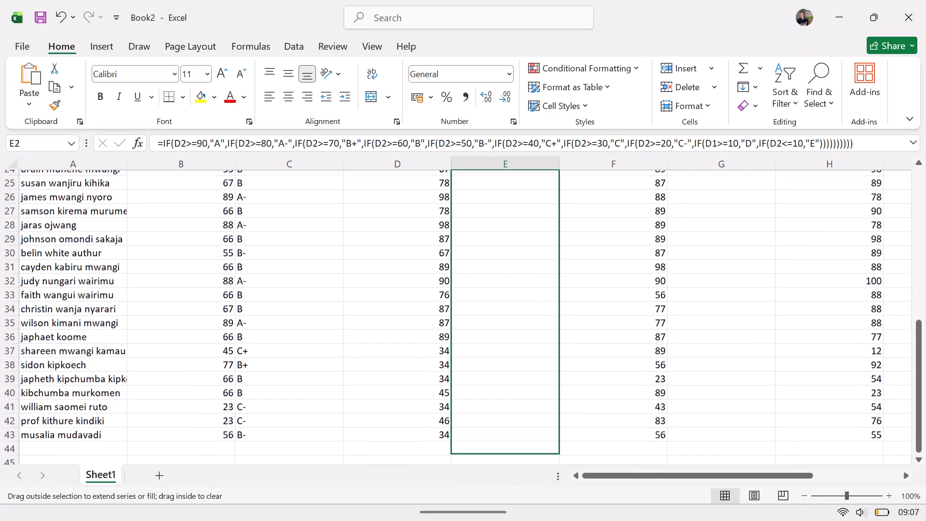
pyautogui.moveTo(529, 467); pyautogui.dragTo(518, 433)
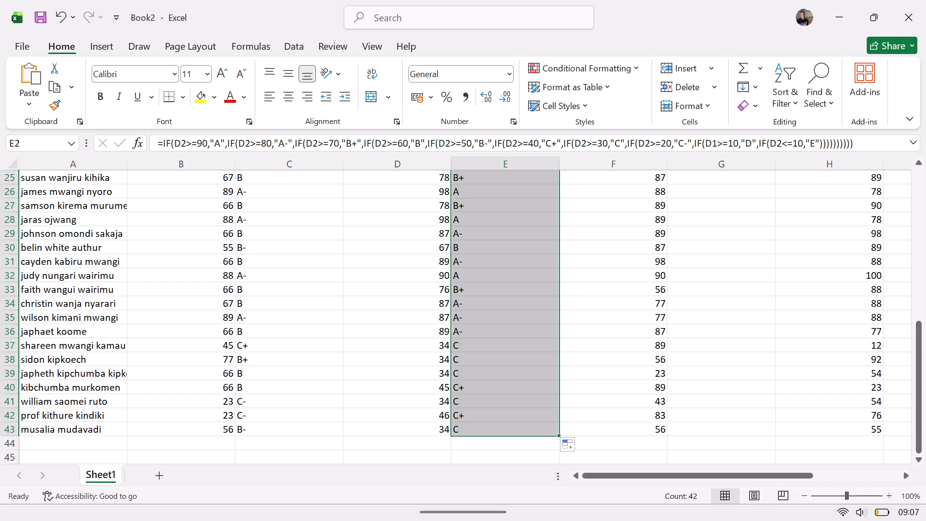
# Paste the copied nested IF grade formula into G2, beside the first student's Kiswahili mark.
pyautogui.scroll(6, 495, 328)
pyautogui.scroll(-1, 495, 328)
pyautogui.scroll(3, 495, 328)
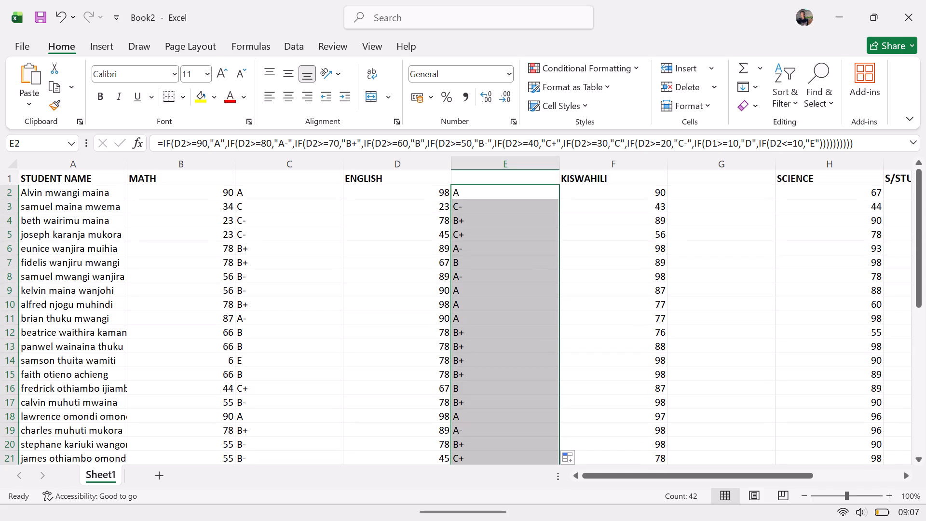
pyautogui.scroll(13, 407, 300)
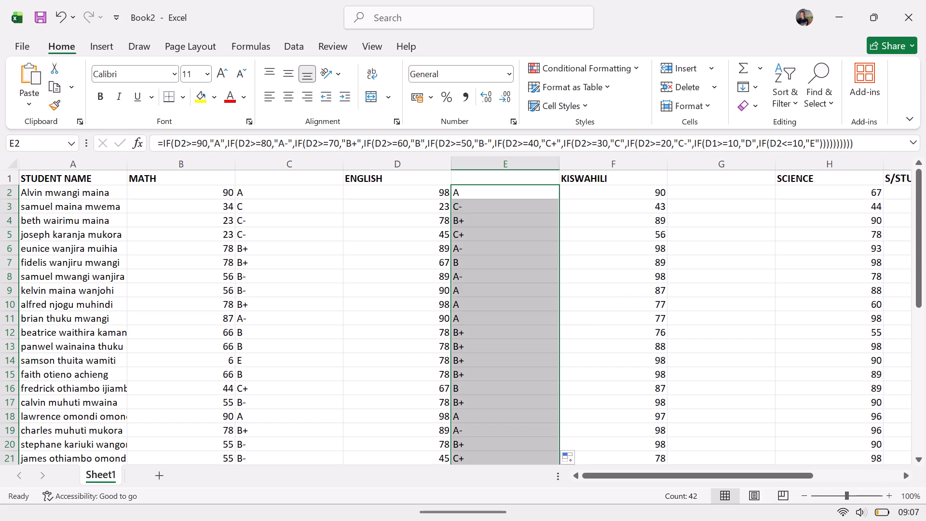
pyautogui.click(682, 179)
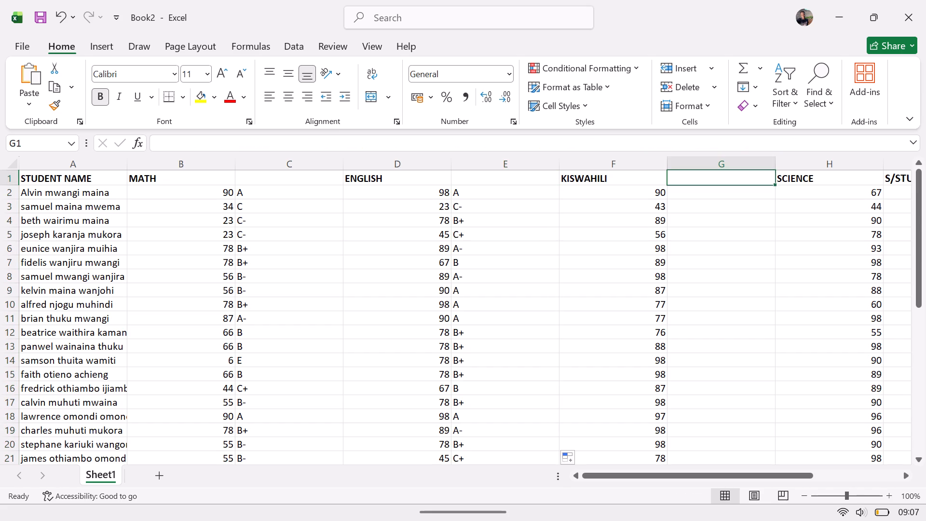
pyautogui.click(693, 196)
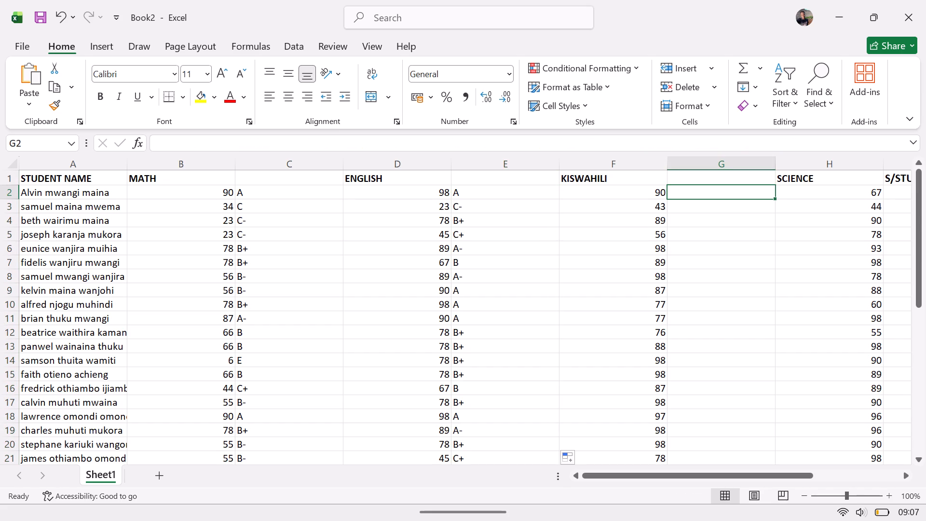
pyautogui.click(561, 145)
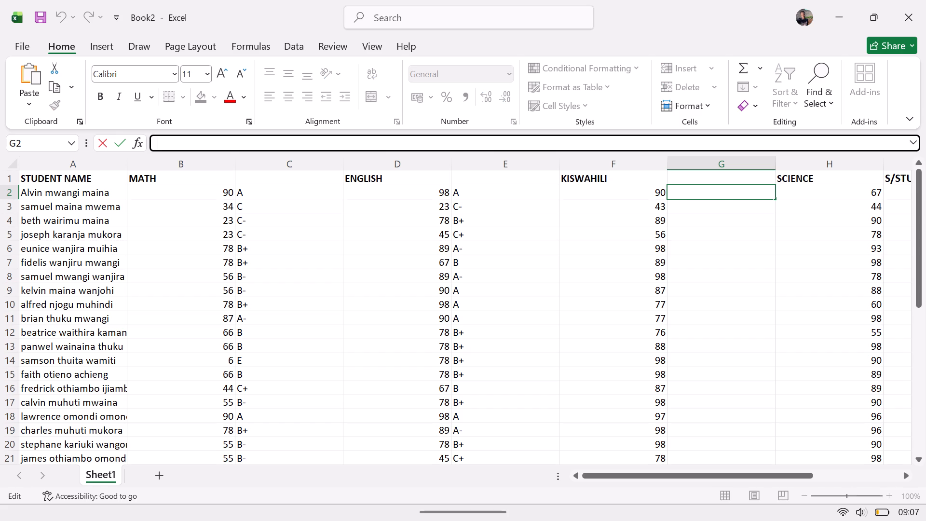
pyautogui.hotkey('ctrl', 'v')
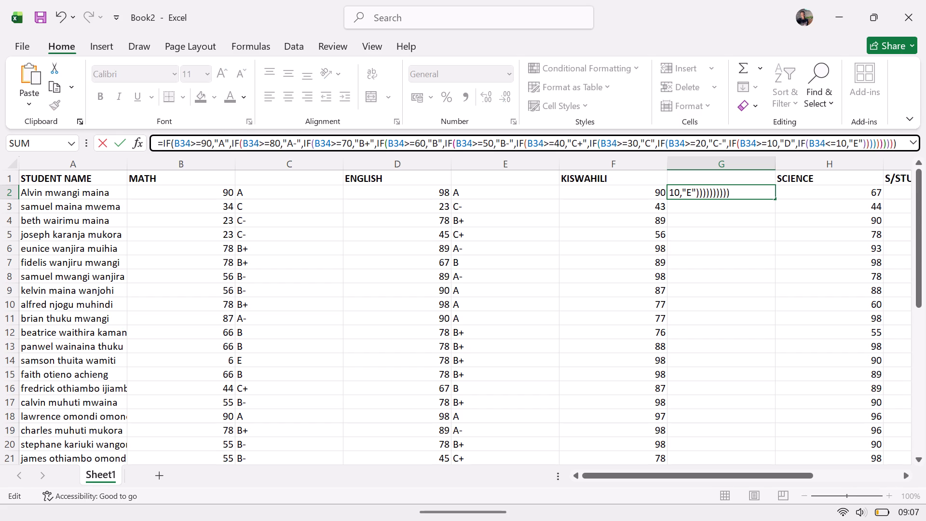
# Replace every B34 reference in G2's grade formula with F2, the first student's Kiswahili mark, and enter the formula.
pyautogui.doubleClick(184, 142)
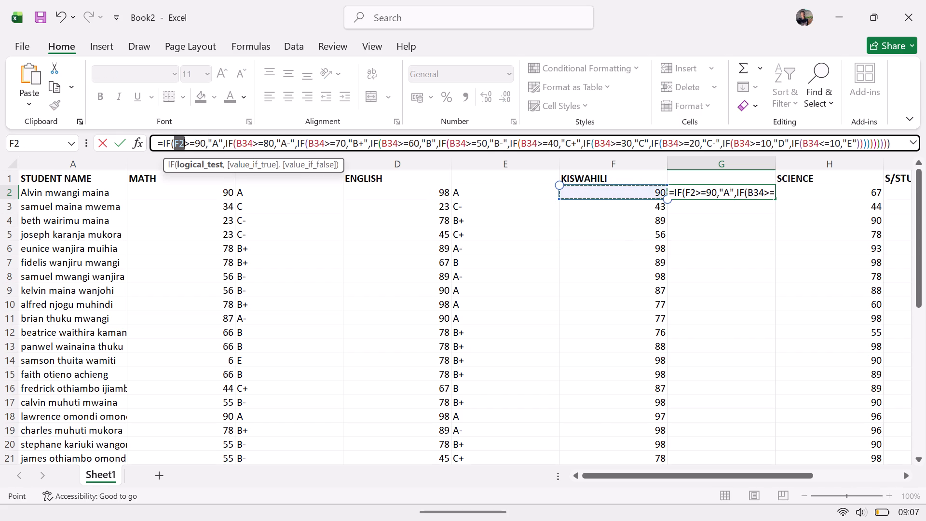
pyautogui.doubleClick(245, 141)
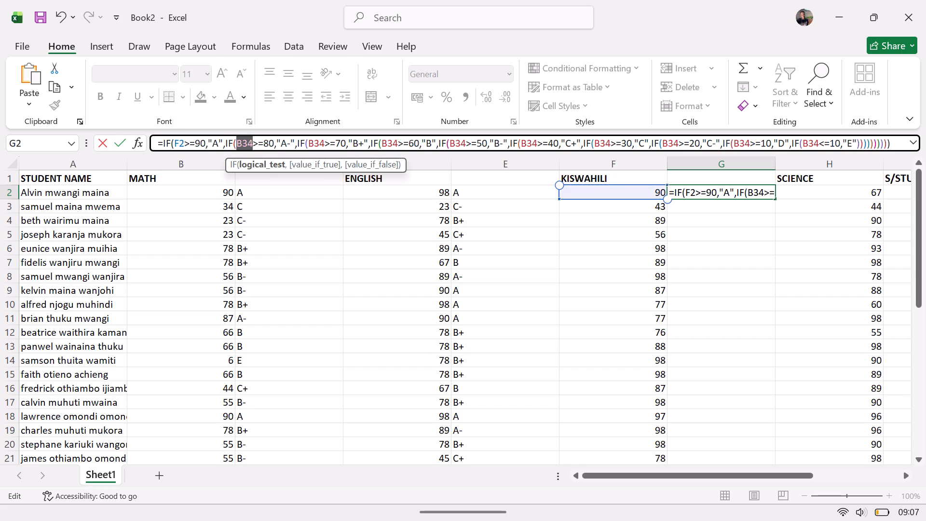
pyautogui.doubleClick(309, 137)
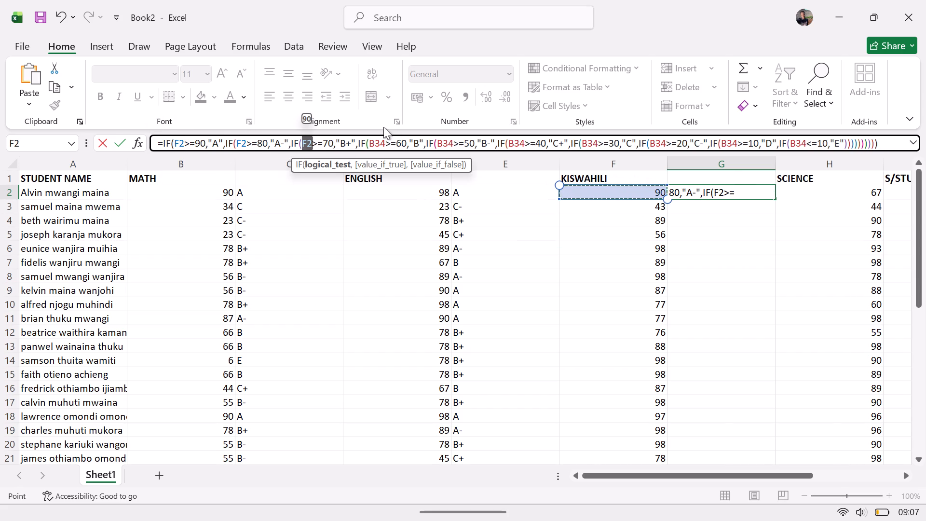
pyautogui.doubleClick(373, 139)
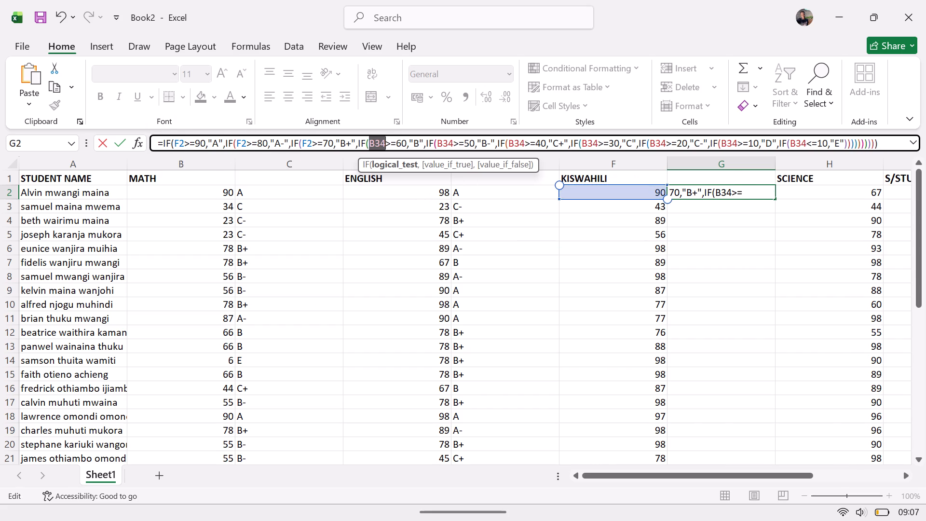
pyautogui.doubleClick(438, 141)
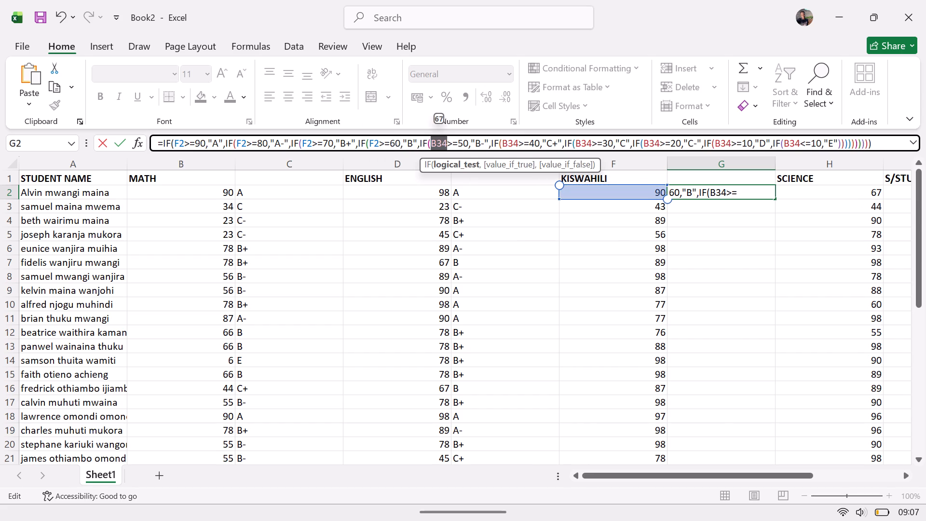
pyautogui.click(503, 143)
pyautogui.doubleClick(503, 143)
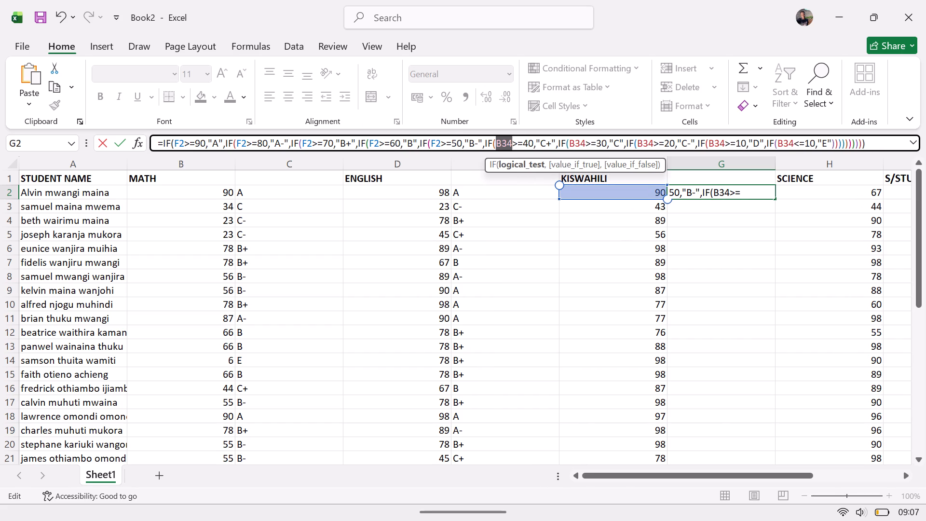
pyautogui.doubleClick(568, 141)
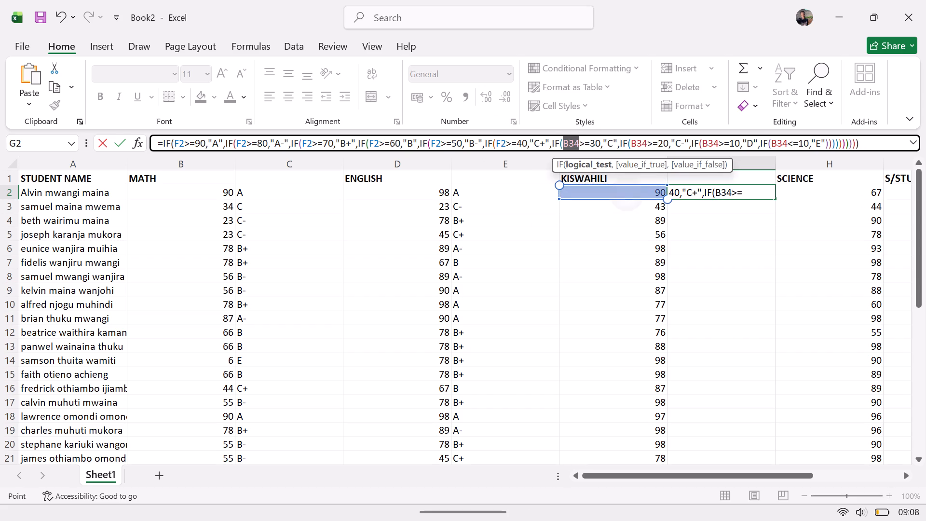
pyautogui.doubleClick(631, 141)
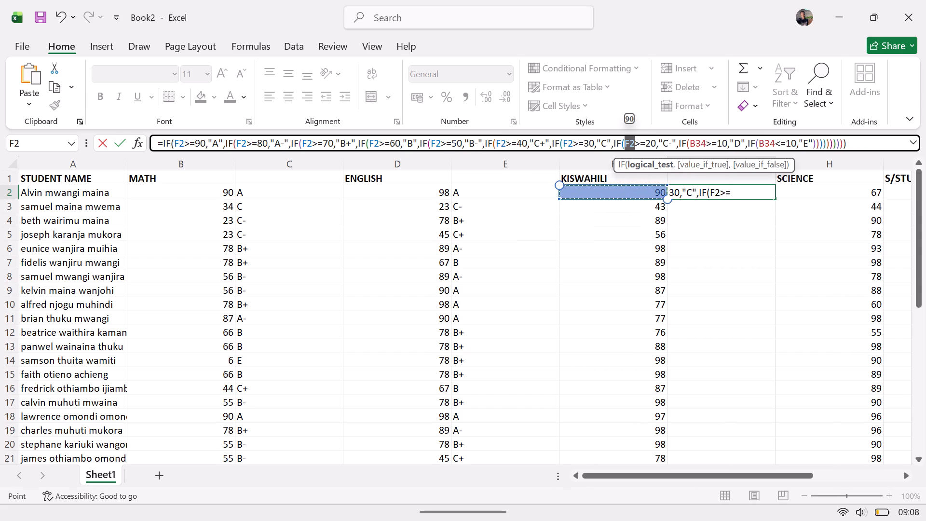
pyautogui.doubleClick(696, 140)
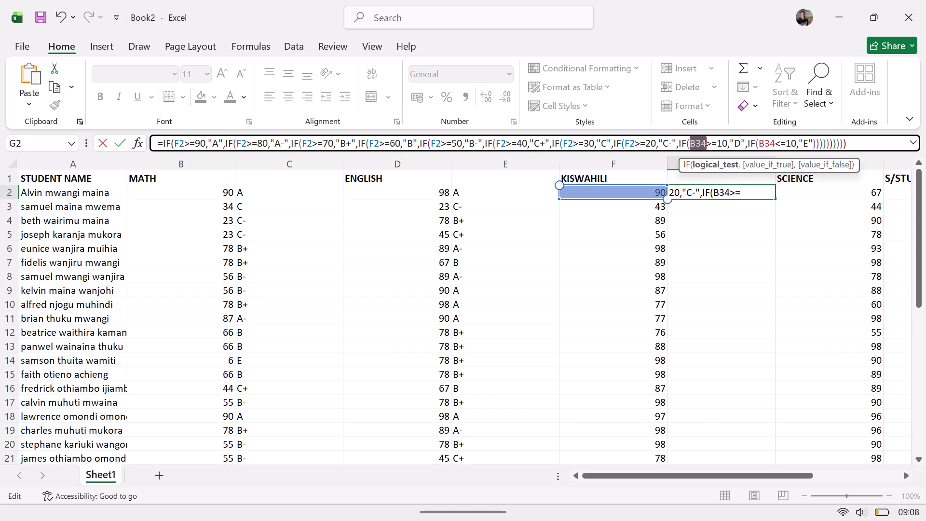
pyautogui.doubleClick(763, 142)
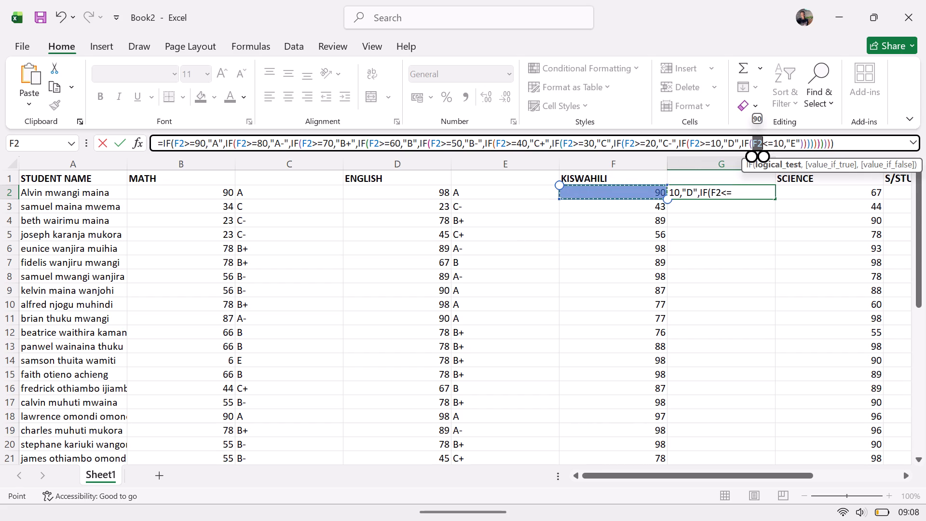
pyautogui.press('Return')
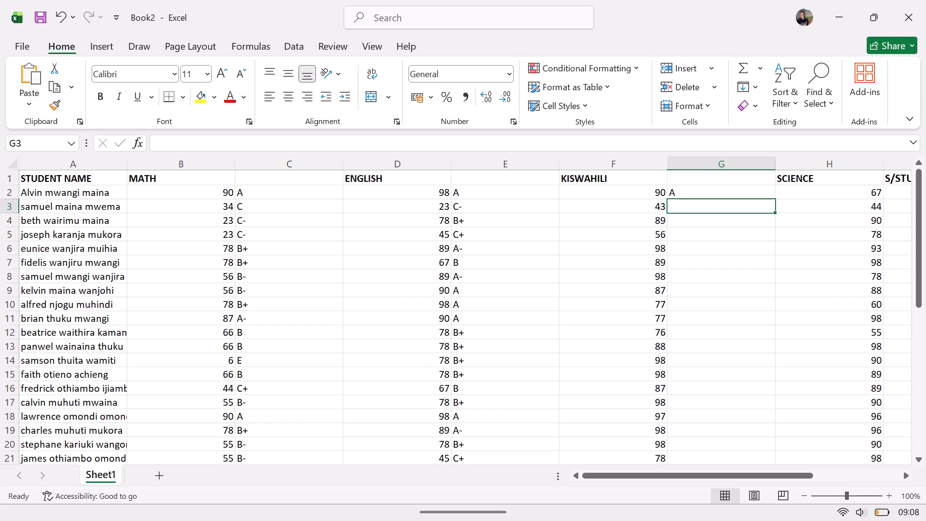
# Fill the G2 grade formula down column G through row 43, the last student.
pyautogui.click(691, 191)
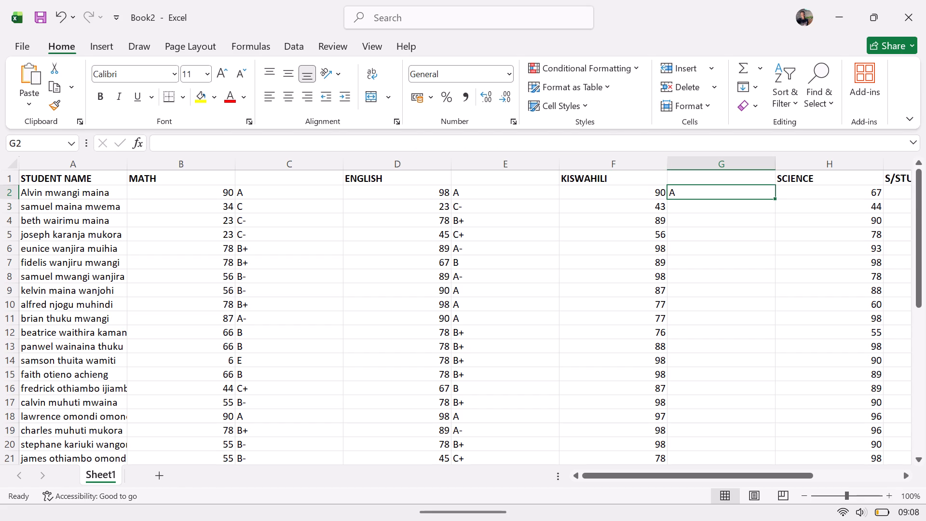
pyautogui.moveTo(775, 199); pyautogui.dragTo(759, 520)
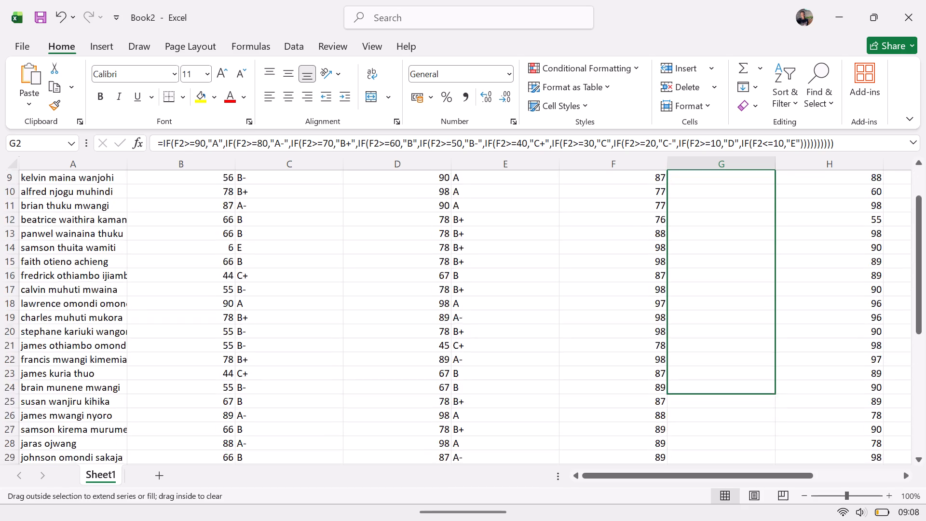
pyautogui.moveTo(759, 520); pyautogui.dragTo(721, 443)
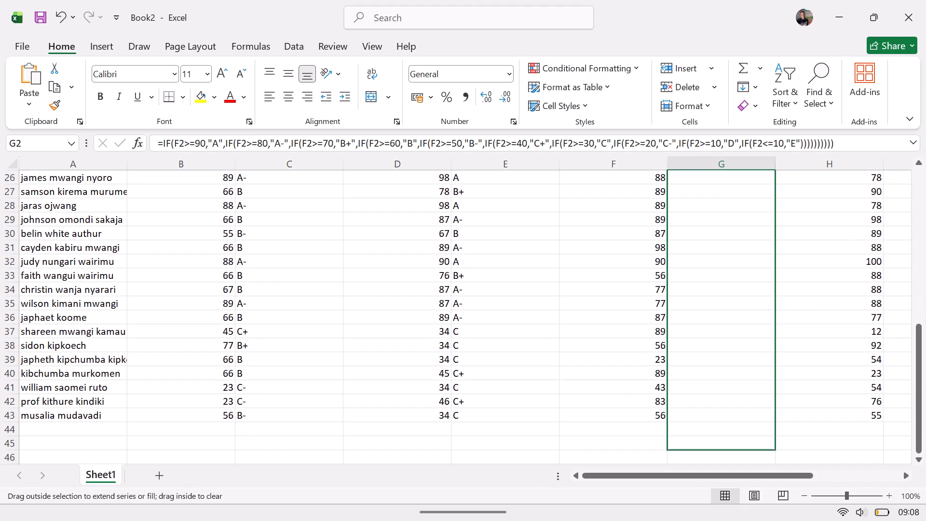
pyautogui.moveTo(721, 443); pyautogui.dragTo(708, 426)
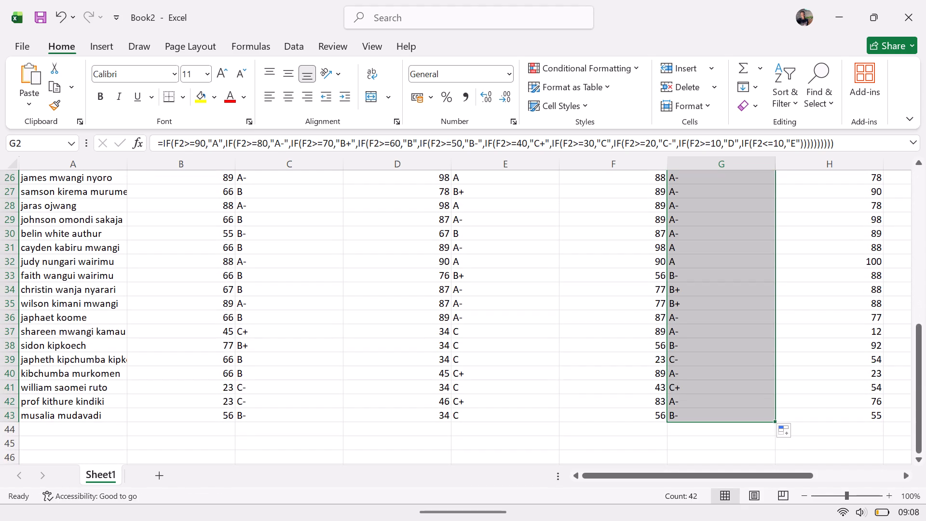
pyautogui.click(858, 362)
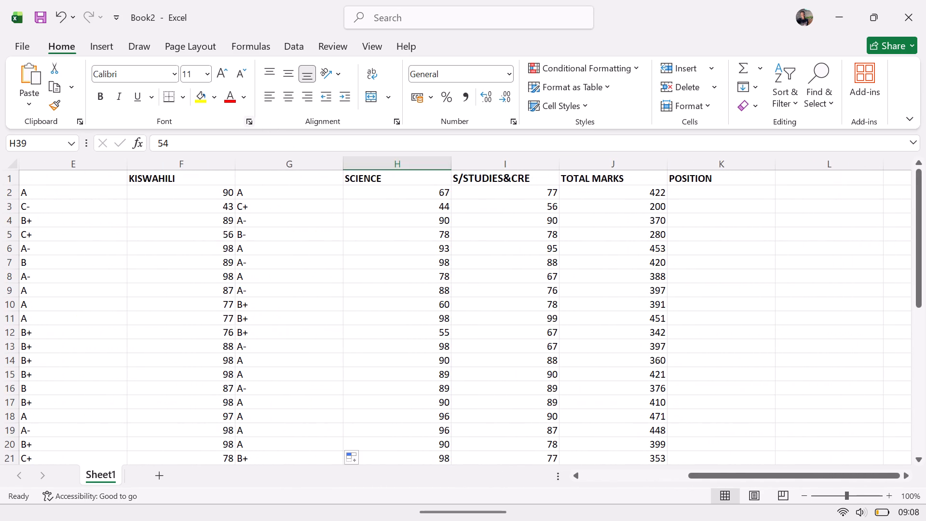
# Narrow grade columns G and E so they are just wide enough for the letter grades.
pyautogui.moveTo(344, 165); pyautogui.dragTo(284, 165)
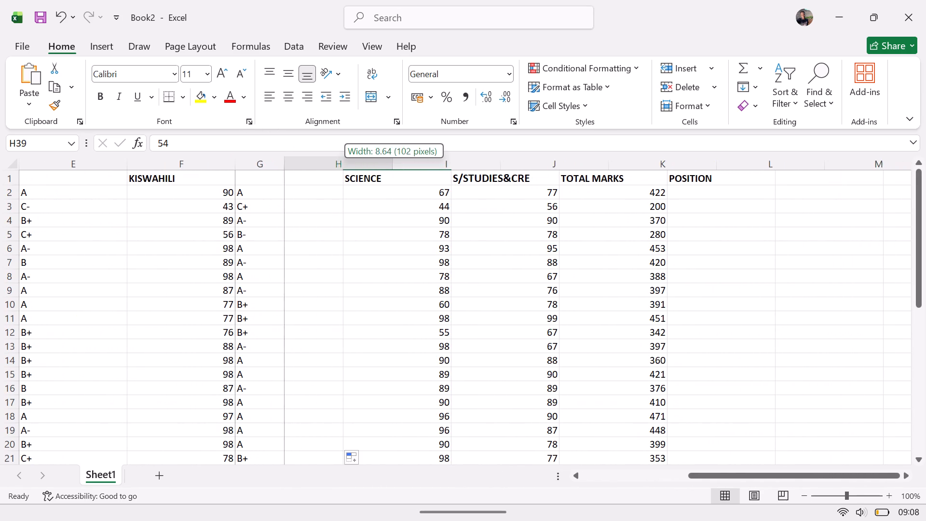
pyautogui.moveTo(284, 165); pyautogui.dragTo(266, 165)
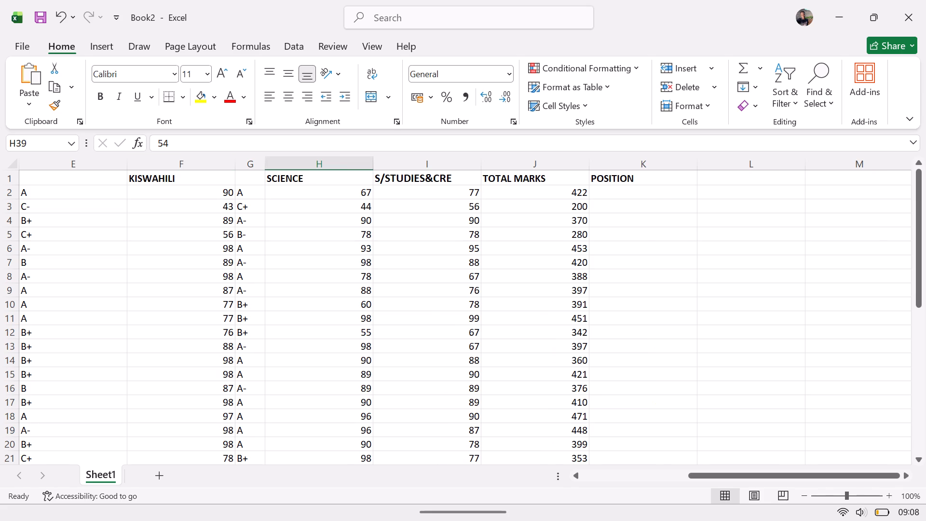
pyautogui.moveTo(126, 164); pyautogui.dragTo(22, 170)
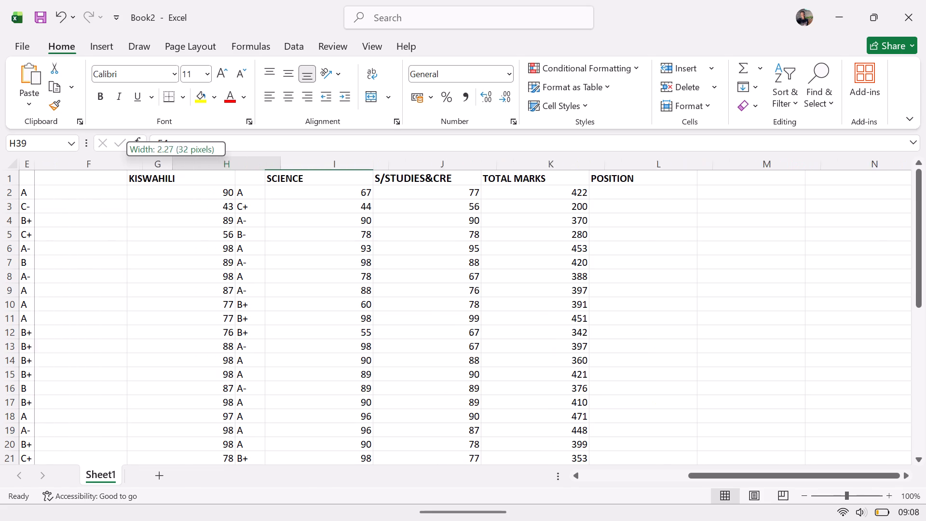
pyautogui.moveTo(22, 170); pyautogui.dragTo(34, 172)
pyautogui.moveTo(34, 172); pyautogui.dragTo(35, 173)
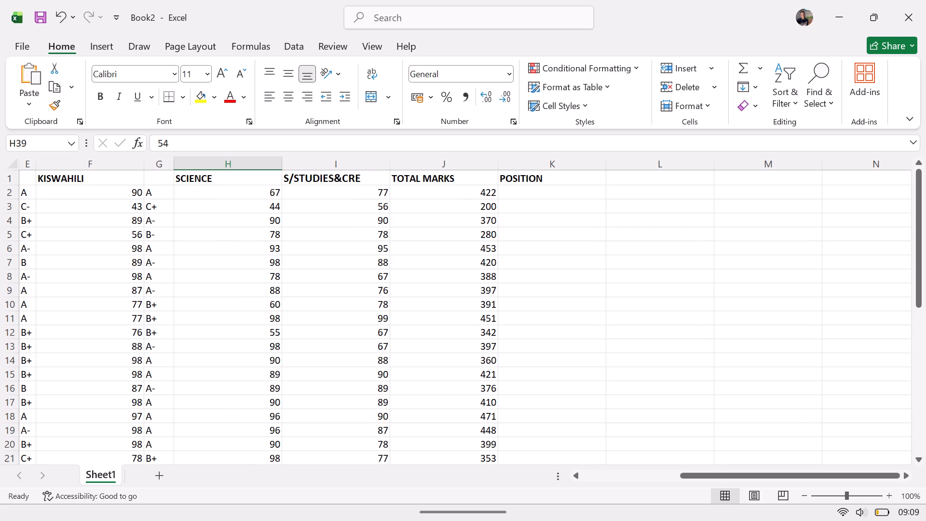
# Insert a blank grade column directly after each of the SCIENCE, S/STUDIES&CRE and TOTAL MARKS columns.
pyautogui.click(295, 163)
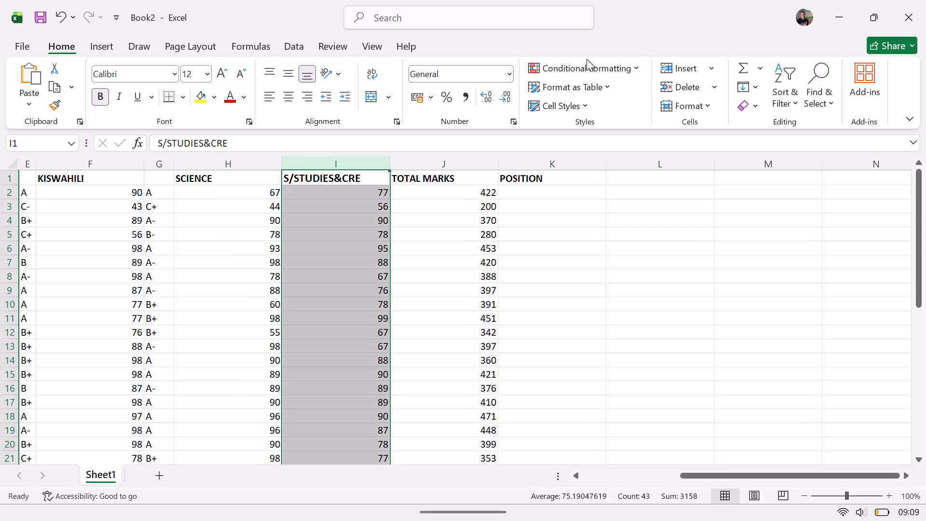
pyautogui.click(667, 64)
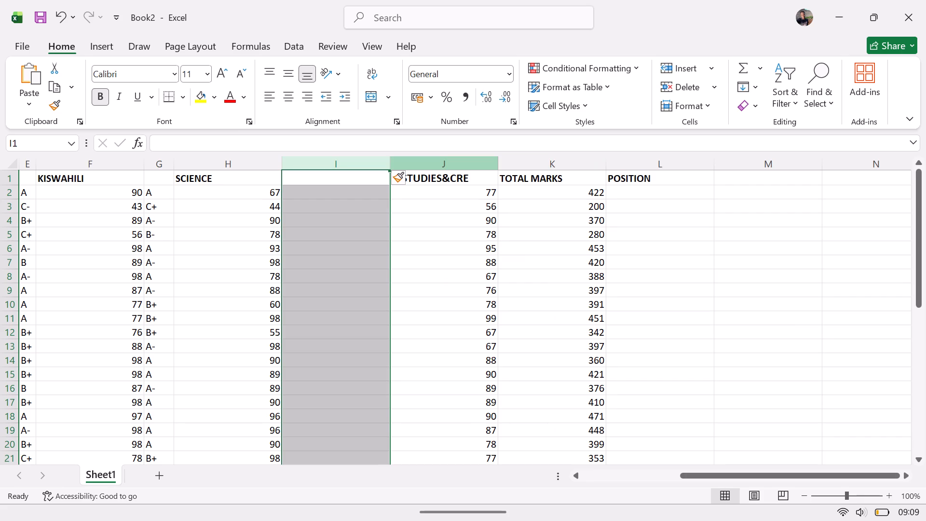
pyautogui.click(522, 160)
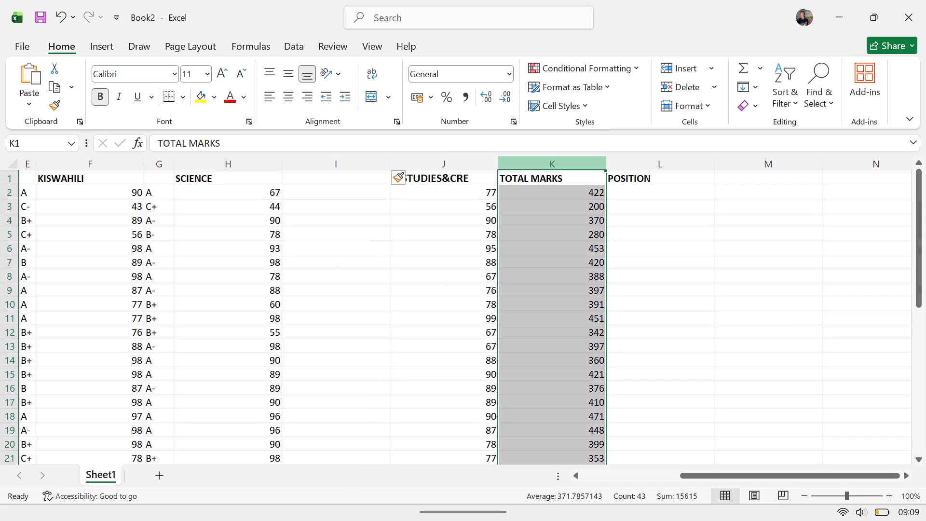
pyautogui.click(668, 67)
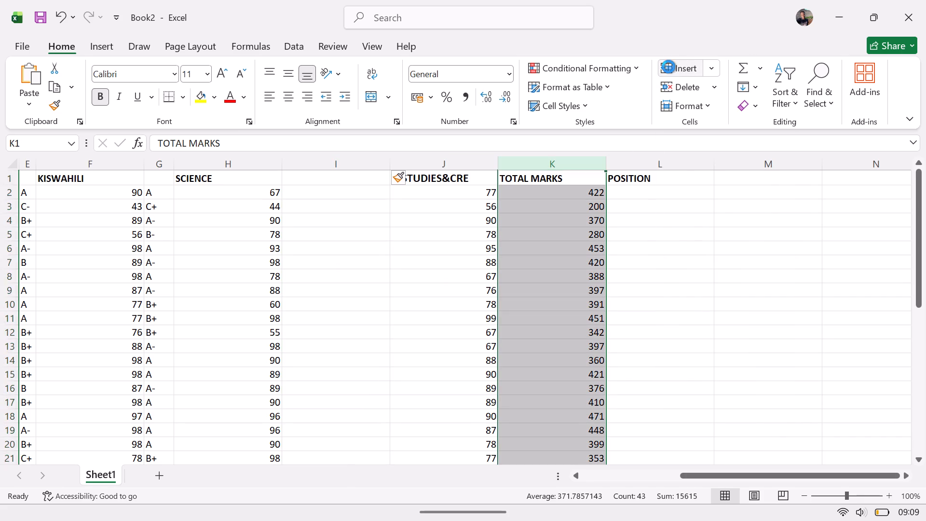
pyautogui.click(731, 165)
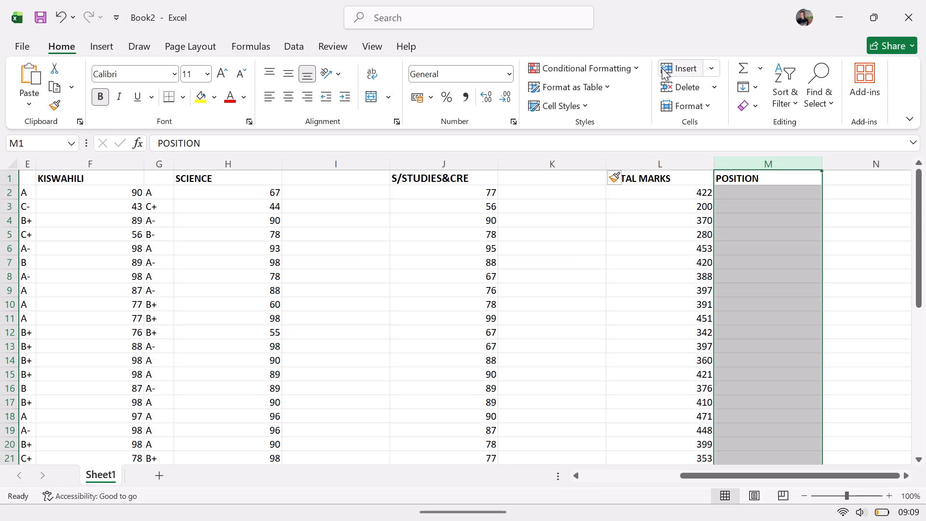
pyautogui.click(662, 65)
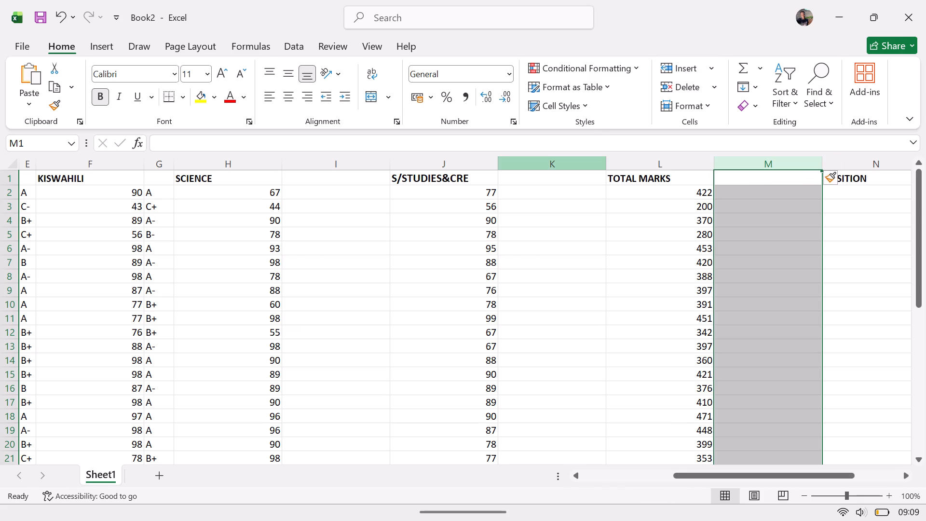
pyautogui.click(420, 241)
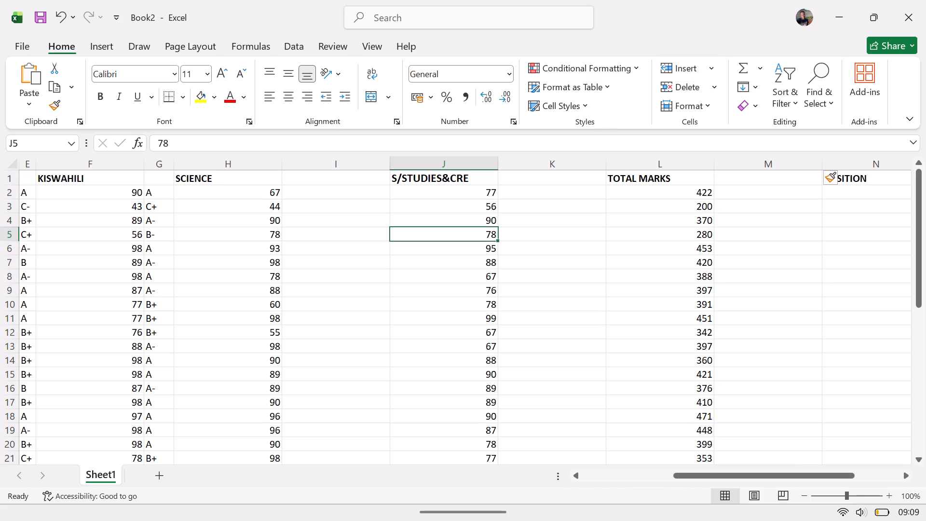
# Narrow the blank columns I, K and M beside Science, S/Studies&CRE and Total Marks.
pyautogui.moveTo(390, 167); pyautogui.dragTo(328, 175)
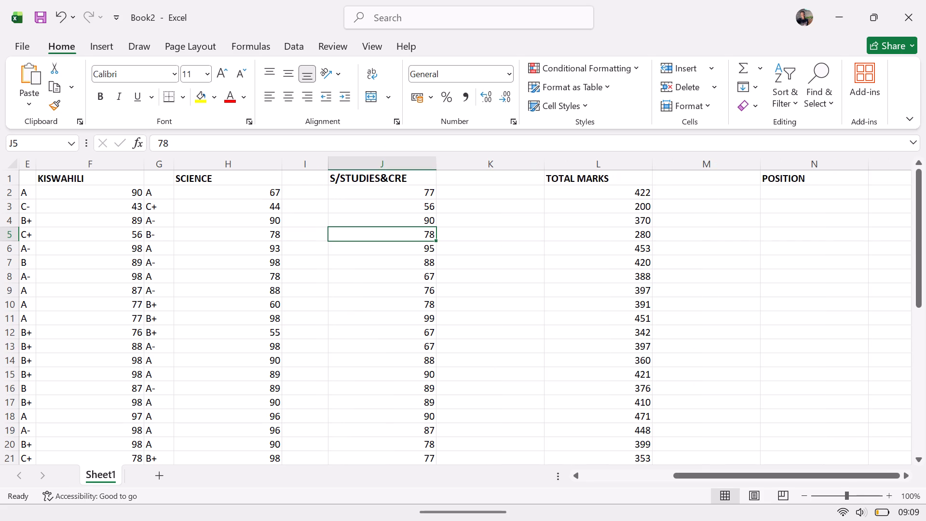
pyautogui.moveTo(545, 162); pyautogui.dragTo(471, 176)
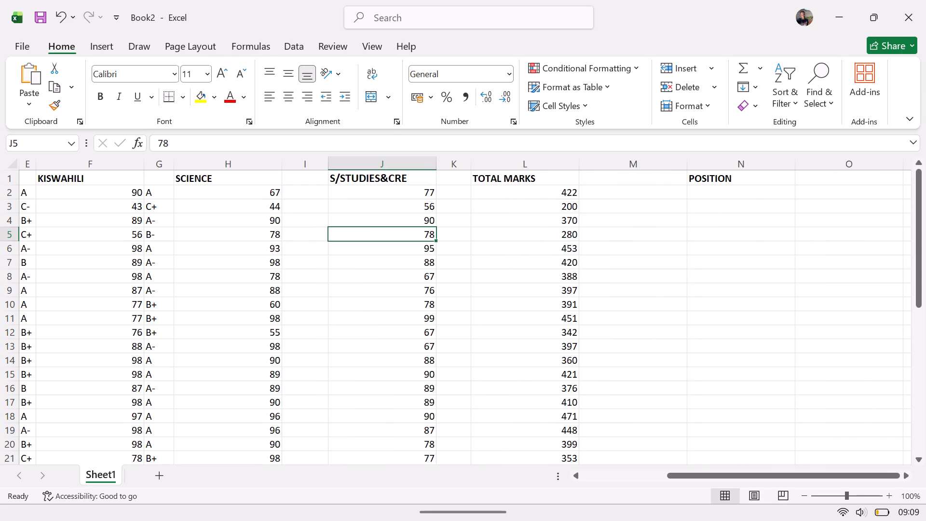
pyautogui.moveTo(688, 166); pyautogui.dragTo(625, 178)
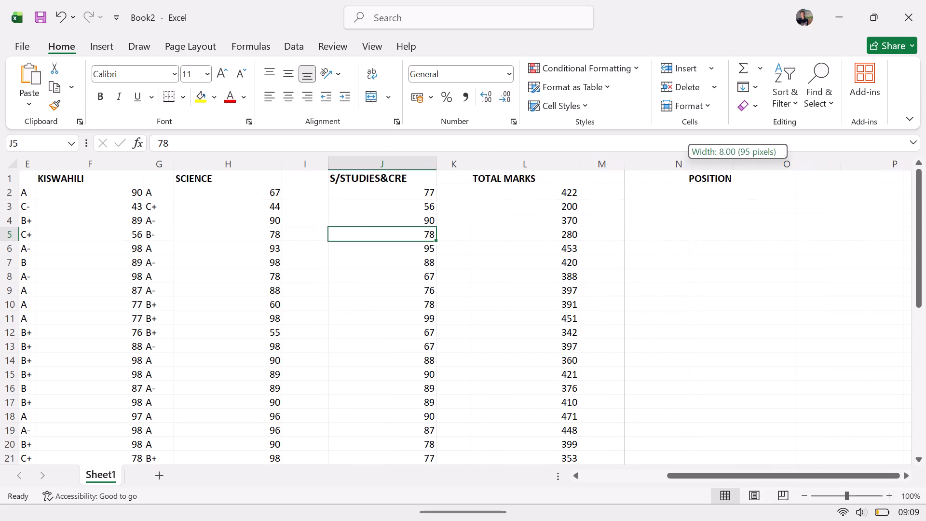
pyautogui.moveTo(625, 178); pyautogui.dragTo(621, 178)
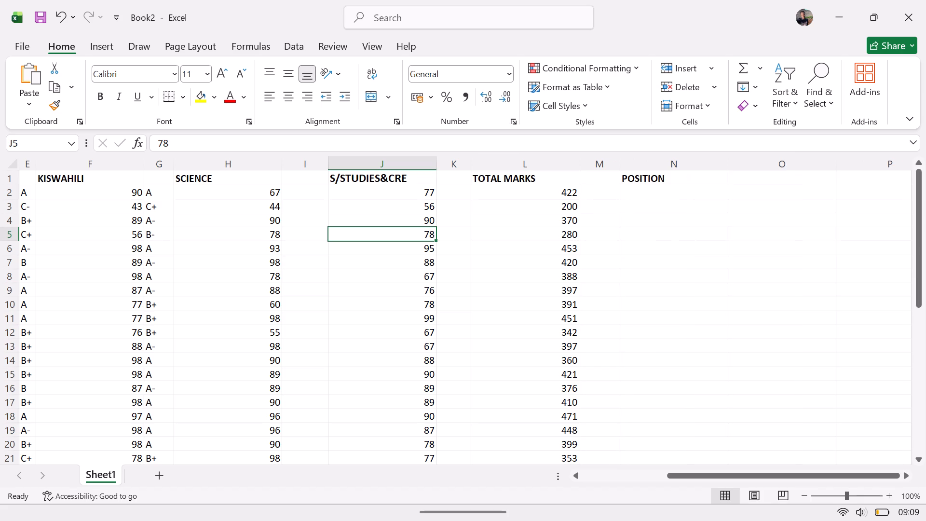
# Paste the copied nested IF grade formula into I2, beside the first student's Science mark.
pyautogui.click(305, 194)
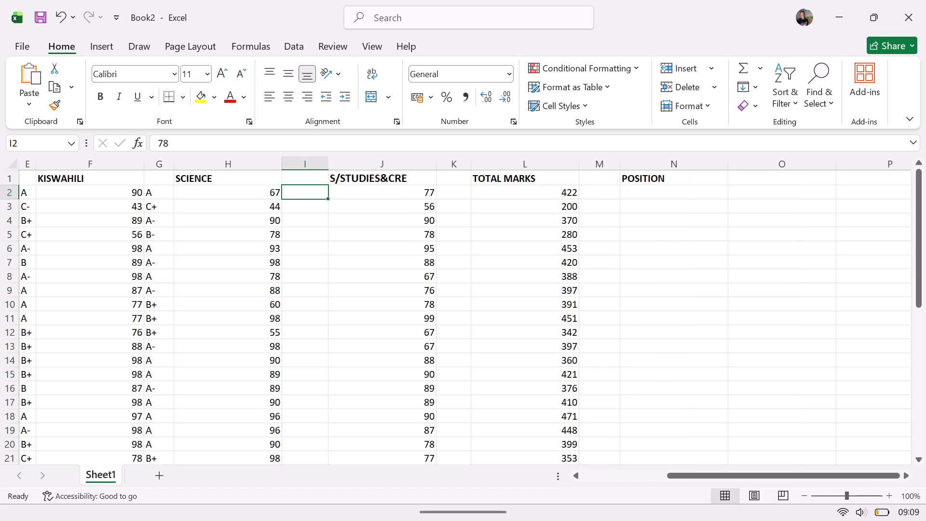
pyautogui.click(249, 143)
pyautogui.hotkey('ctrl', 'v')
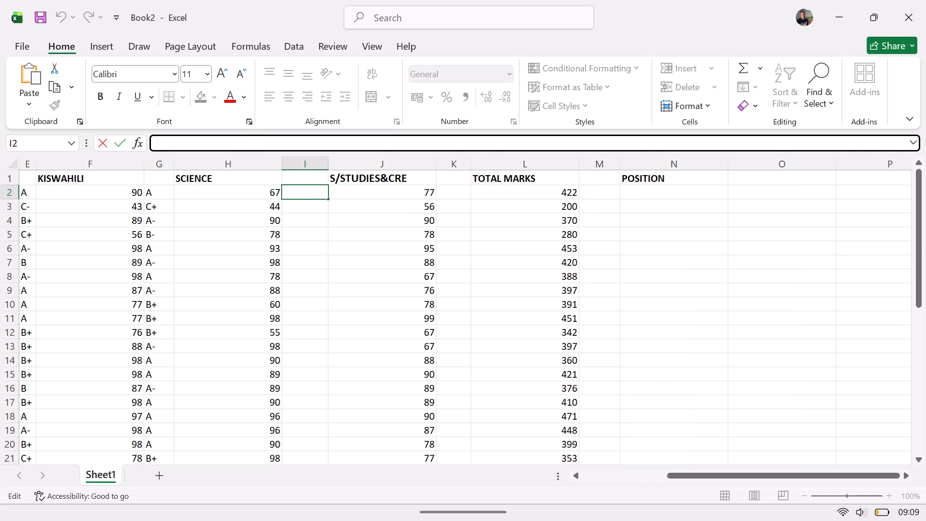
# Replace every B34 reference in I2's grade formula with H2, the first student's Science mark, and enter the formula.
pyautogui.doubleClick(189, 141)
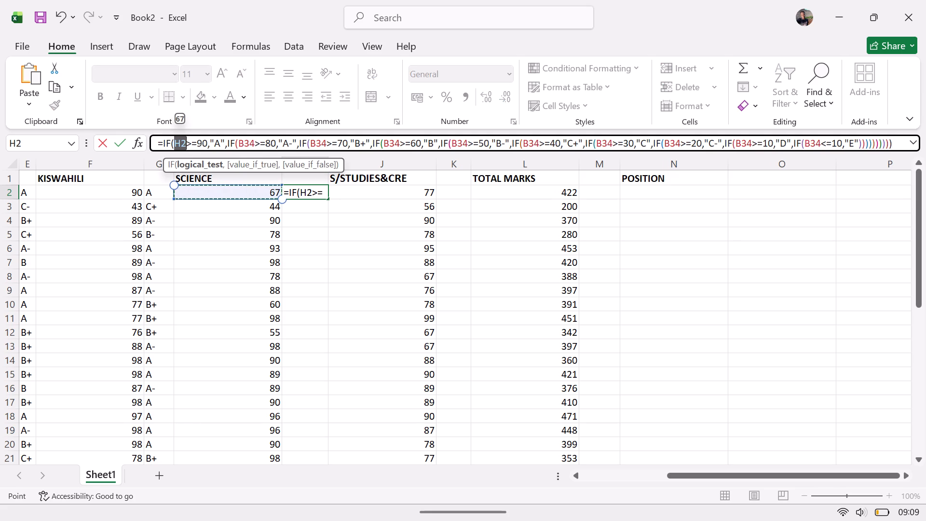
pyautogui.doubleClick(252, 148)
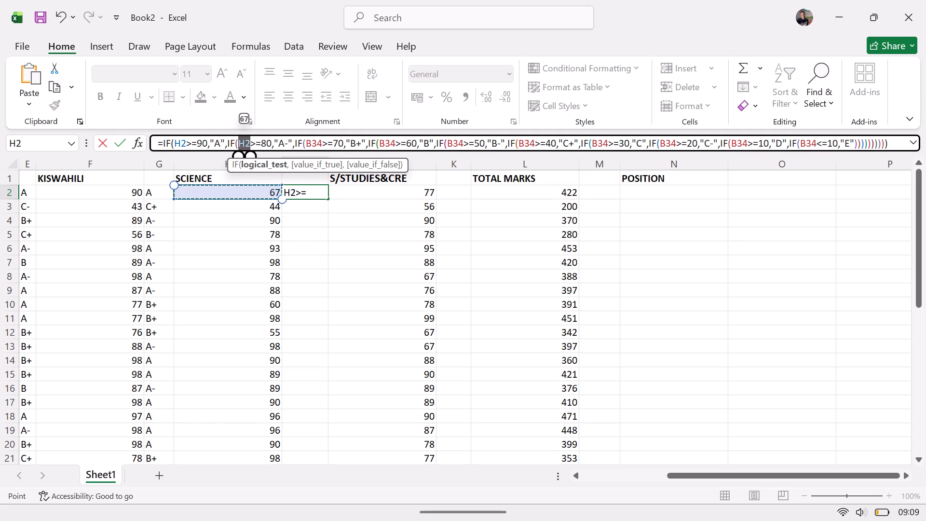
pyautogui.doubleClick(316, 148)
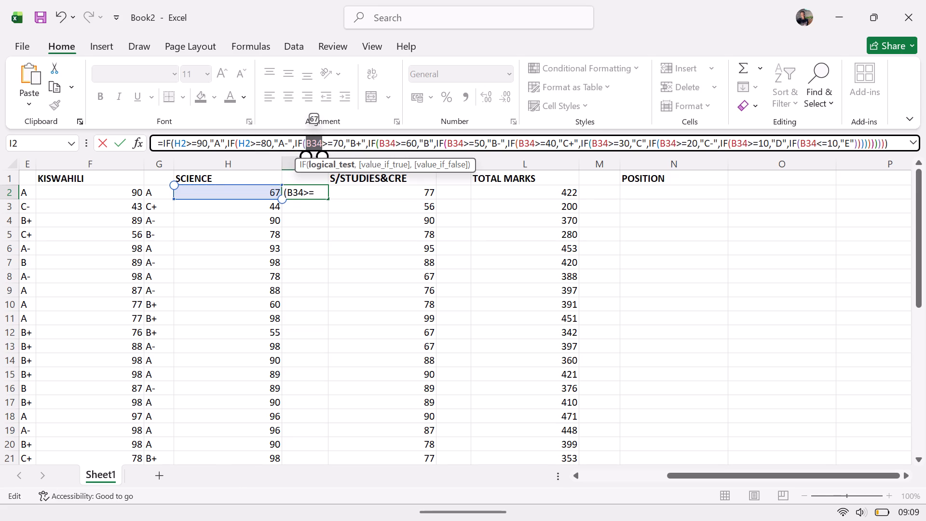
pyautogui.doubleClick(383, 140)
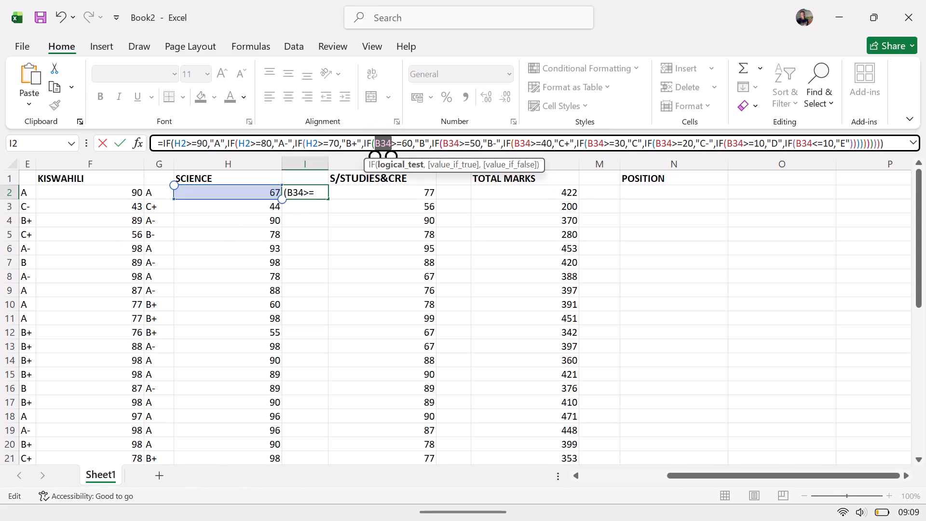
pyautogui.click(443, 142)
pyautogui.moveTo(443, 142); pyautogui.dragTo(447, 141)
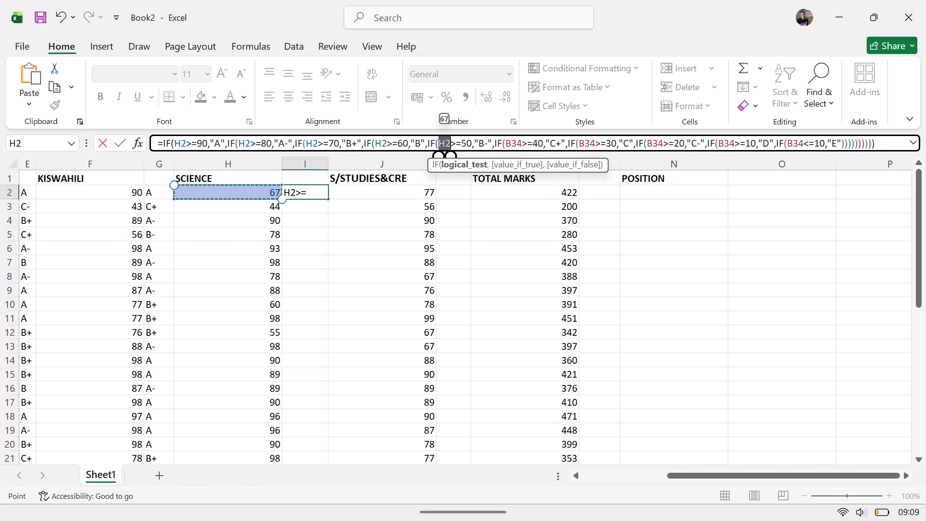
pyautogui.doubleClick(509, 140)
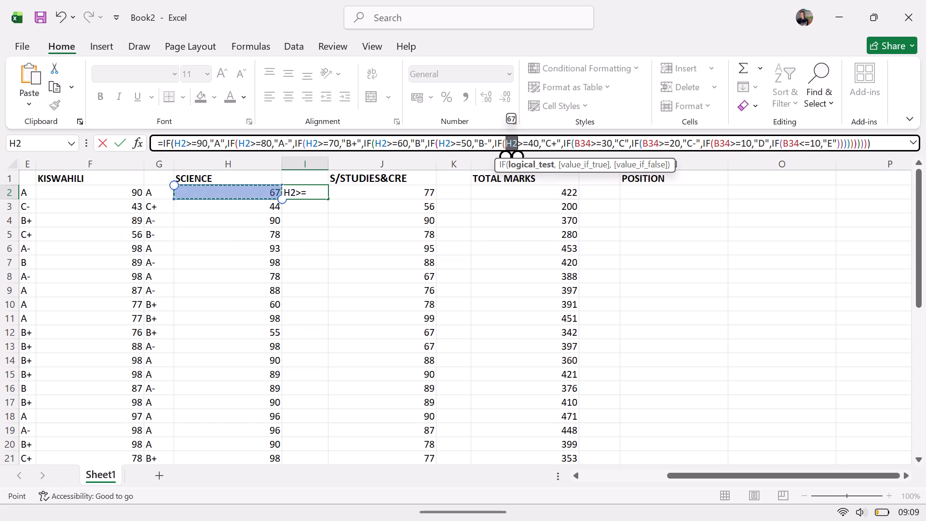
pyautogui.doubleClick(585, 138)
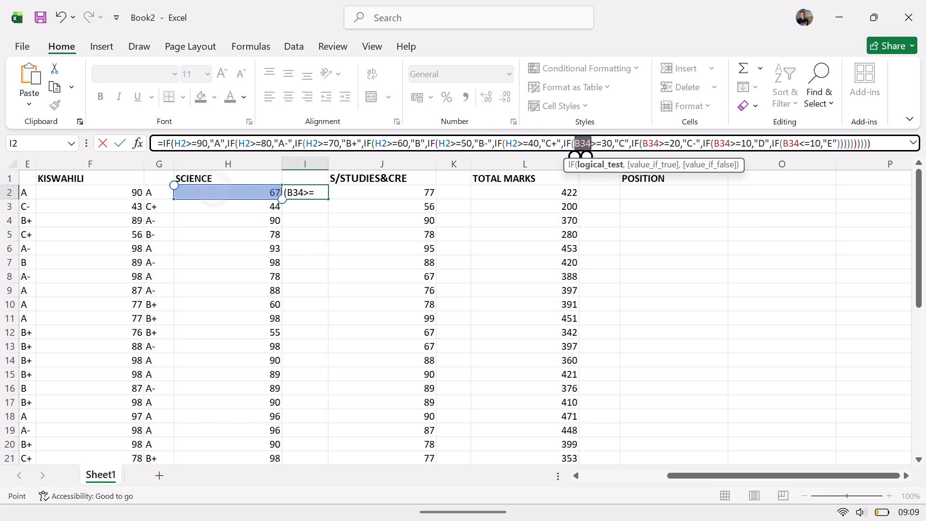
pyautogui.doubleClick(653, 141)
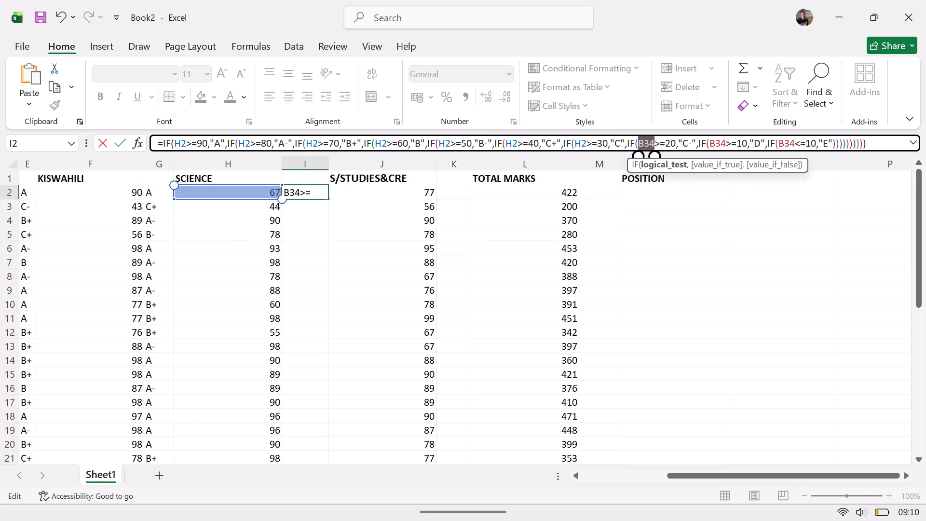
pyautogui.doubleClick(715, 142)
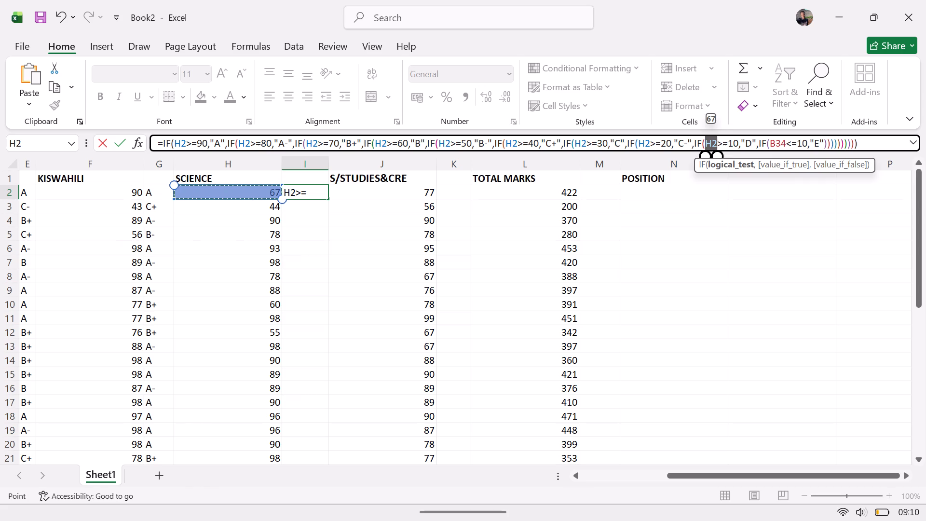
pyautogui.doubleClick(779, 138)
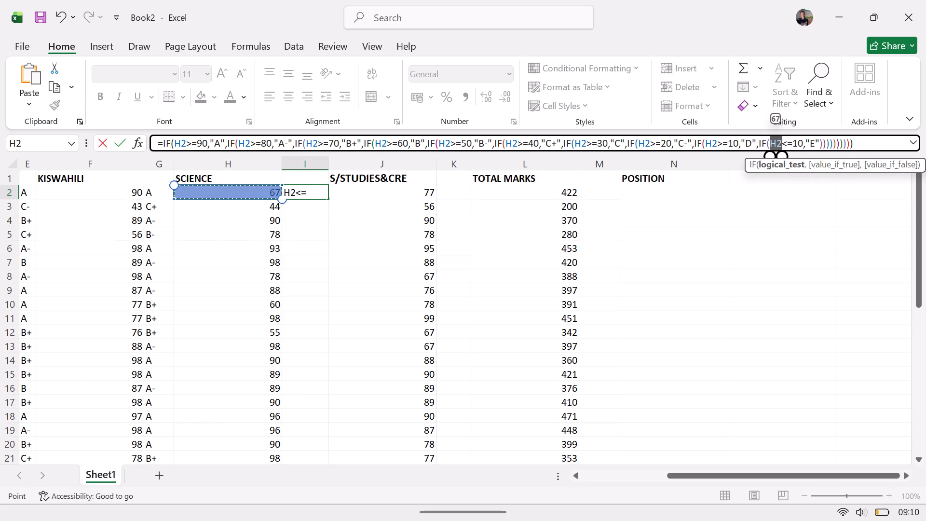
pyautogui.press('Return')
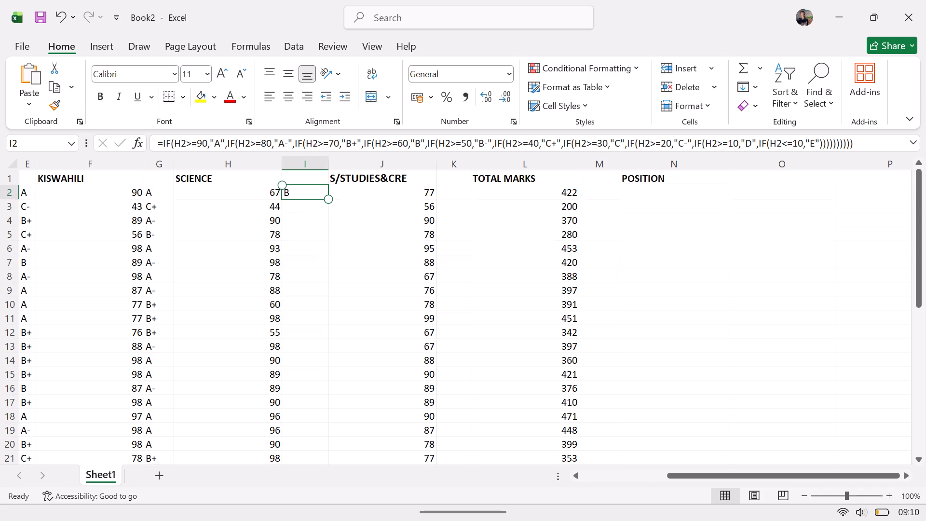
# Fill the Science grade formula from I2 down through I43 for all the students.
pyautogui.moveTo(329, 199); pyautogui.dragTo(335, 416)
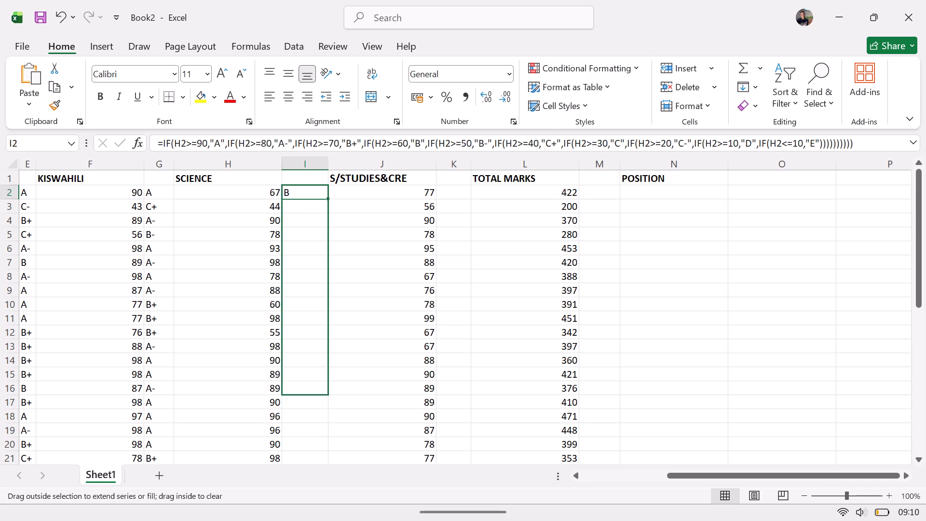
pyautogui.moveTo(335, 416); pyautogui.dragTo(321, 486)
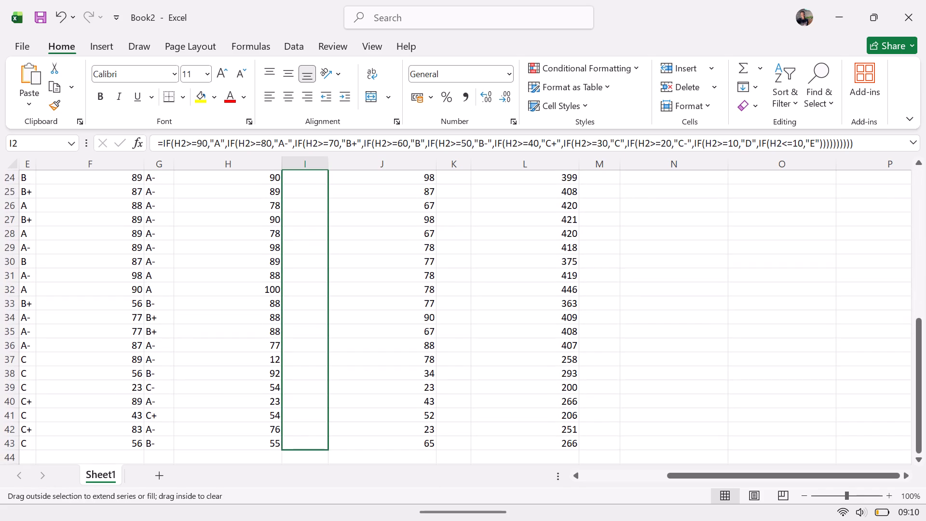
pyautogui.moveTo(321, 486); pyautogui.dragTo(301, 424)
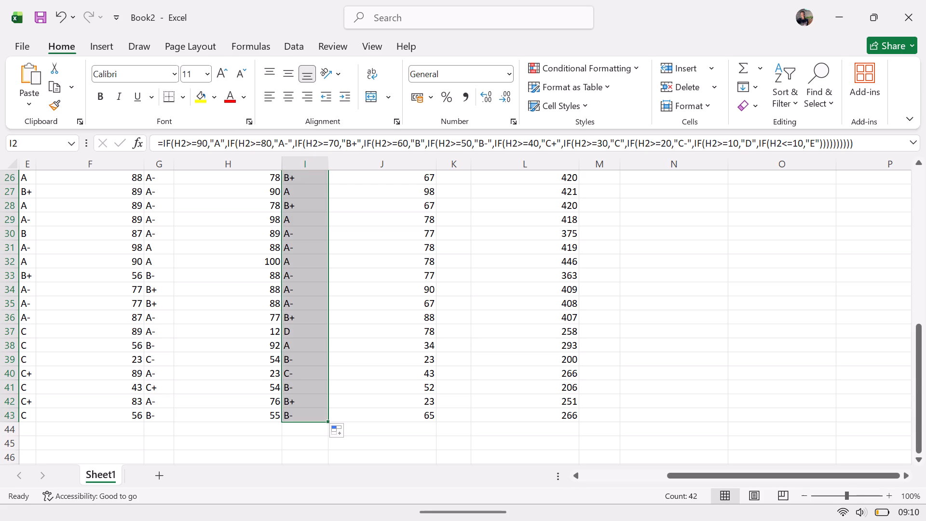
# Paste the copied nested IF grade formula into K2, beside the first student's S/Studies&CRE mark.
pyautogui.scroll(20, 340, 327)
pyautogui.scroll(20, 340, 327)
pyautogui.scroll(20, 340, 327)
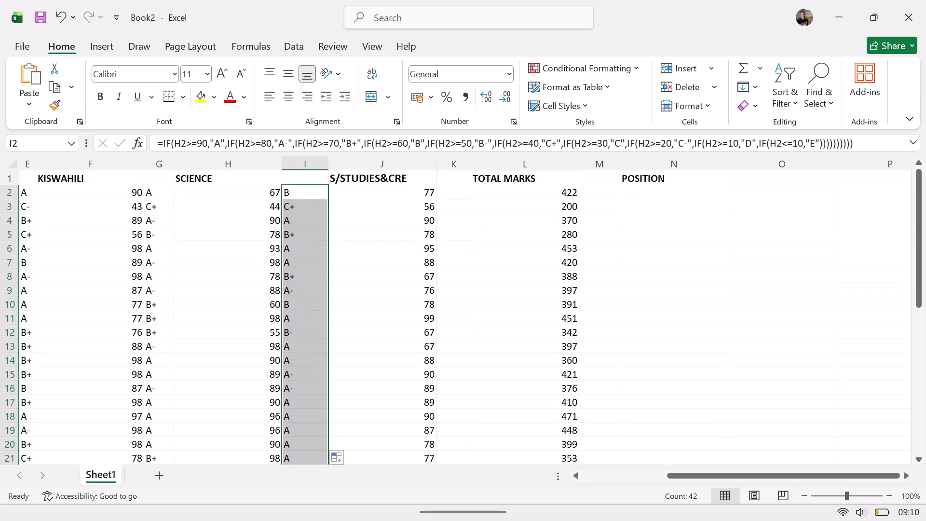
pyautogui.click(456, 191)
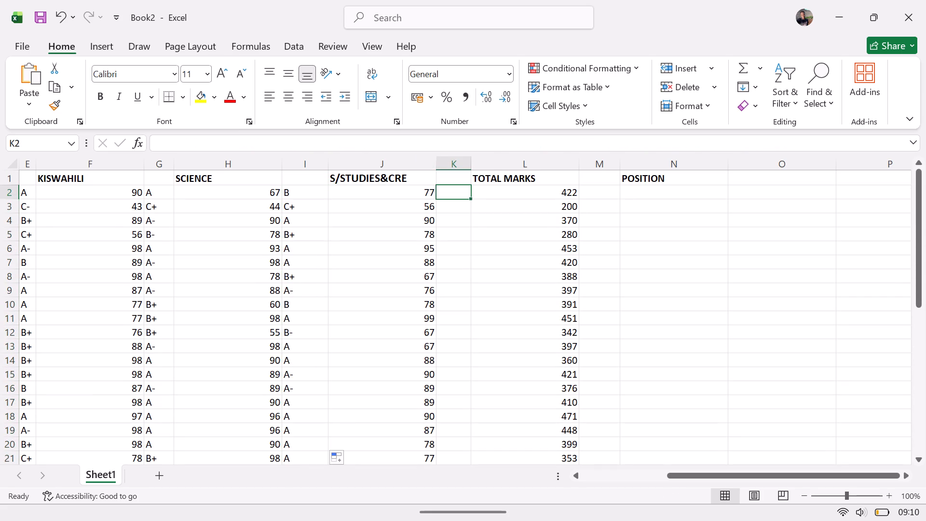
pyautogui.click(405, 146)
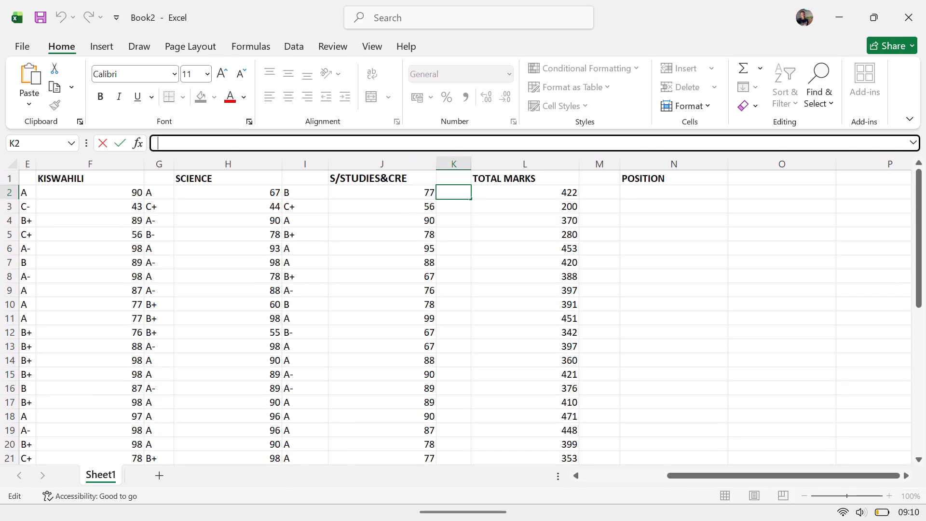
pyautogui.hotkey('ctrl', 'v')
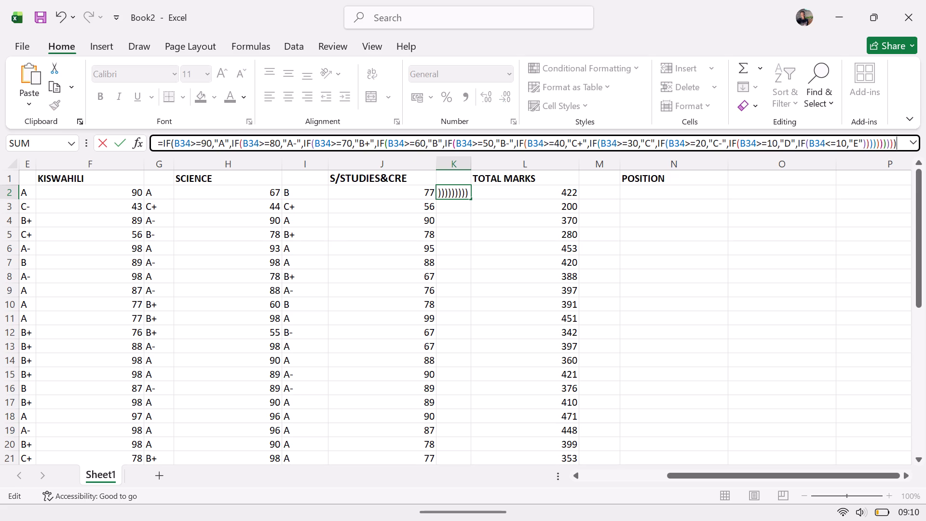
# Replace every B34 reference in K2's grade formula with J2, the first student's S/Studies&CRE mark, and try to enter the formula.
pyautogui.doubleClick(180, 141)
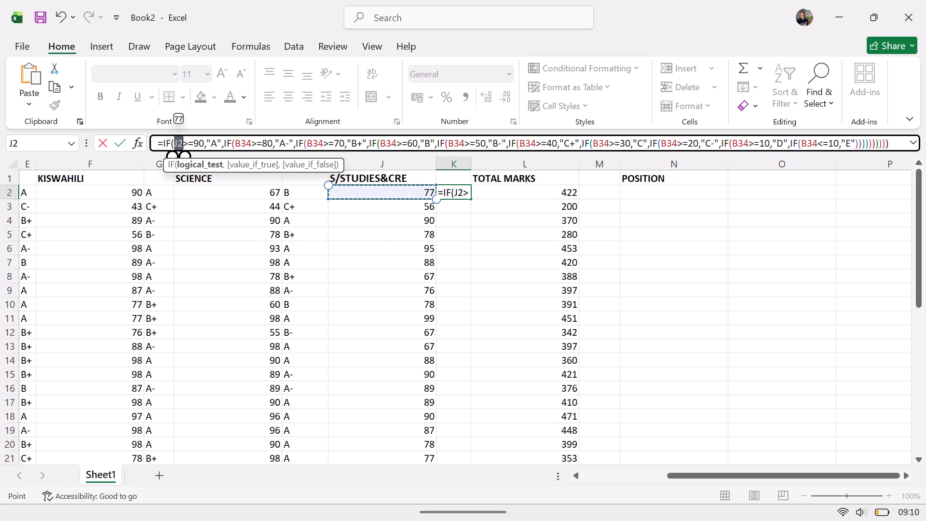
pyautogui.click(241, 140)
pyautogui.moveTo(241, 140); pyautogui.dragTo(236, 137)
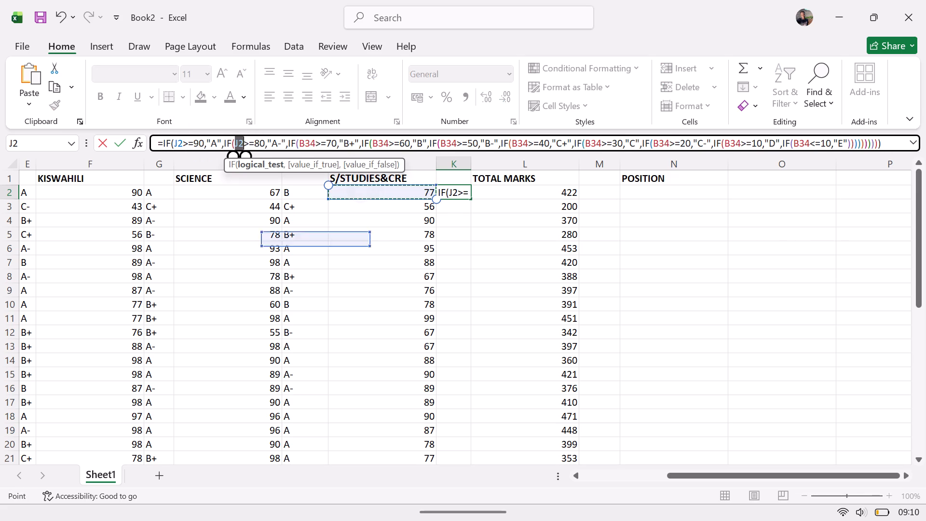
pyautogui.doubleClick(304, 139)
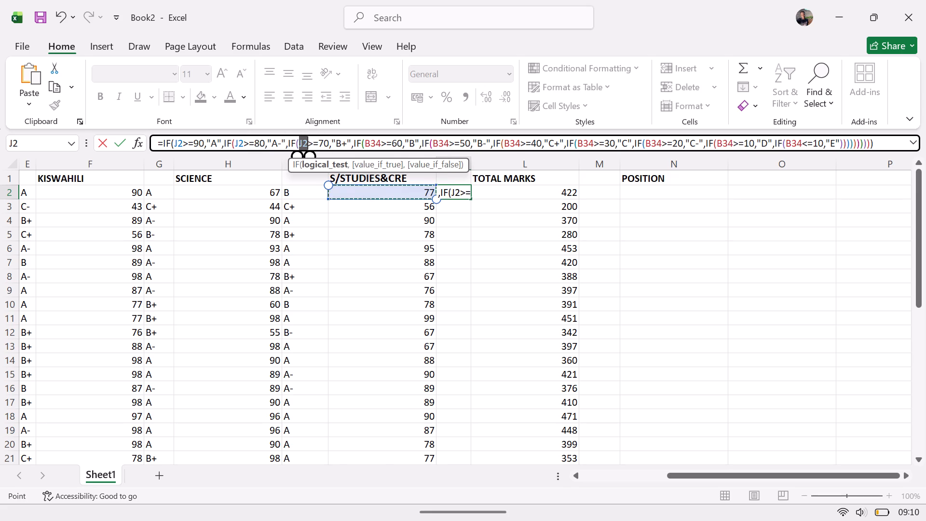
pyautogui.click(363, 137)
pyautogui.moveTo(363, 137); pyautogui.dragTo(373, 140)
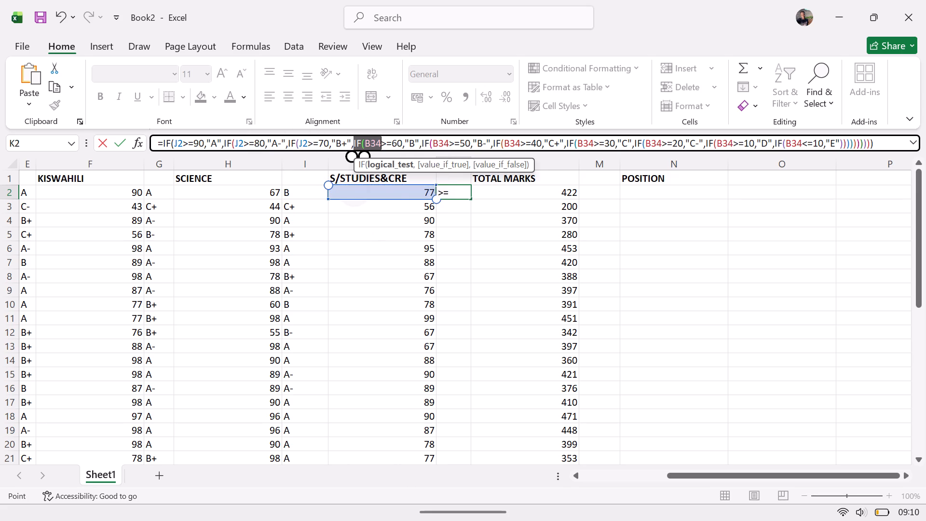
pyautogui.doubleClick(425, 140)
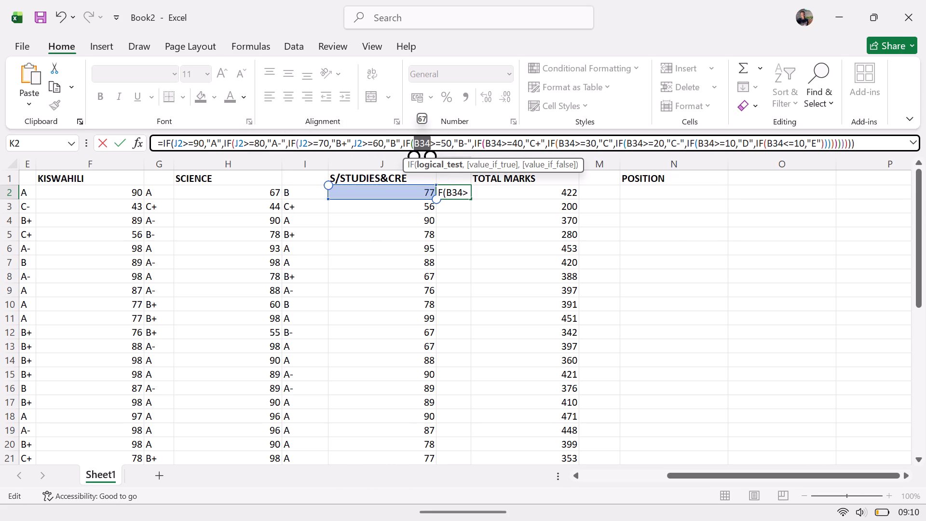
pyautogui.doubleClick(487, 139)
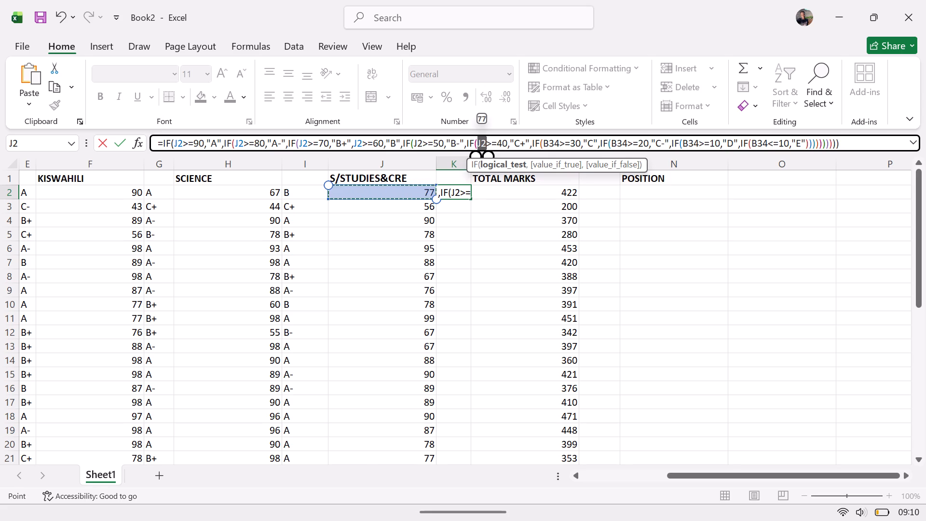
pyautogui.doubleClick(552, 139)
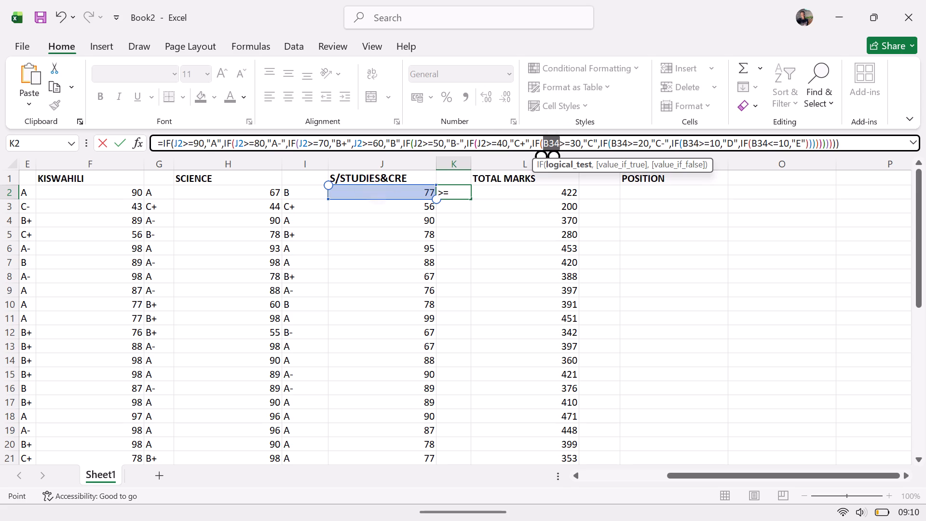
pyautogui.doubleClick(616, 139)
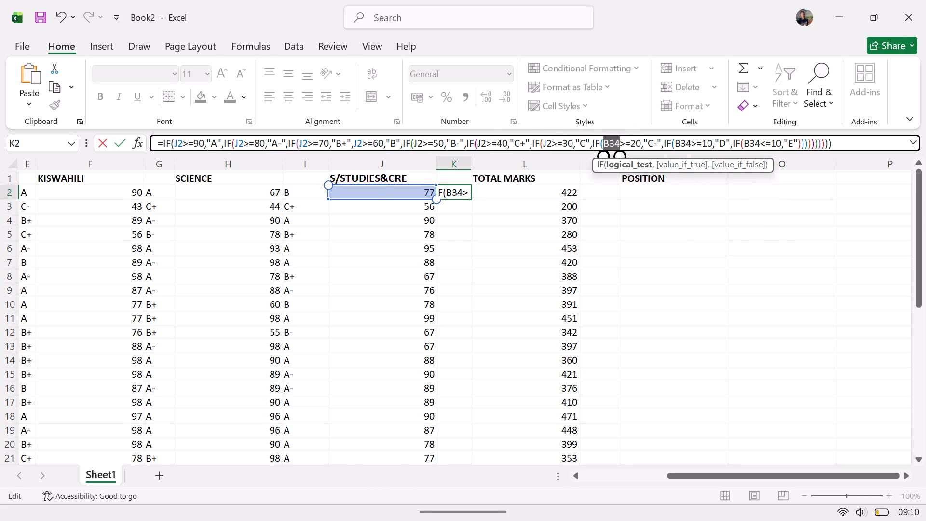
pyautogui.doubleClick(677, 139)
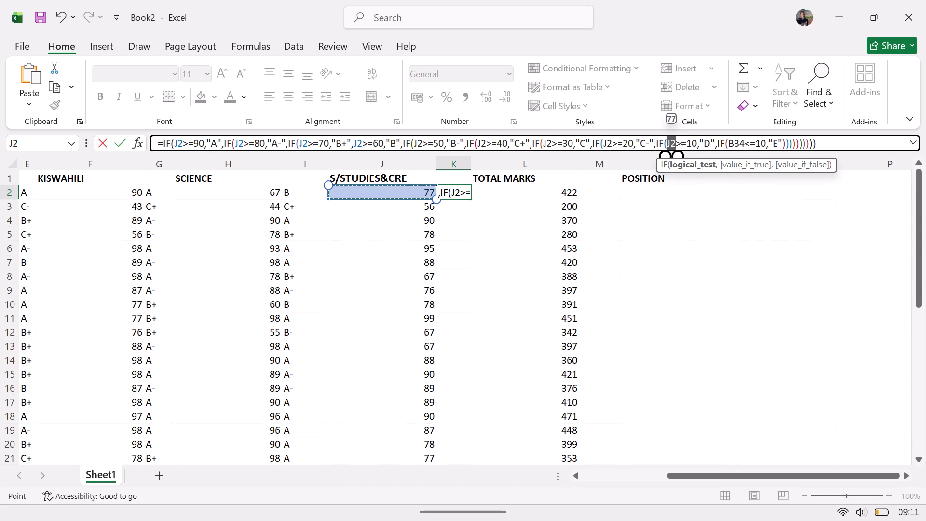
pyautogui.doubleClick(735, 139)
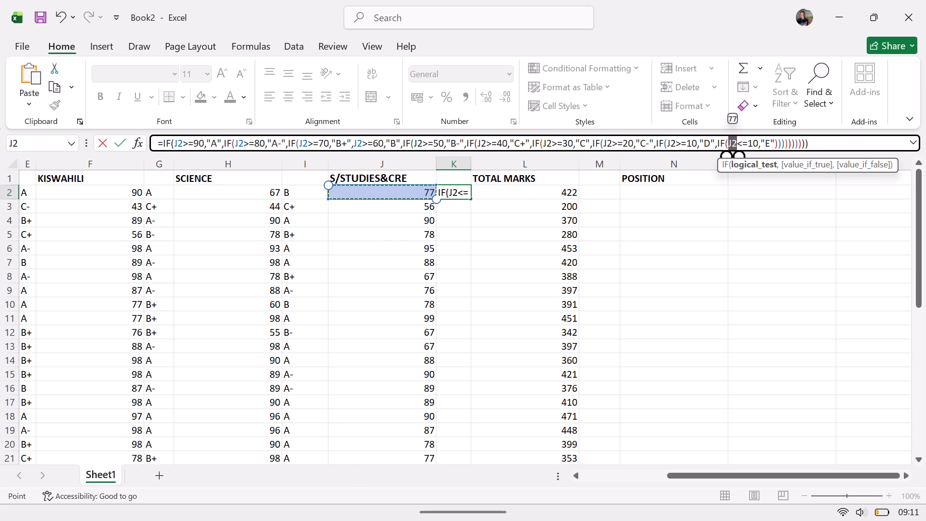
pyautogui.press('Return')
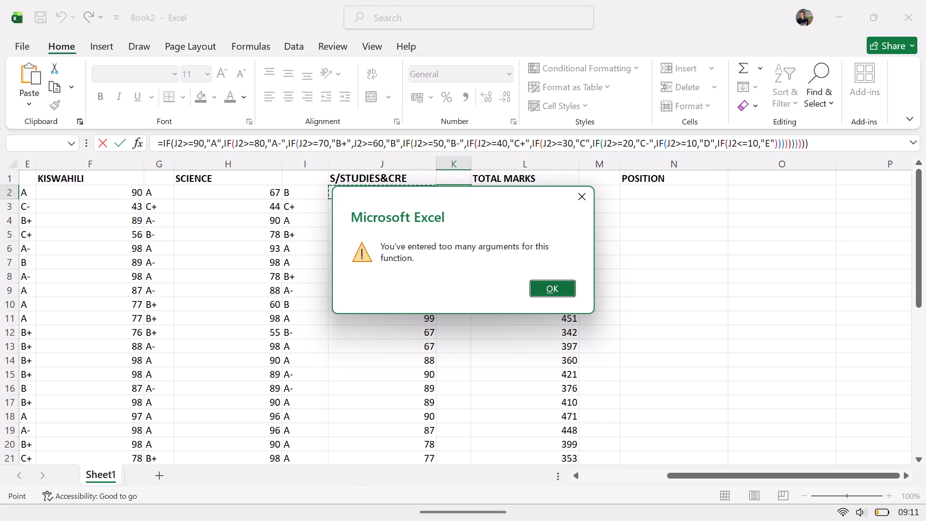
pyautogui.click(552, 288)
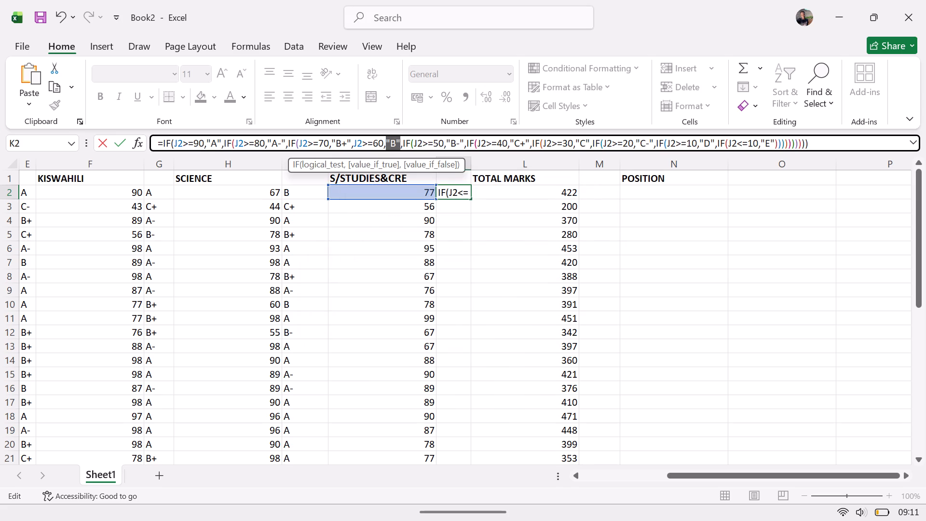
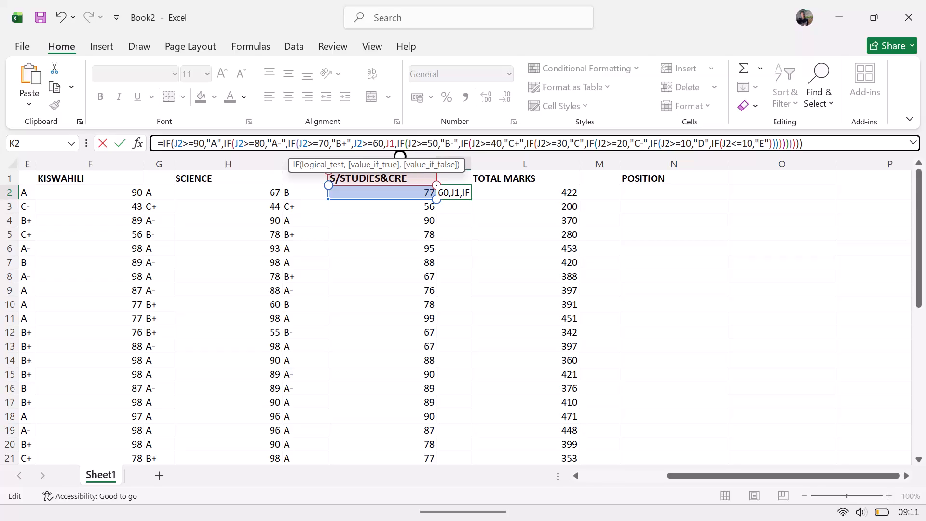
# Replace the whole faulty formula in K2 with the copied nested IF grade formula.
pyautogui.hotkey('ctrl', 'a')
pyautogui.hotkey('ctrl', 'v')
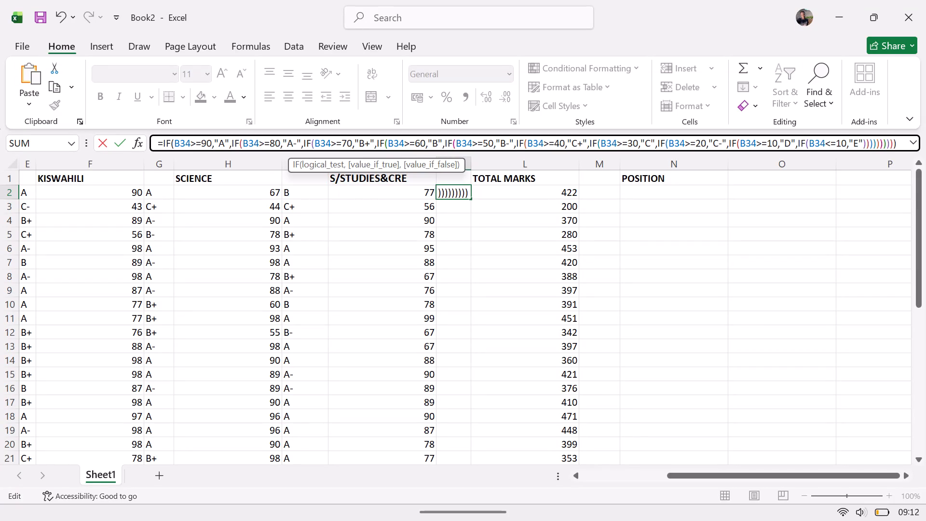
# Replace every B34 reference in K2's grade formula with J2, the first student's S/Studies&CRE mark, and enter the formula.
pyautogui.click(179, 137)
pyautogui.moveTo(179, 137); pyautogui.dragTo(182, 132)
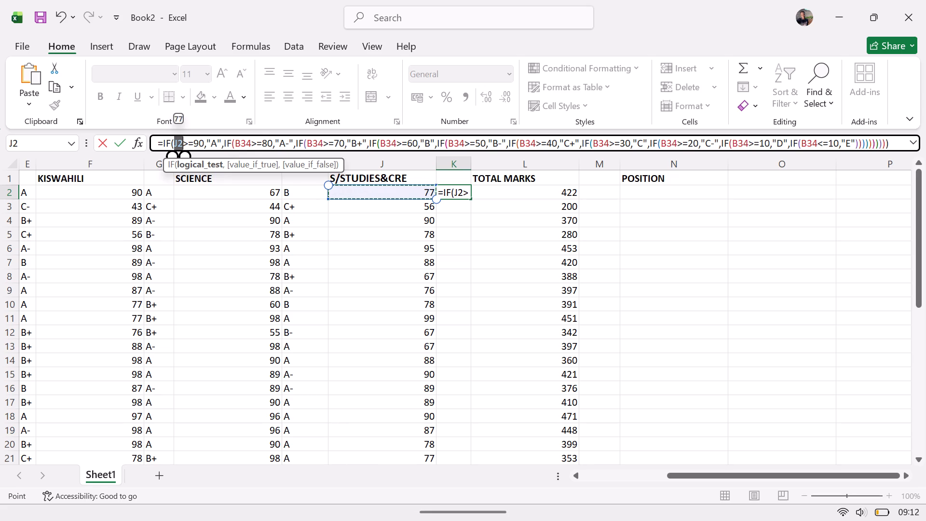
pyautogui.doubleClick(242, 138)
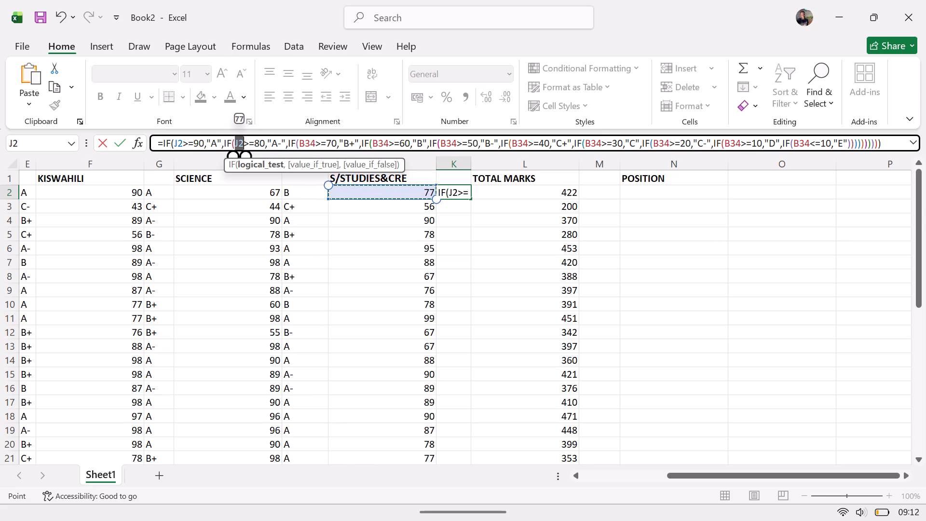
pyautogui.doubleClick(305, 137)
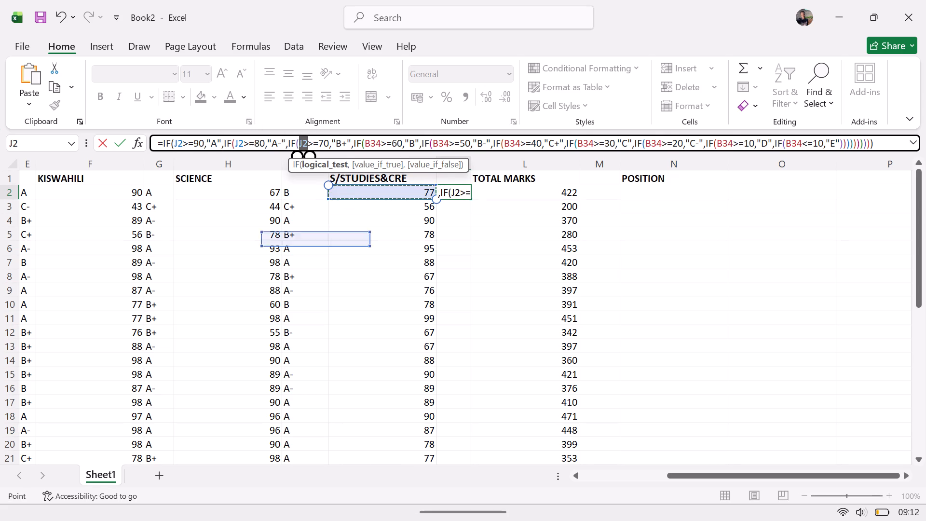
pyautogui.doubleClick(377, 145)
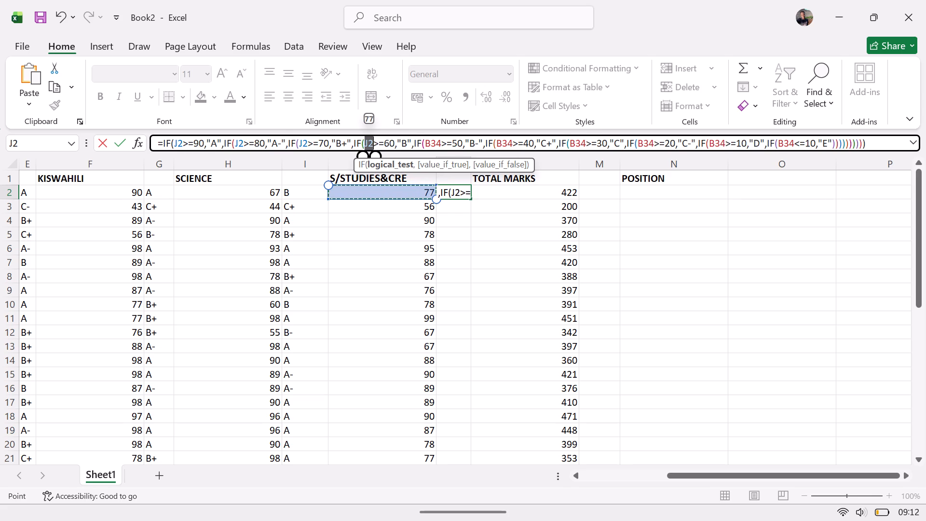
pyautogui.doubleClick(434, 141)
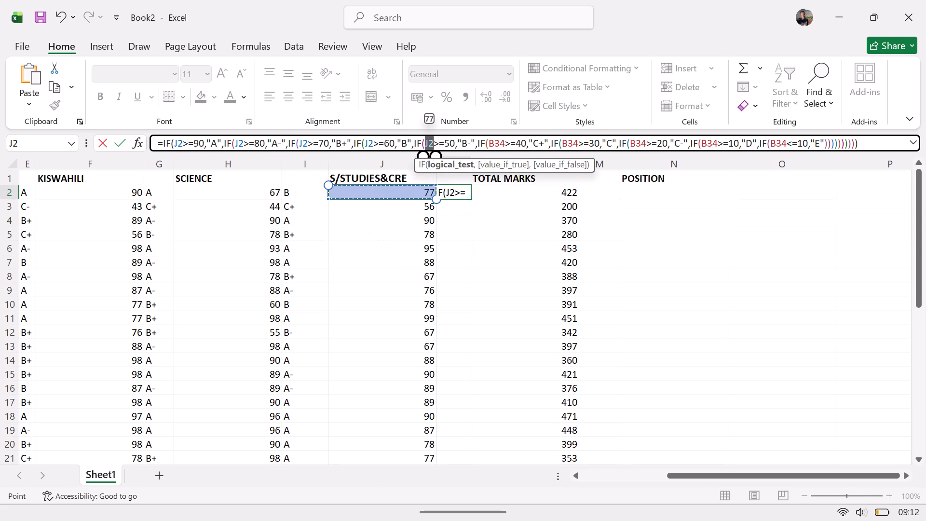
pyautogui.doubleClick(498, 143)
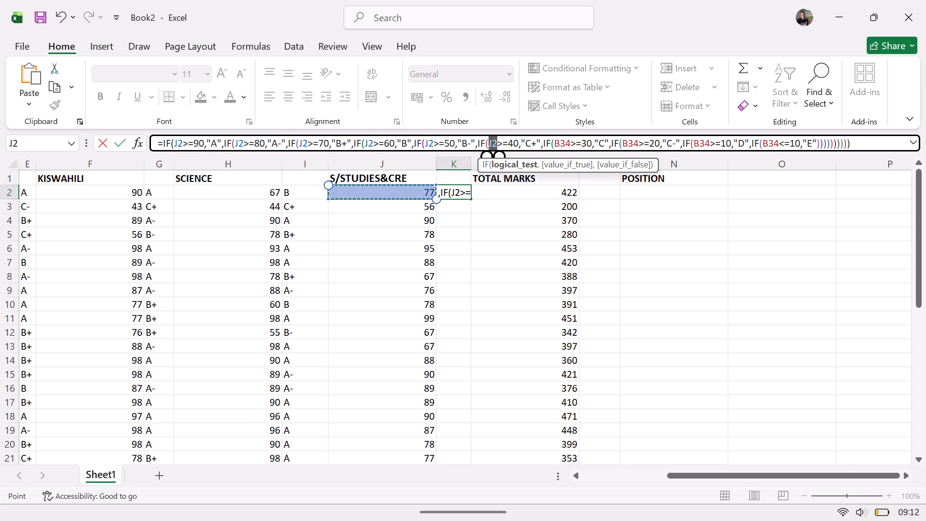
pyautogui.doubleClick(566, 138)
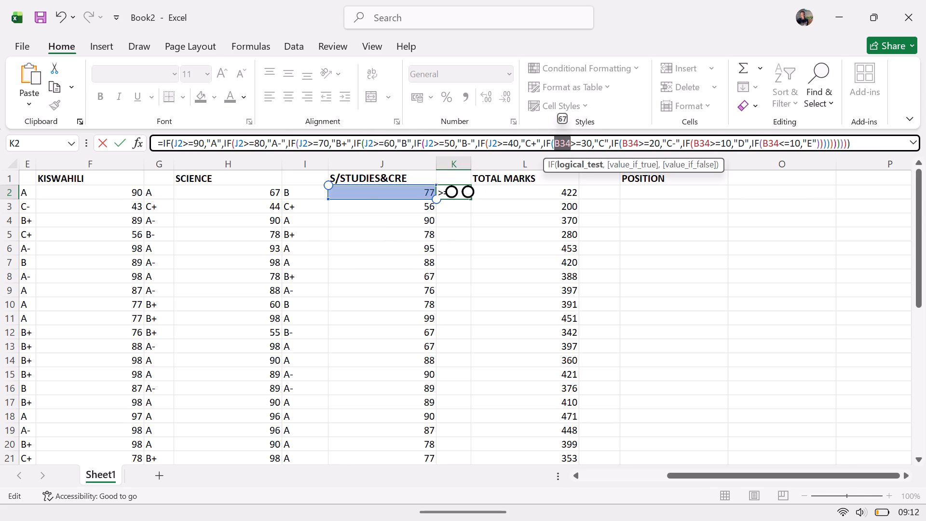
pyautogui.doubleClick(622, 141)
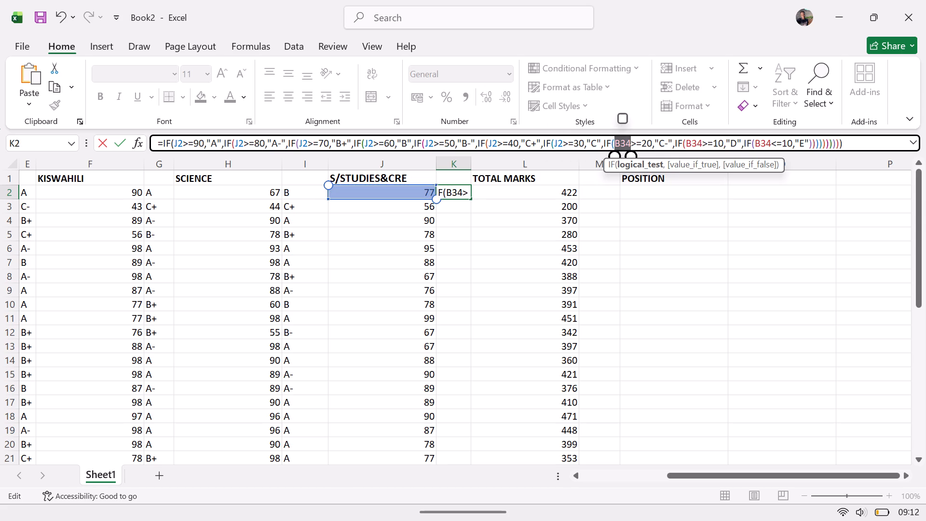
pyautogui.doubleClick(682, 138)
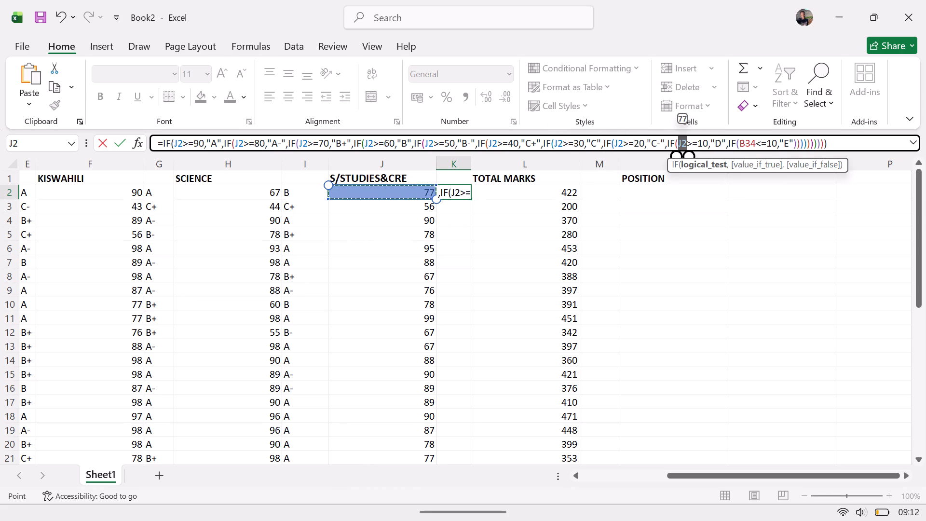
pyautogui.doubleClick(748, 137)
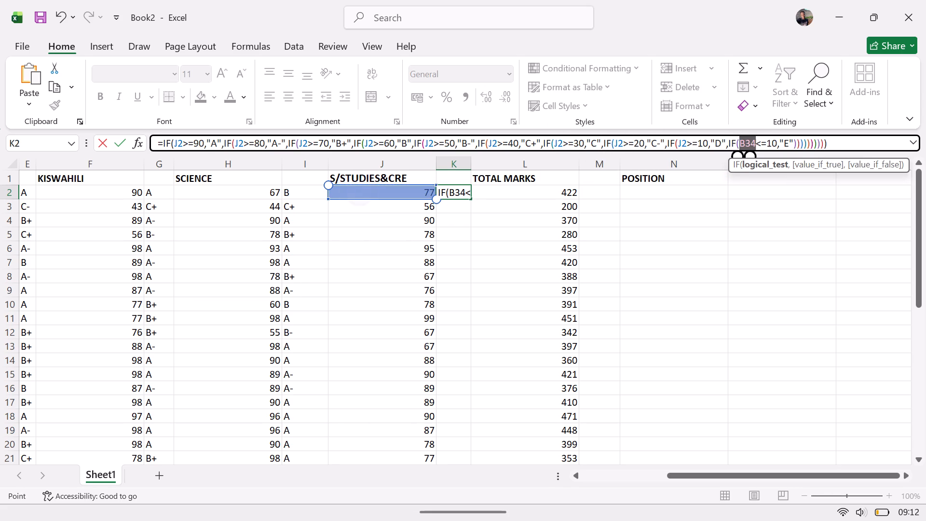
pyautogui.press('Return')
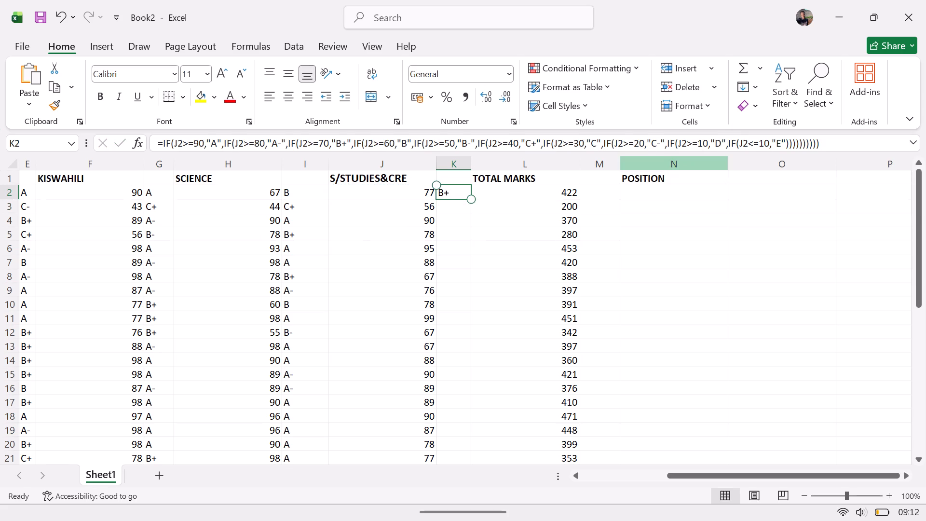
# Fill the S/Studies&CRE grade formula from K2 down through K43 for all the students.
pyautogui.moveTo(470, 200); pyautogui.dragTo(461, 379)
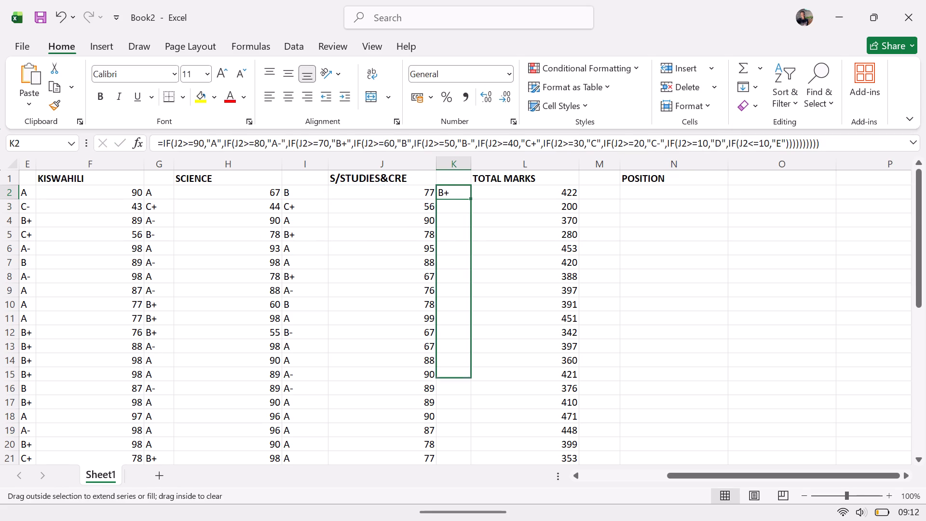
pyautogui.moveTo(461, 379); pyautogui.dragTo(477, 520)
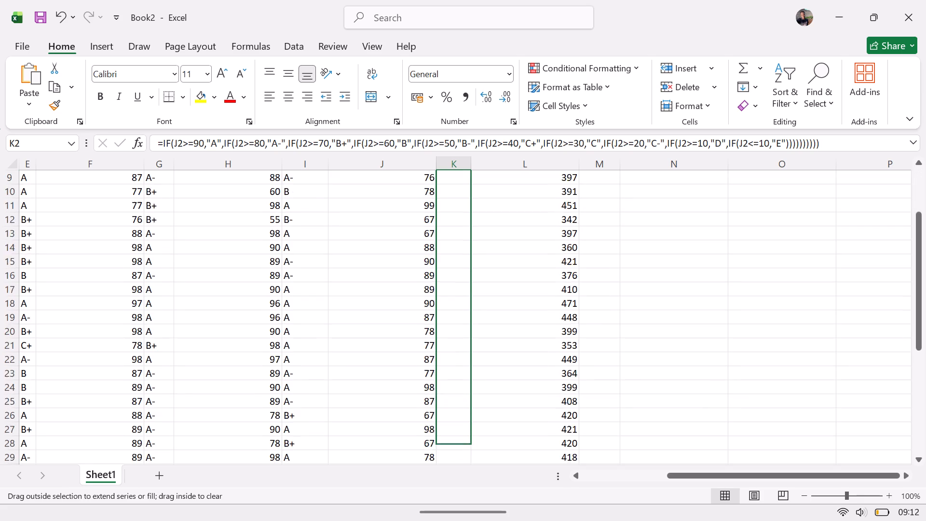
pyautogui.moveTo(477, 520); pyautogui.dragTo(451, 431)
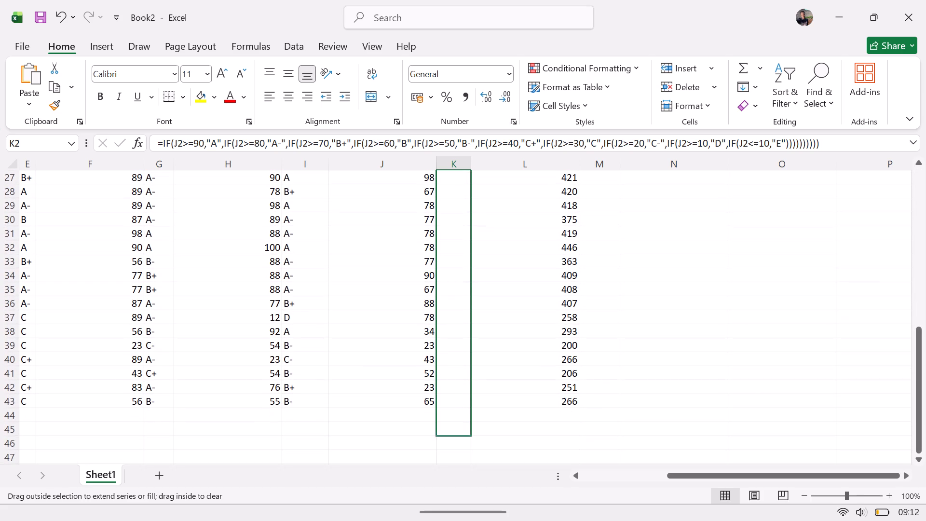
pyautogui.moveTo(451, 431); pyautogui.dragTo(457, 388)
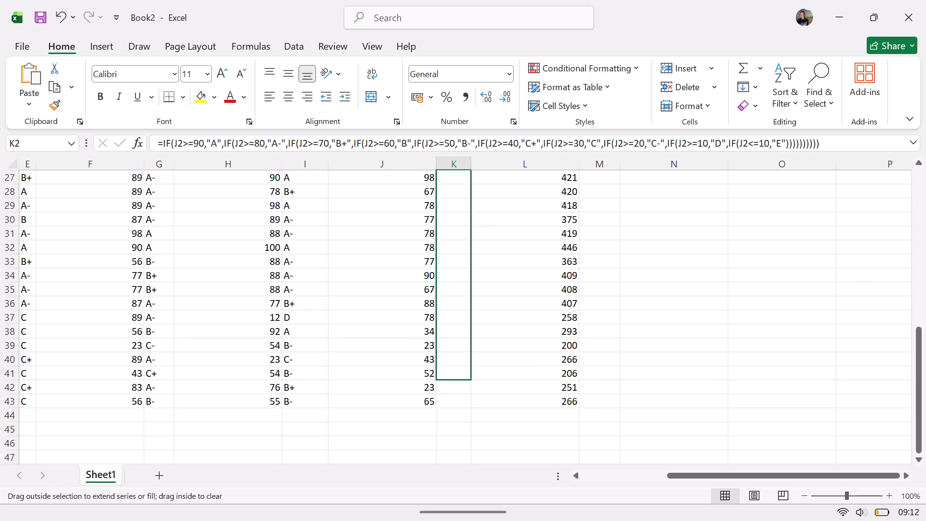
pyautogui.moveTo(457, 388); pyautogui.dragTo(463, 403)
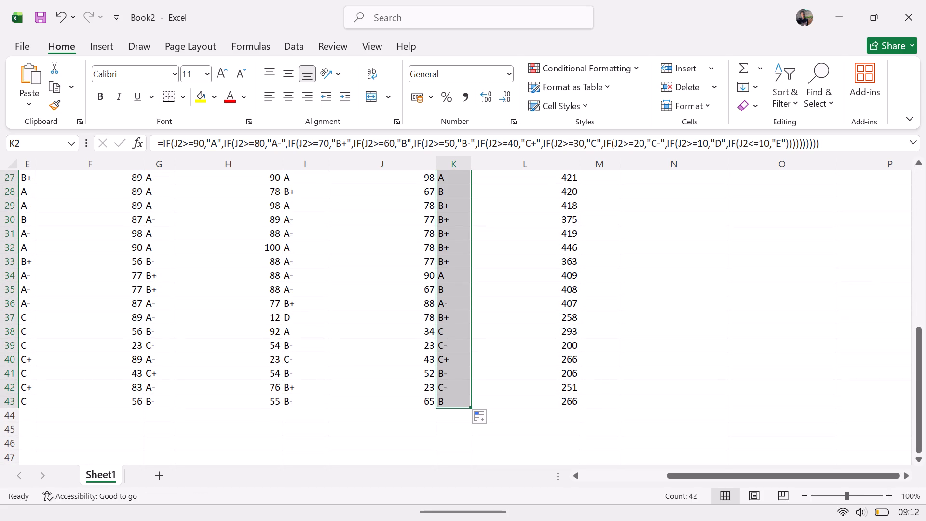
# Review the S/Studies&CRE grades and total marks for all students, from the first row to the last.
pyautogui.click(527, 384)
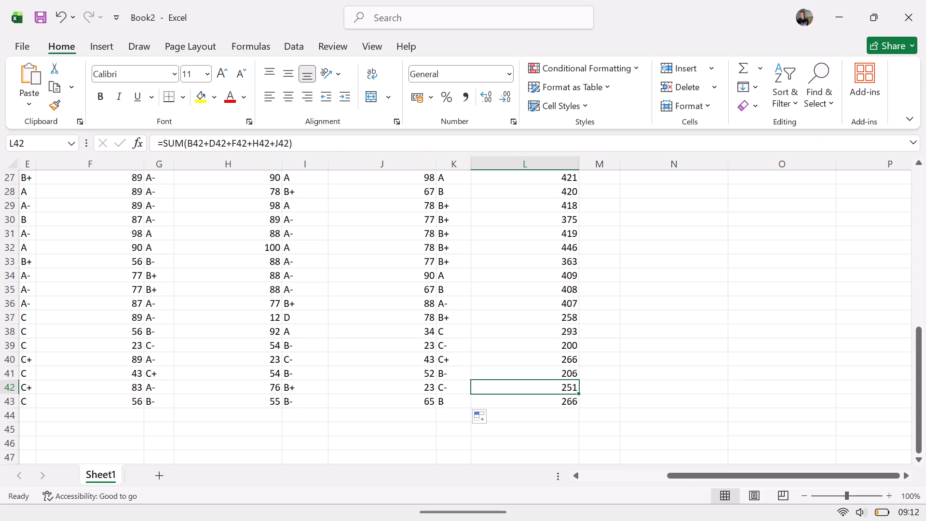
pyautogui.scroll(20, 600, 274)
pyautogui.scroll(20, 600, 274)
pyautogui.scroll(20, 600, 274)
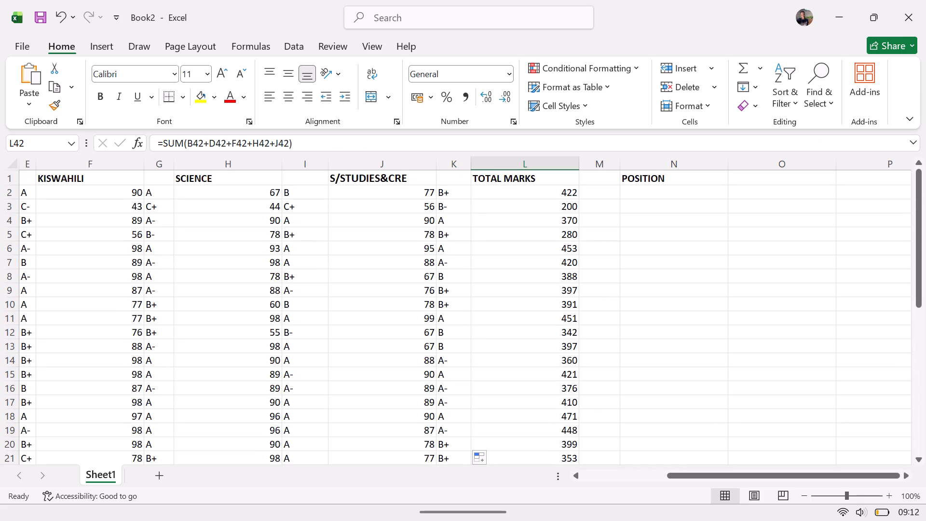
pyautogui.click(598, 193)
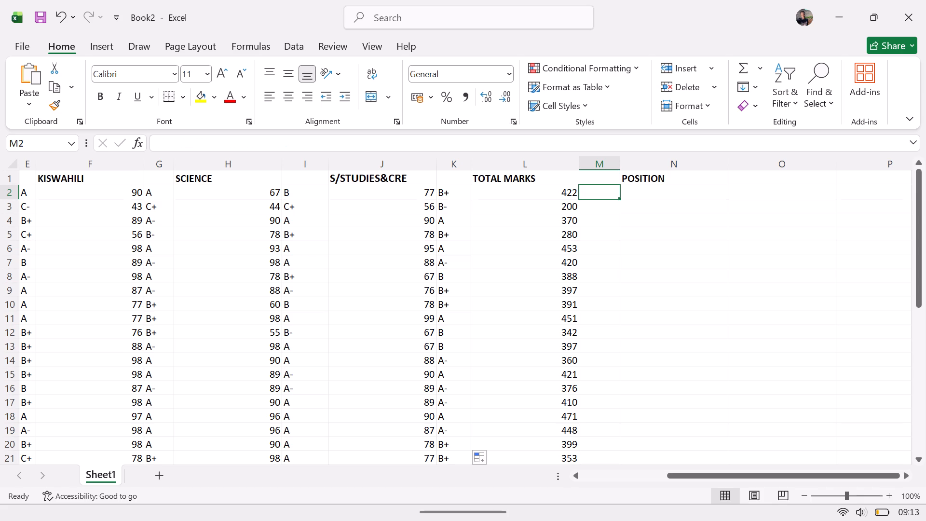
pyautogui.scroll(-5, 555, 245)
pyautogui.scroll(8, 555, 245)
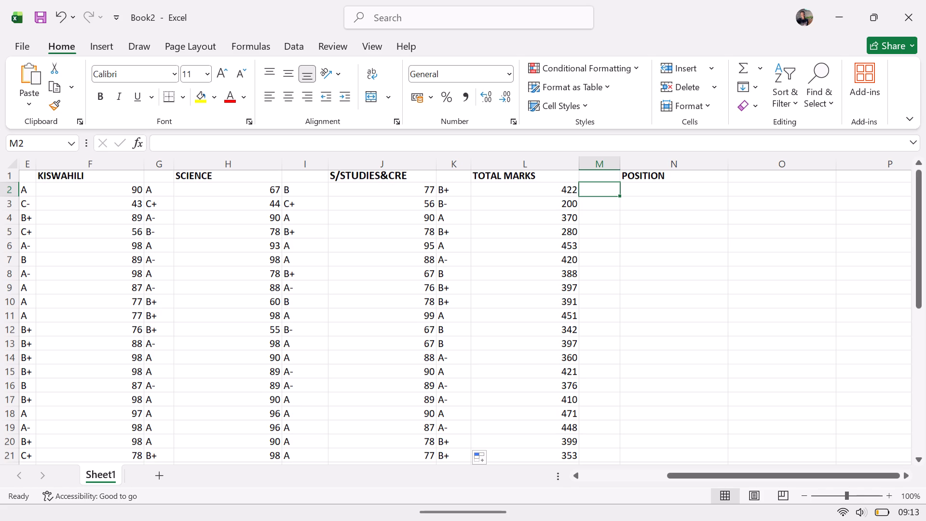
pyautogui.scroll(-2, 597, 255)
pyautogui.scroll(4, 597, 255)
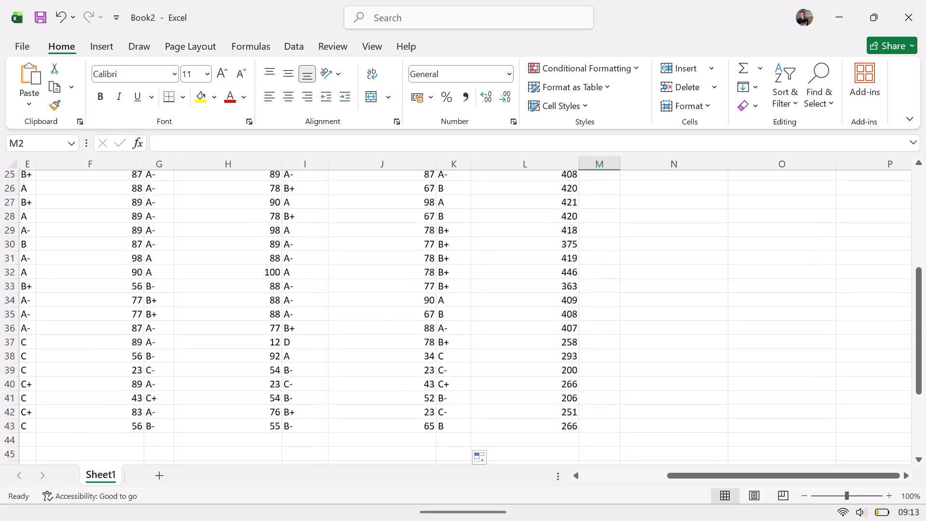
pyautogui.scroll(6, 597, 255)
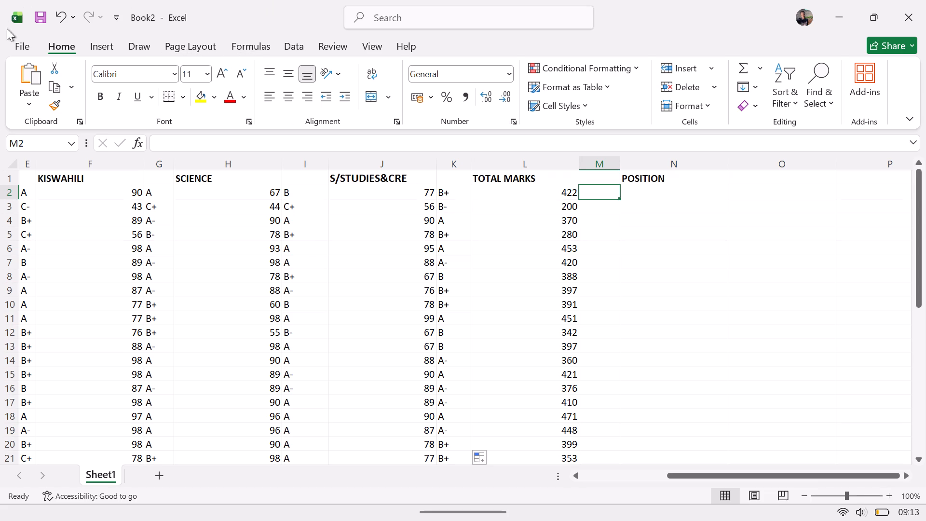
# Sort all the student rows by total marks in column L, on cell values, from largest to smallest.
pyautogui.click(101, 46)
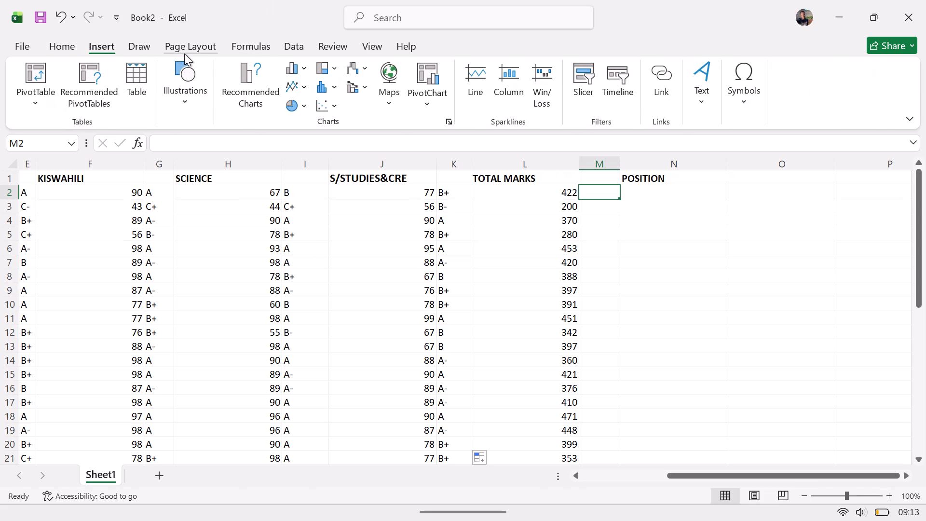
pyautogui.click(292, 50)
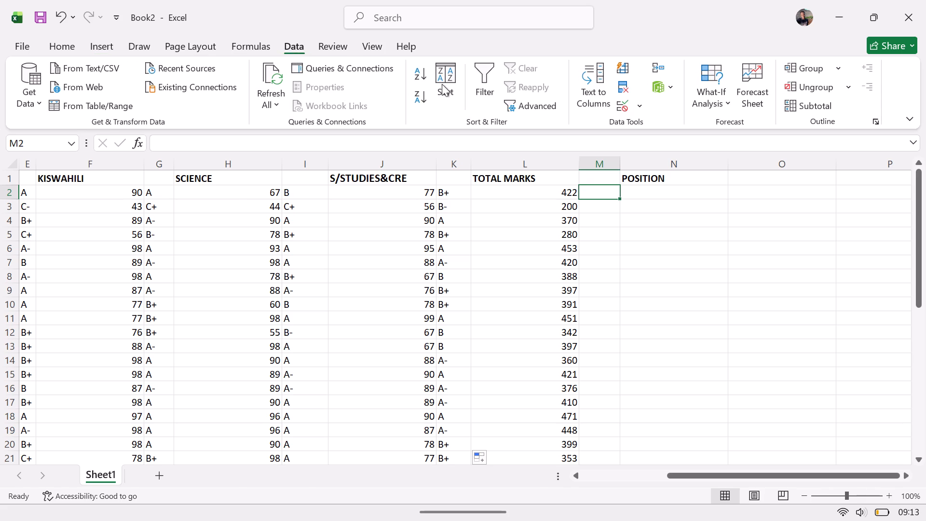
pyautogui.click(443, 81)
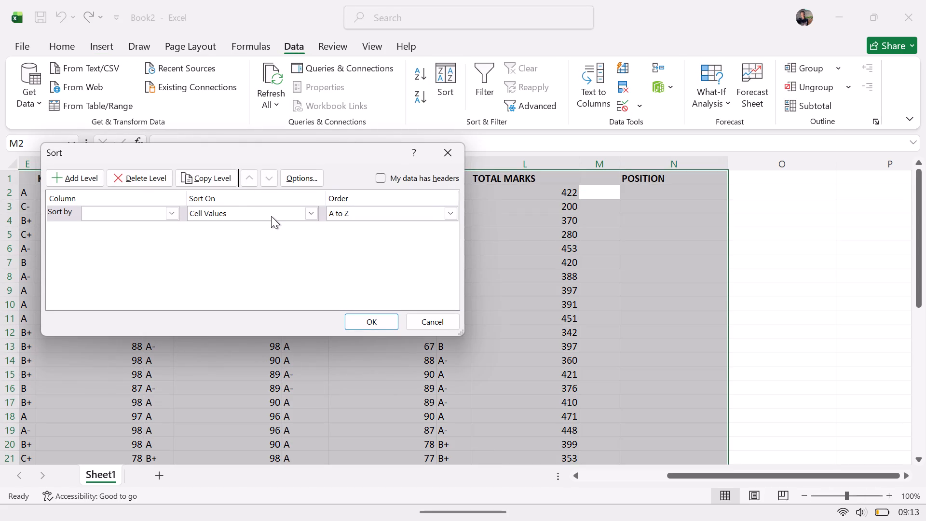
pyautogui.click(168, 214)
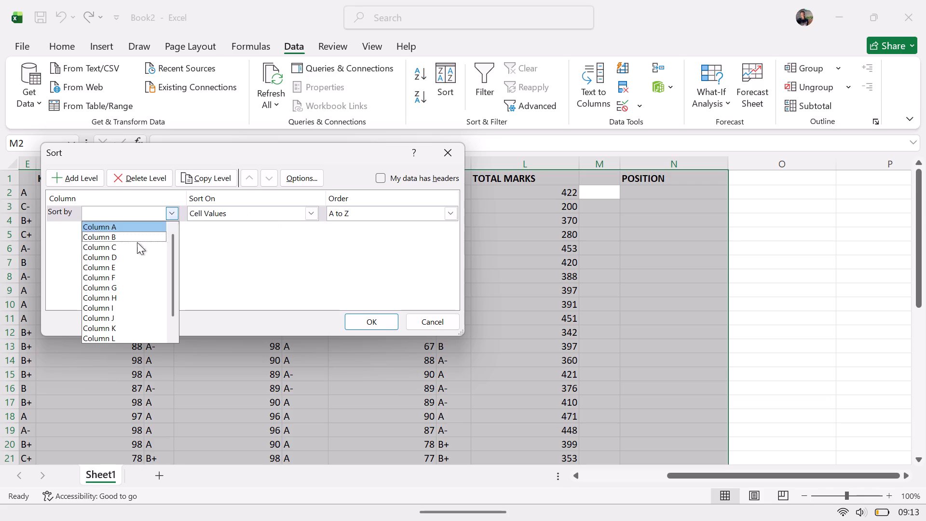
pyautogui.scroll(-20, 111, 267)
pyautogui.scroll(-20, 111, 267)
pyautogui.scroll(-1, 111, 267)
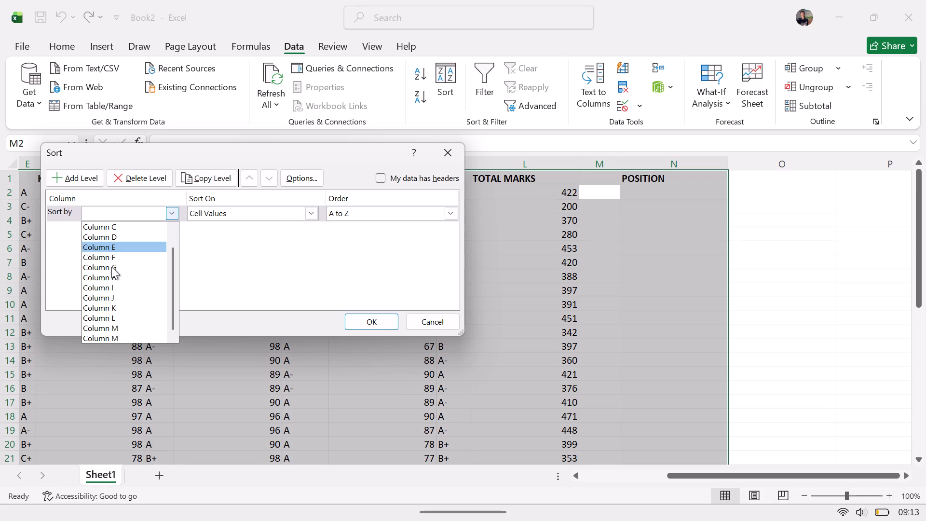
pyautogui.scroll(-7, 111, 267)
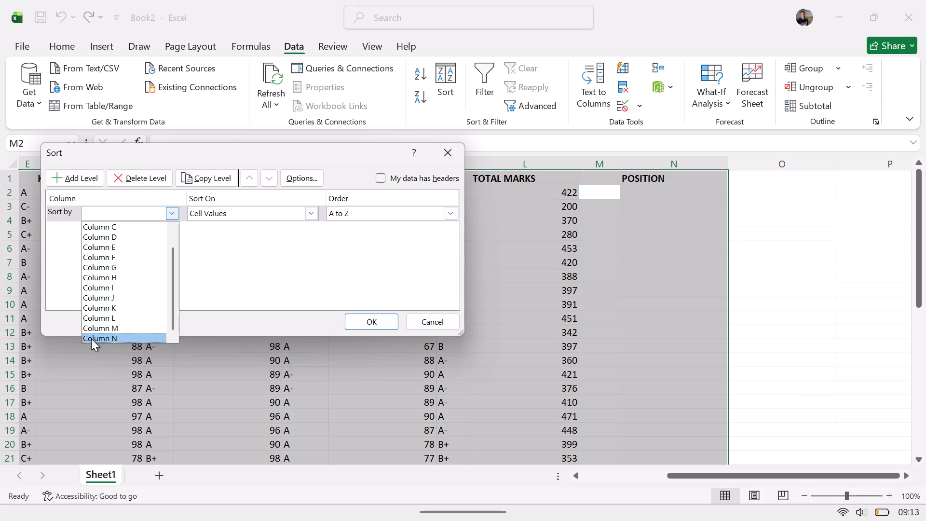
pyautogui.click(91, 339)
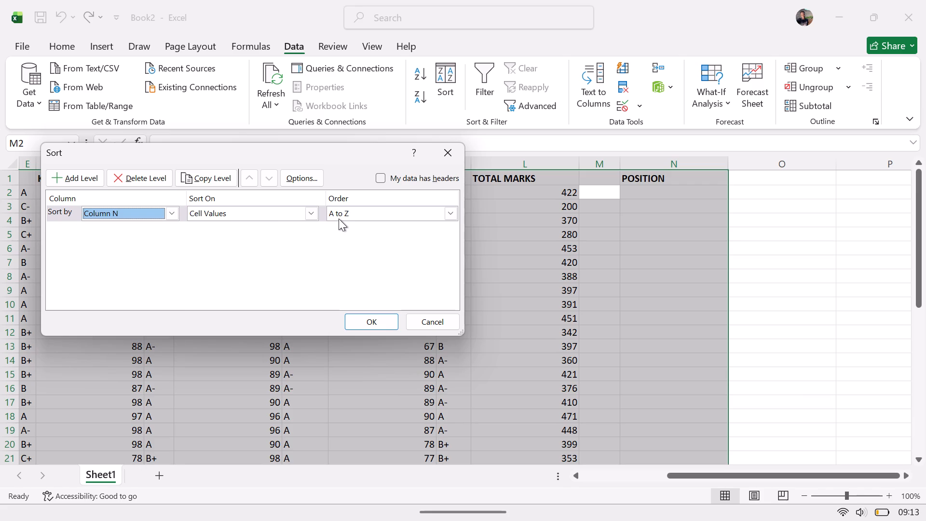
pyautogui.click(448, 216)
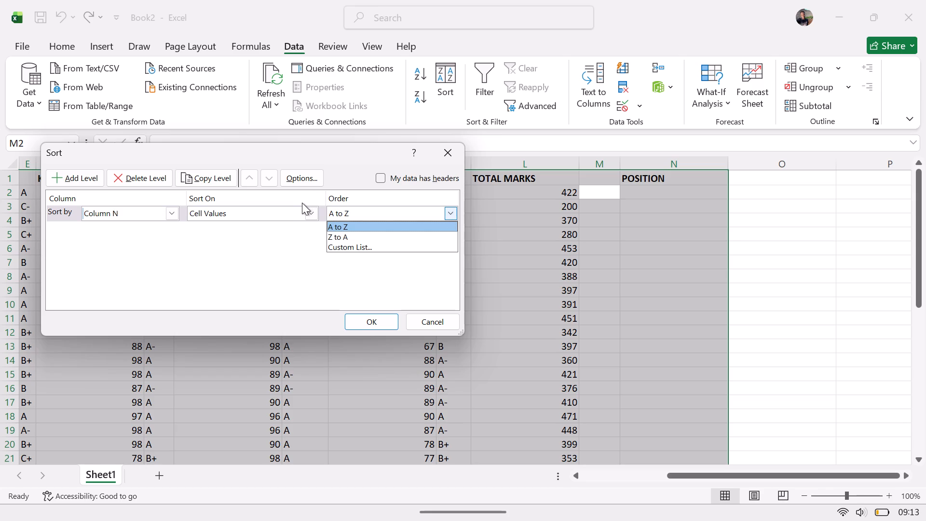
pyautogui.click(296, 176)
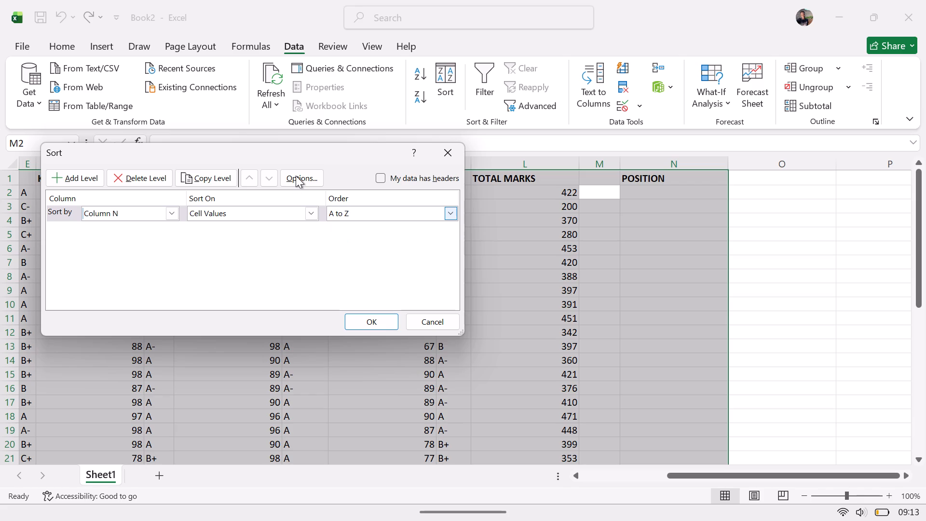
pyautogui.click(261, 213)
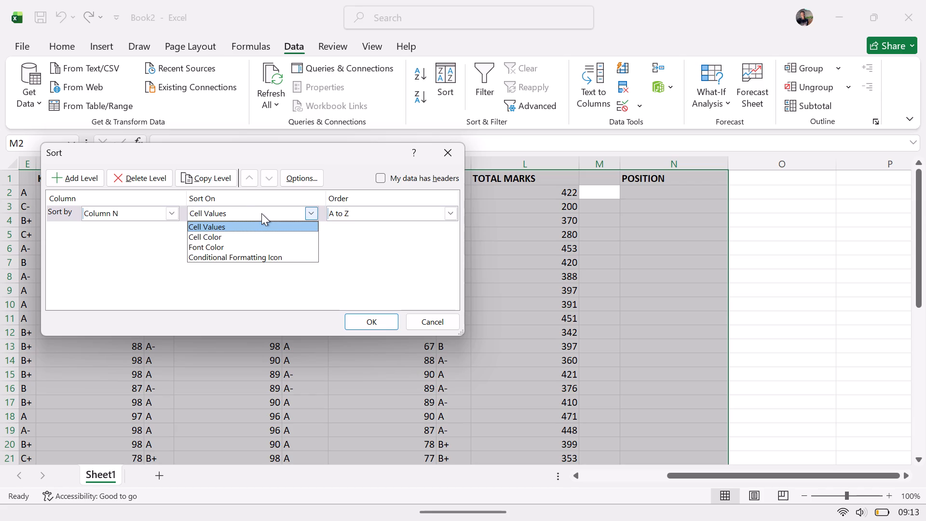
pyautogui.click(261, 213)
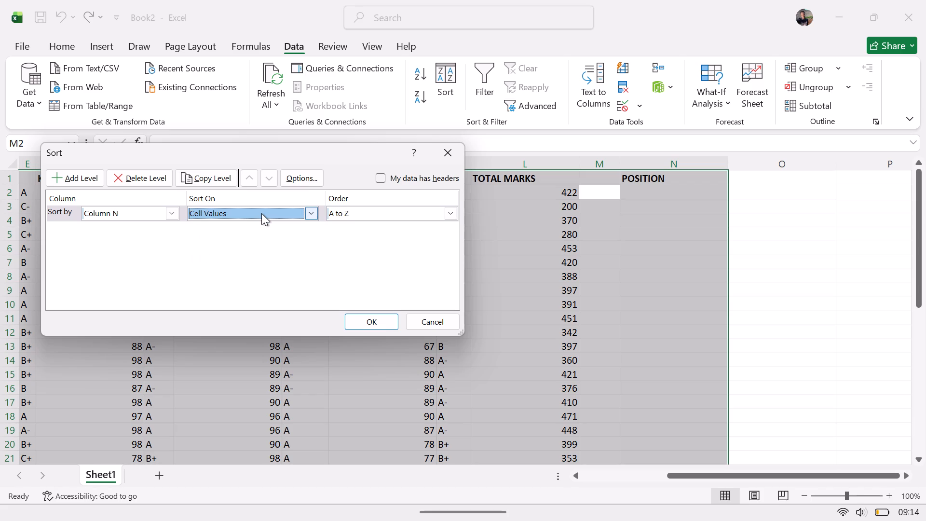
pyautogui.click(169, 209)
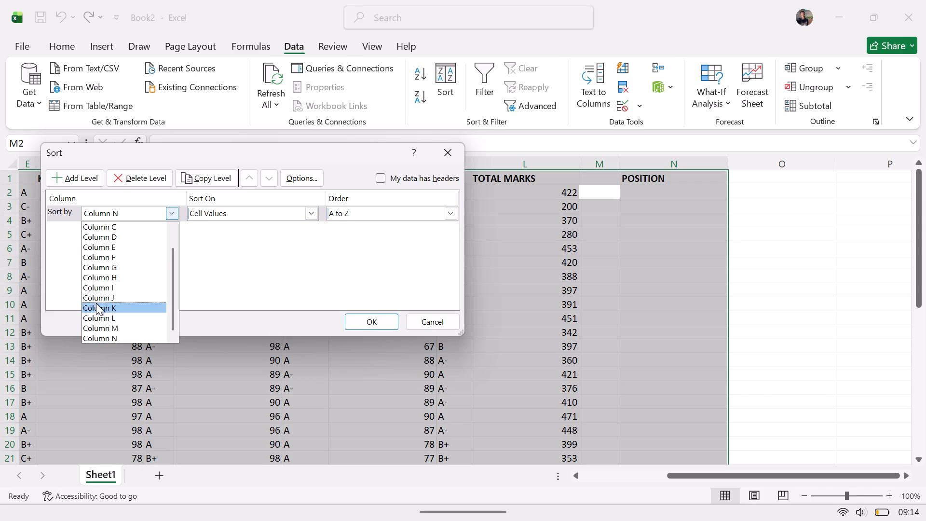
pyautogui.click(106, 314)
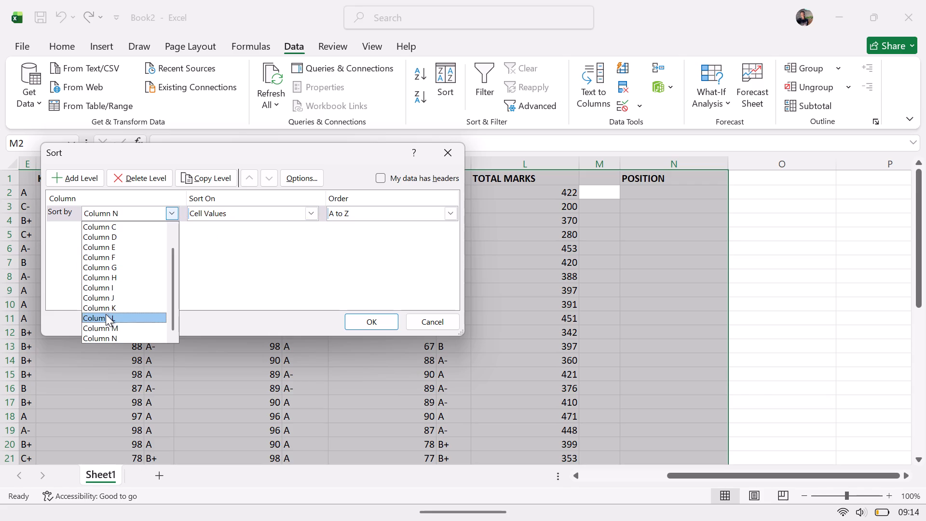
pyautogui.click(449, 212)
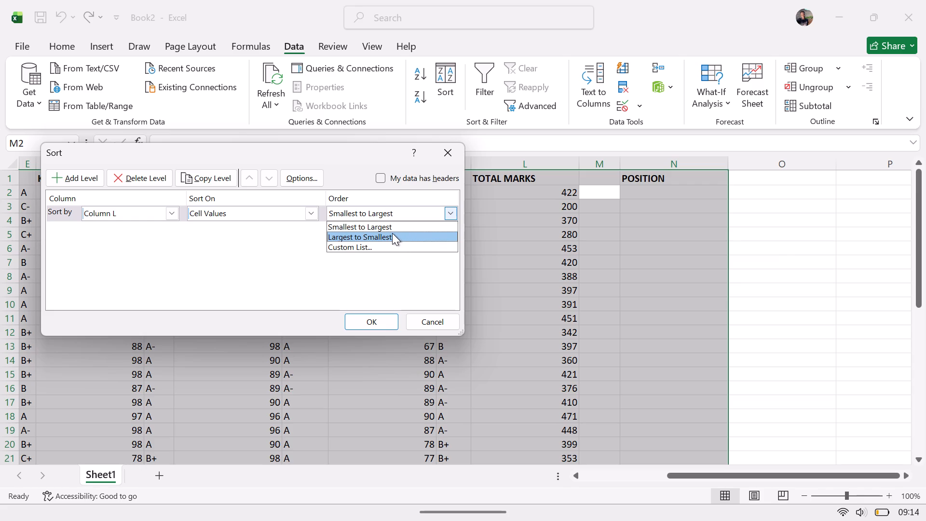
pyautogui.click(392, 233)
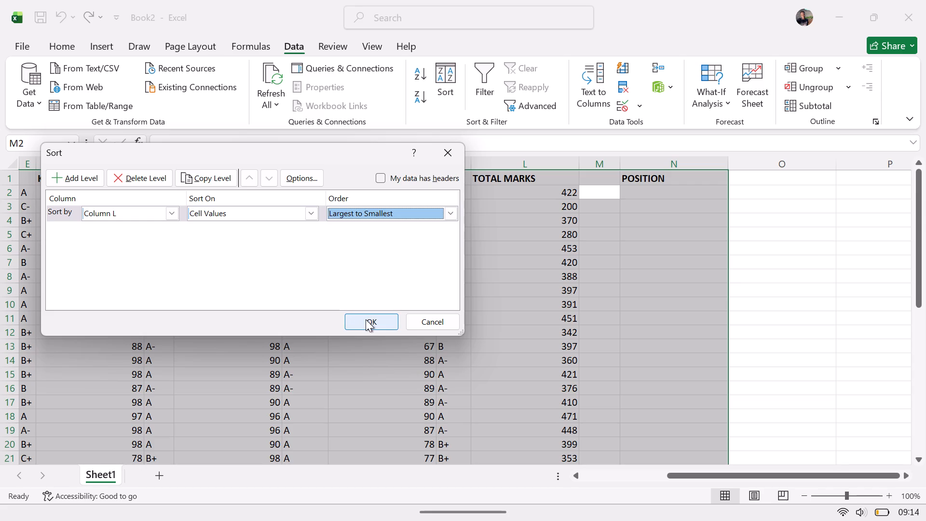
pyautogui.click(366, 319)
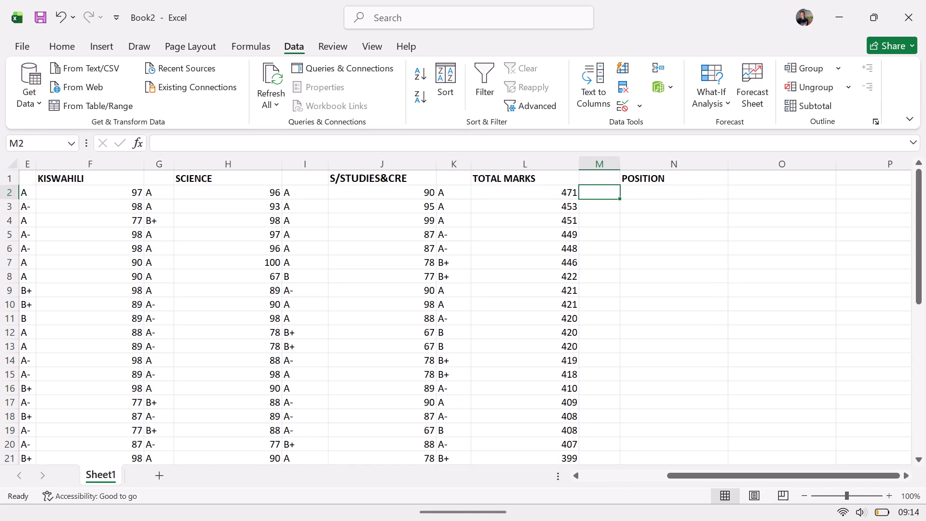
pyautogui.click(366, 319)
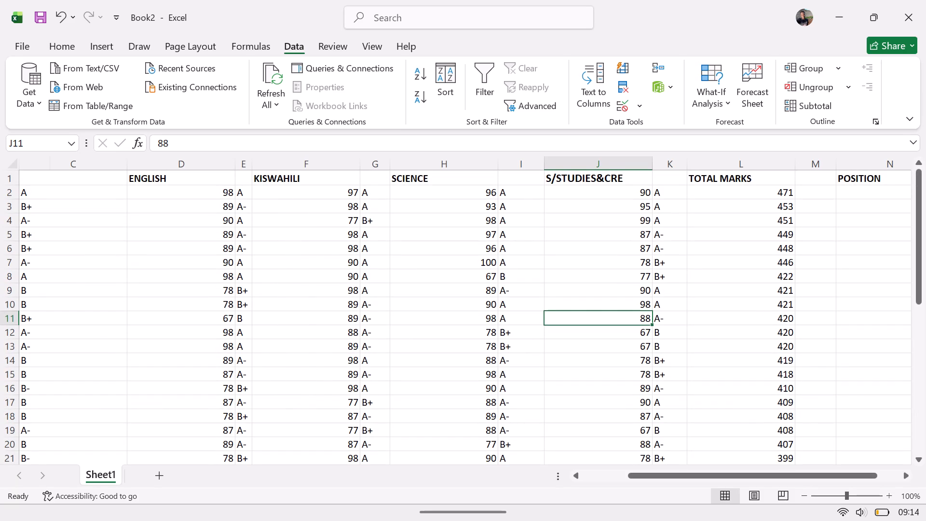
# Start an IF grade formula in M2 that returns "A" when the total marks in L2 are at least 500.
pyautogui.click(812, 196)
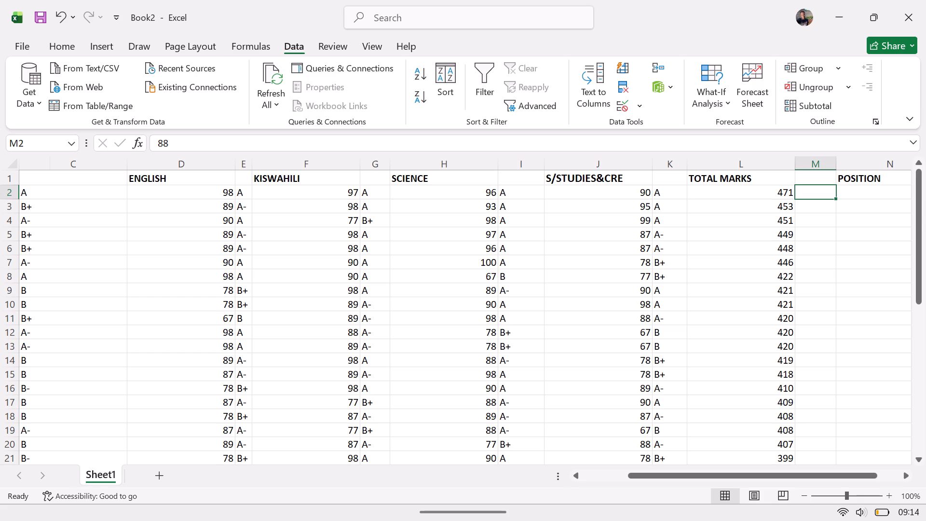
pyautogui.click(265, 148)
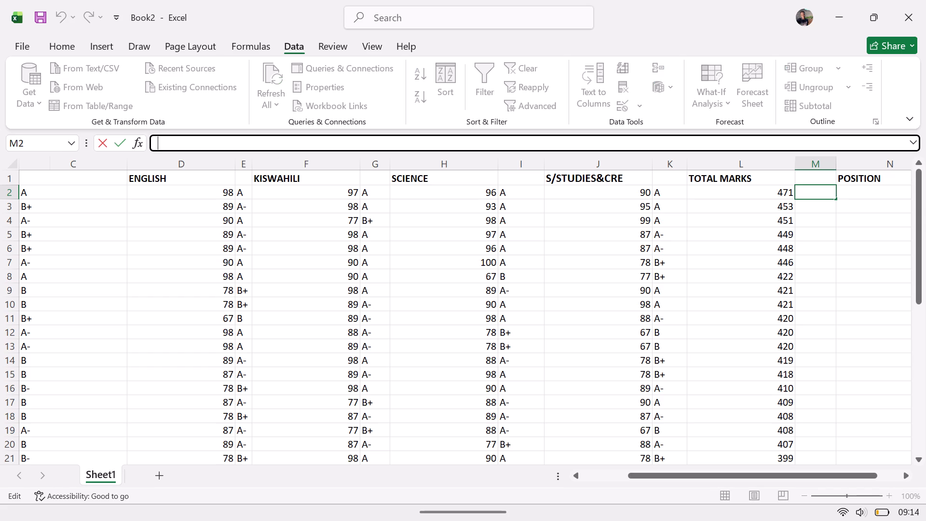
pyautogui.write('=IF')
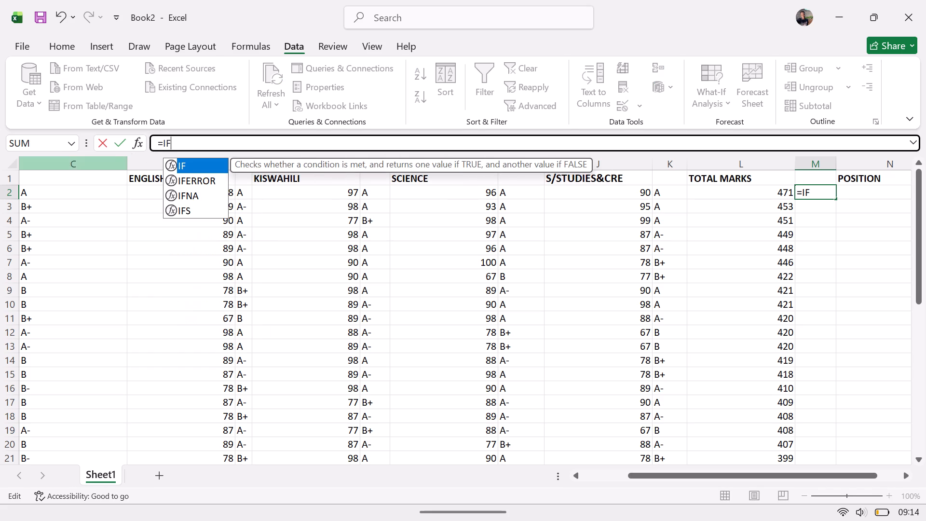
pyautogui.doubleClick(199, 163)
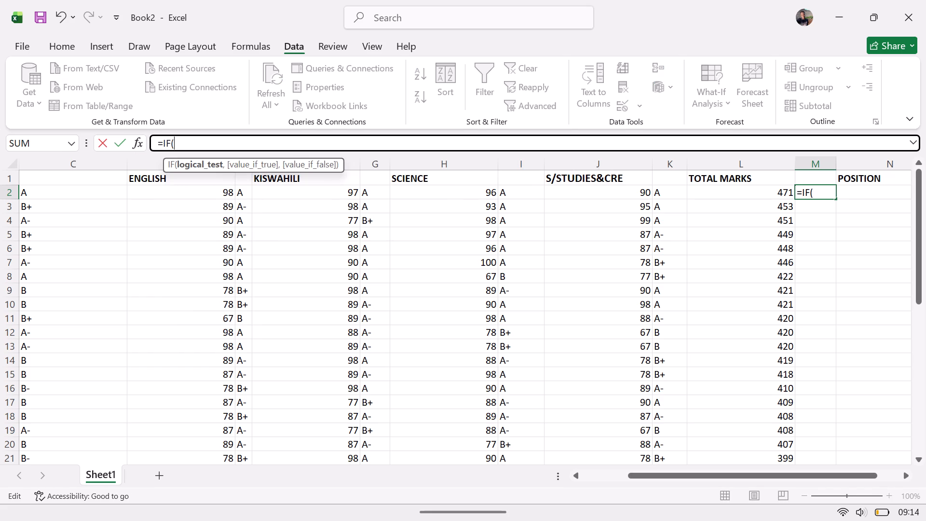
pyautogui.click(745, 194)
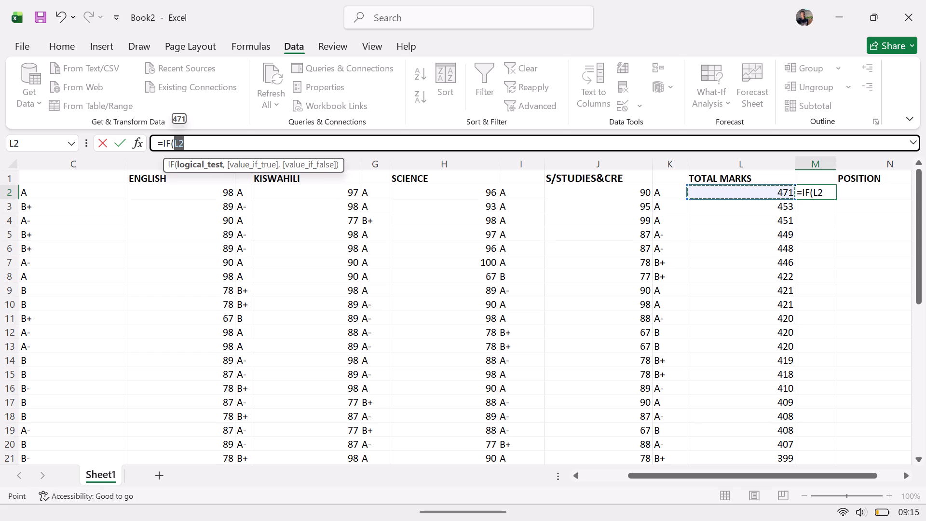
pyautogui.hotkey('shift', '>')
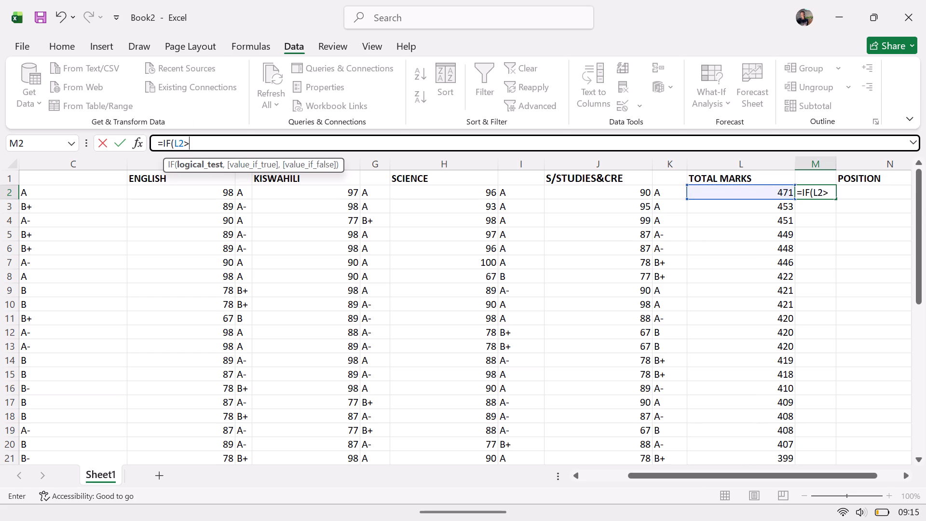
pyautogui.press('=')
pyautogui.write('500')
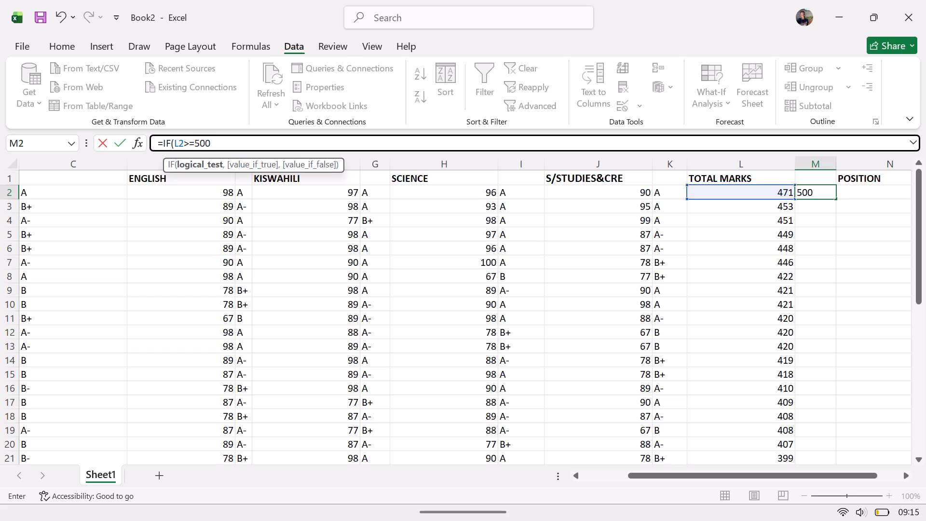
pyautogui.press(',')
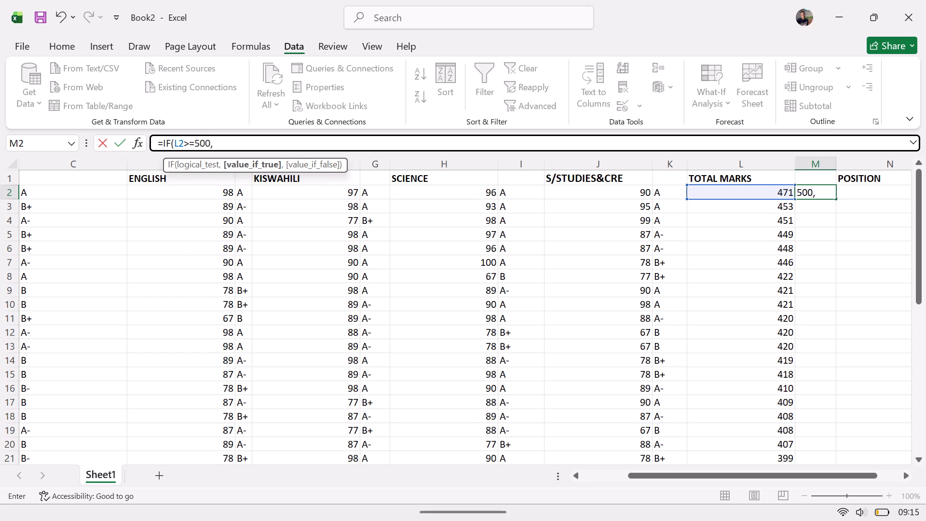
pyautogui.write('"A"')
# Nest a second IF in M2's formula that returns "B" when L2 is at least 450.
pyautogui.press(',')
pyautogui.write('IF')
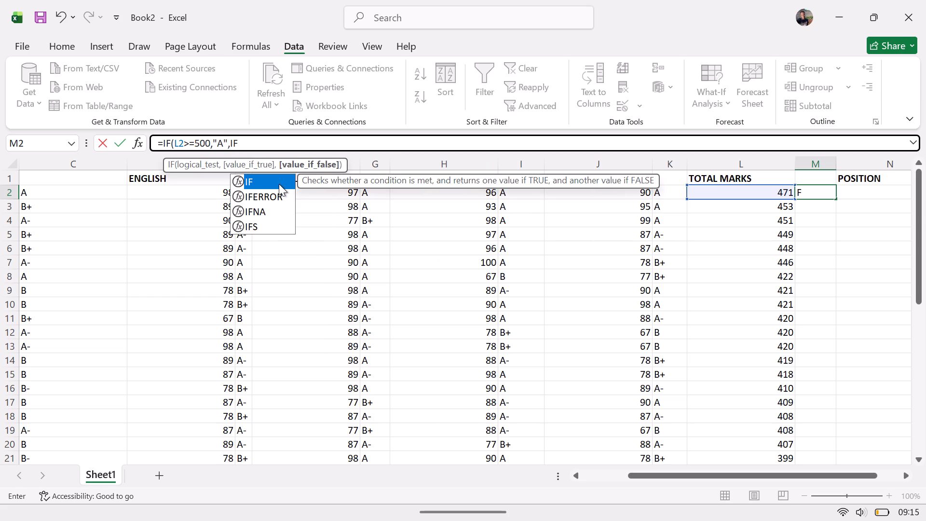
pyautogui.doubleClick(264, 181)
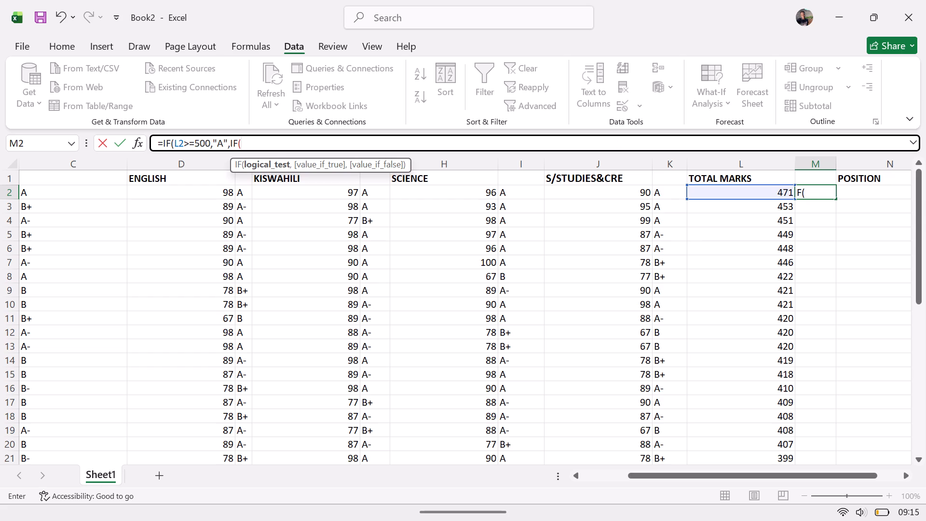
pyautogui.click(744, 192)
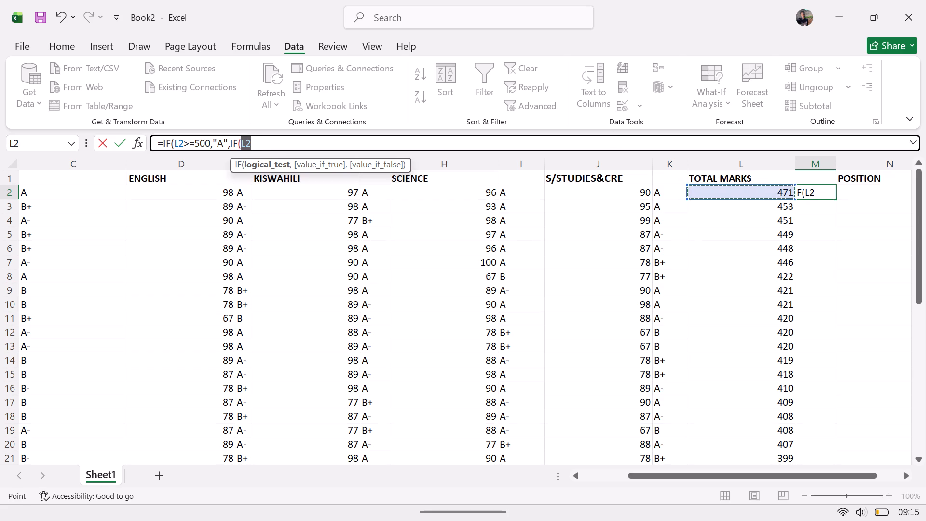
pyautogui.write('>=')
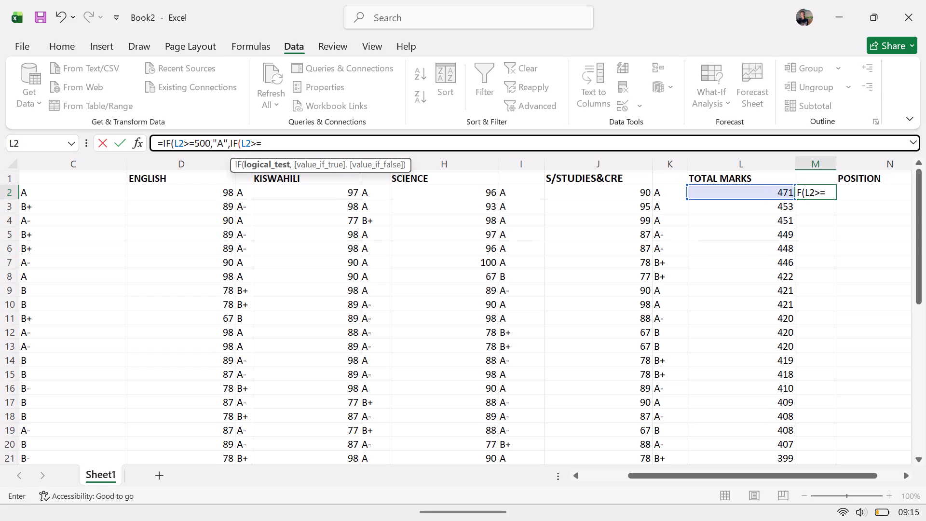
pyautogui.write('450')
pyautogui.press(',')
pyautogui.write('"B')
pyautogui.hotkey('shift', '"')
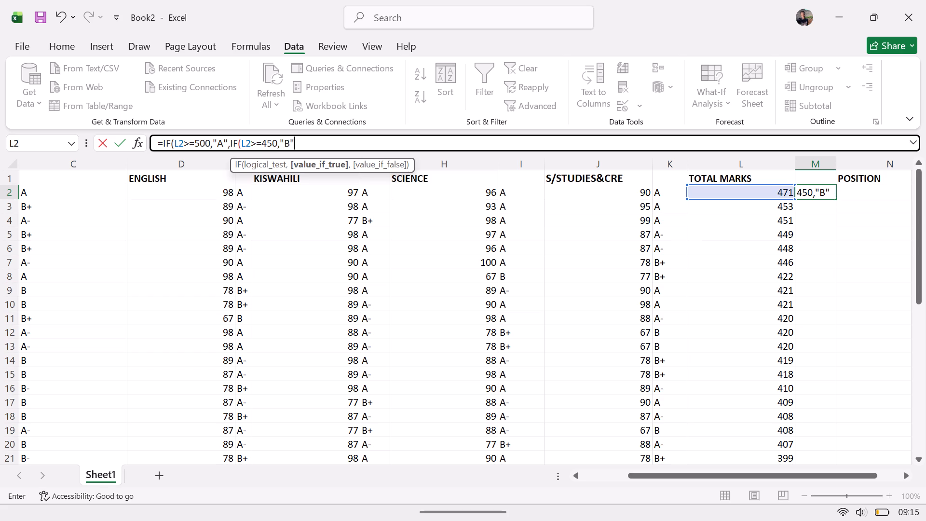
# Nest a third IF in M2's formula that returns "C" when L2 is at least 400.
pyautogui.write(',IF')
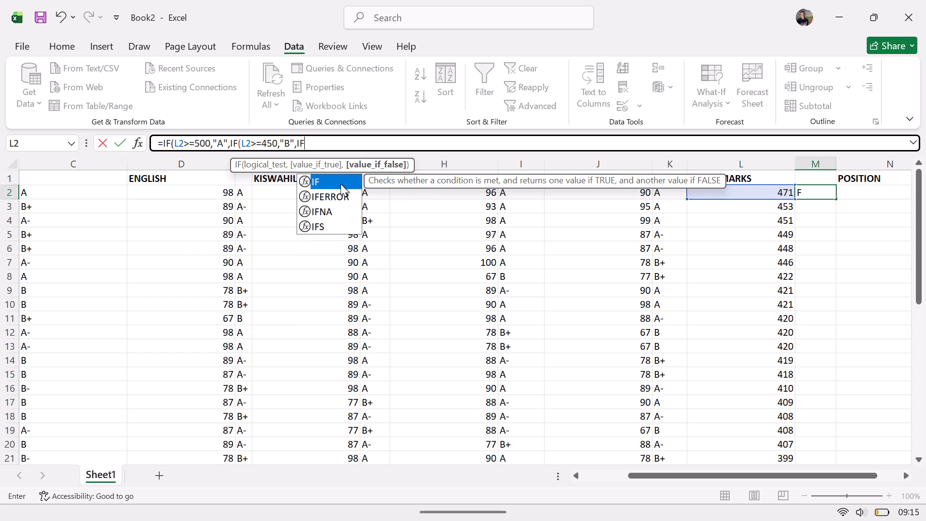
pyautogui.doubleClick(328, 181)
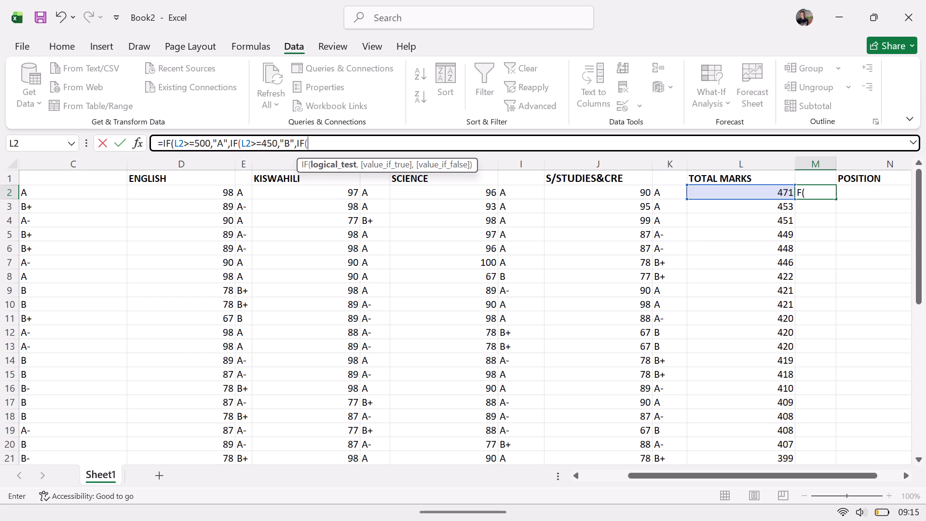
pyautogui.click(719, 194)
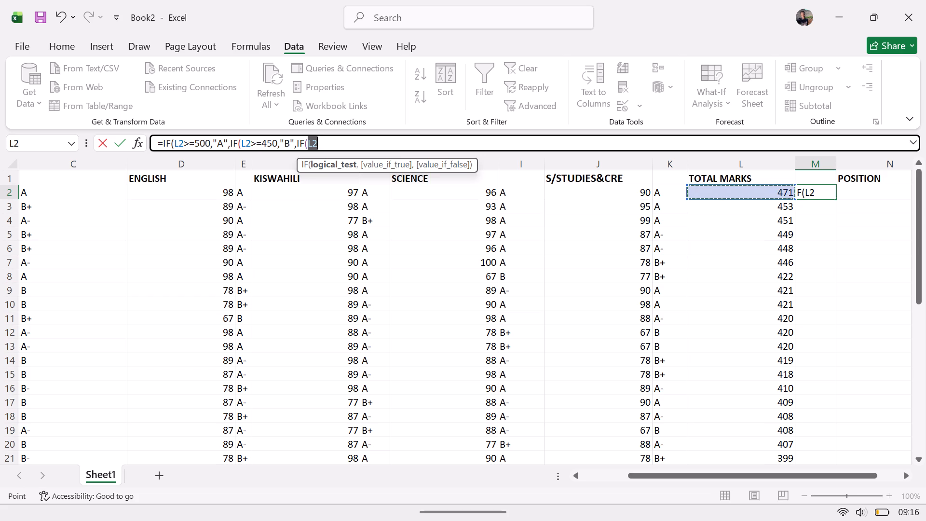
pyautogui.hotkey('shift', '>')
pyautogui.press('=')
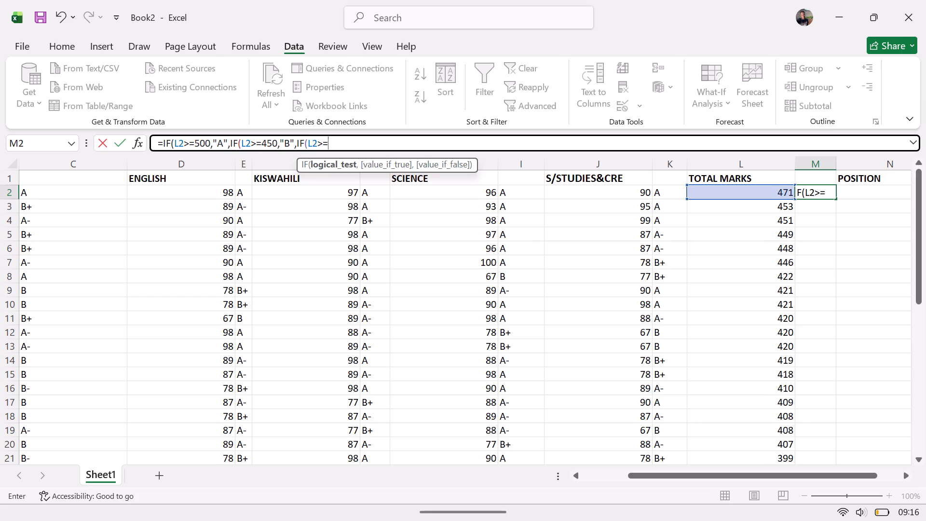
pyautogui.press('4')
pyautogui.write('00')
pyautogui.press(',')
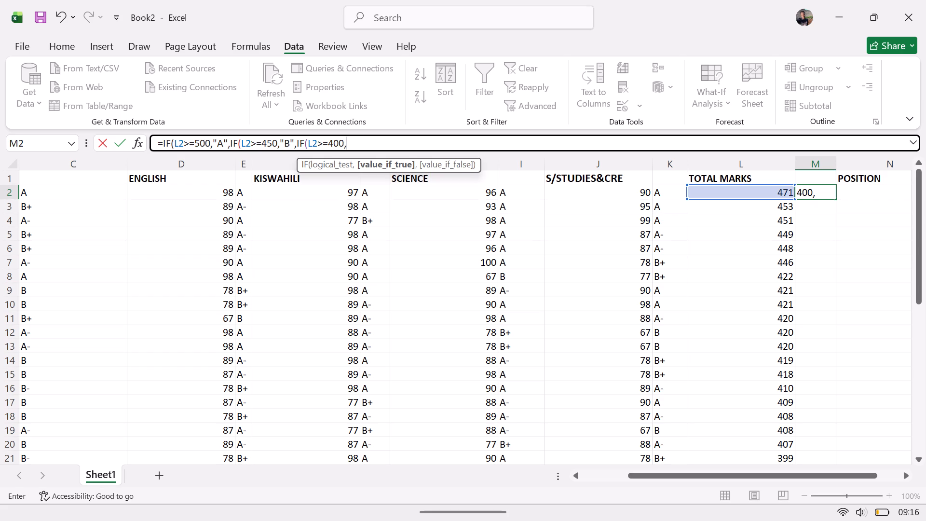
pyautogui.hotkey('shift', '"')
pyautogui.press('c')
pyautogui.hotkey('shift', '"')
# Nest a fourth IF in M2's formula that returns "D" when L2 is at least 350.
pyautogui.write(',IF')
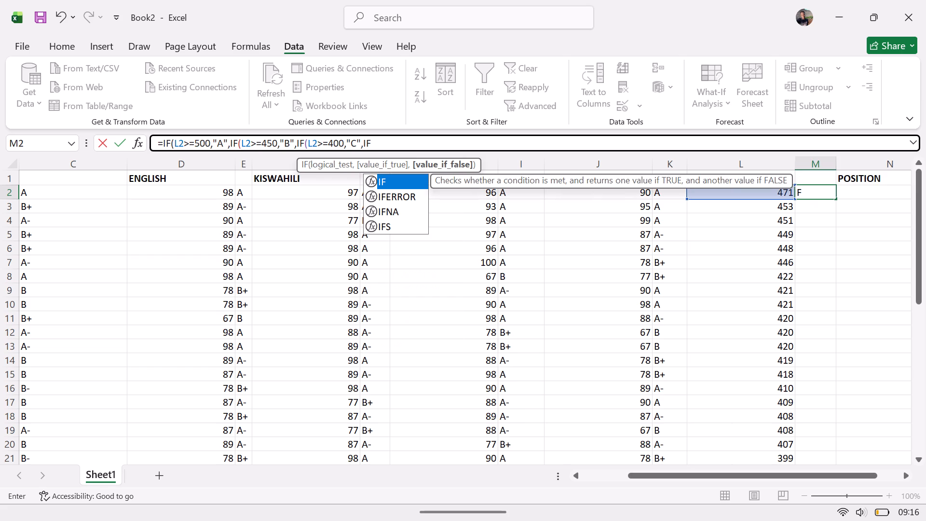
pyautogui.doubleClick(380, 178)
pyautogui.click(731, 194)
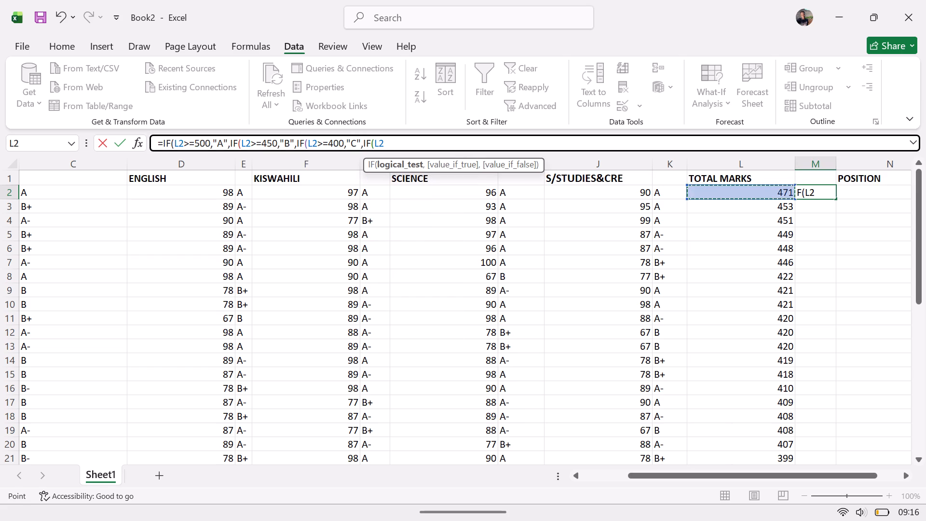
pyautogui.write('>=')
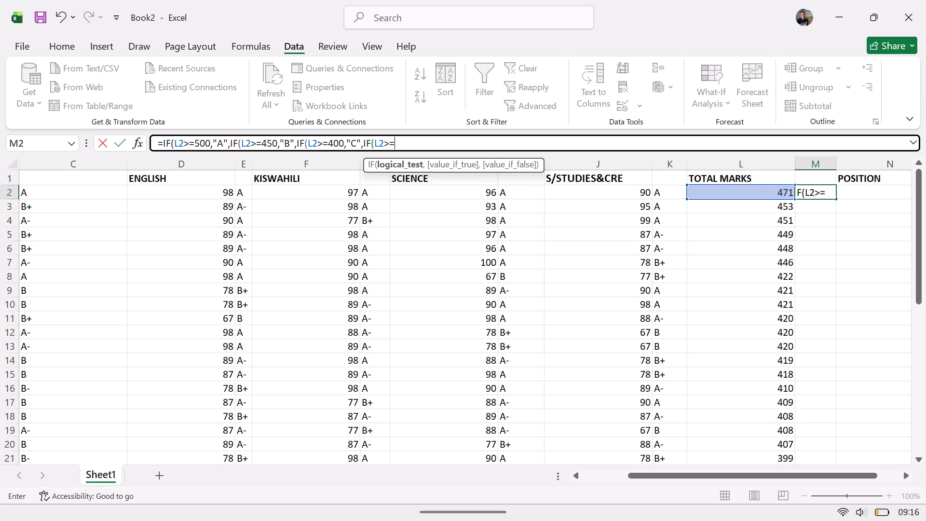
pyautogui.write('35')
pyautogui.write('0,')
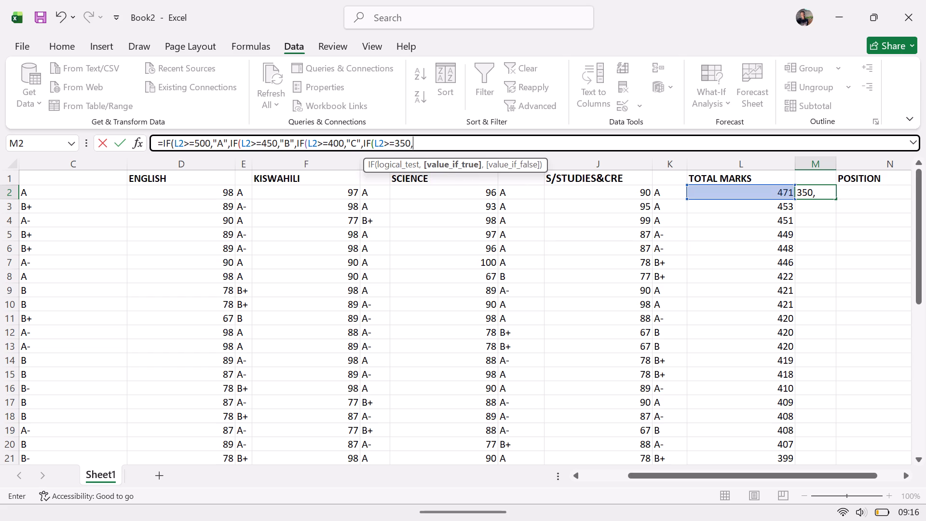
pyautogui.hotkey('shift', '"')
pyautogui.hotkey('shift', 'd')
pyautogui.press('BackSpace')
pyautogui.press('d')
pyautogui.hotkey('shift', '"')
# Nest a fifth IF returning "E" when L2 is at most 350, close all five brackets and enter M2's formula.
pyautogui.press(',')
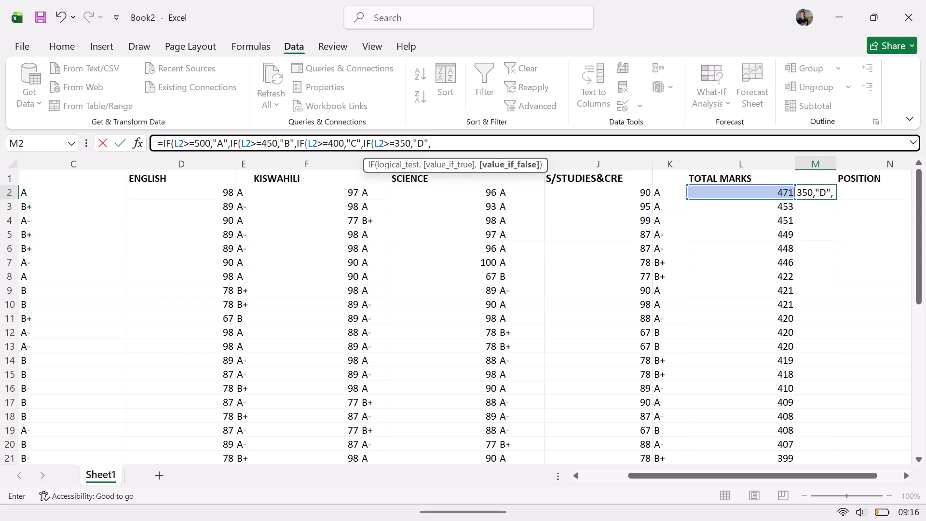
pyautogui.press('i')
pyautogui.press('f')
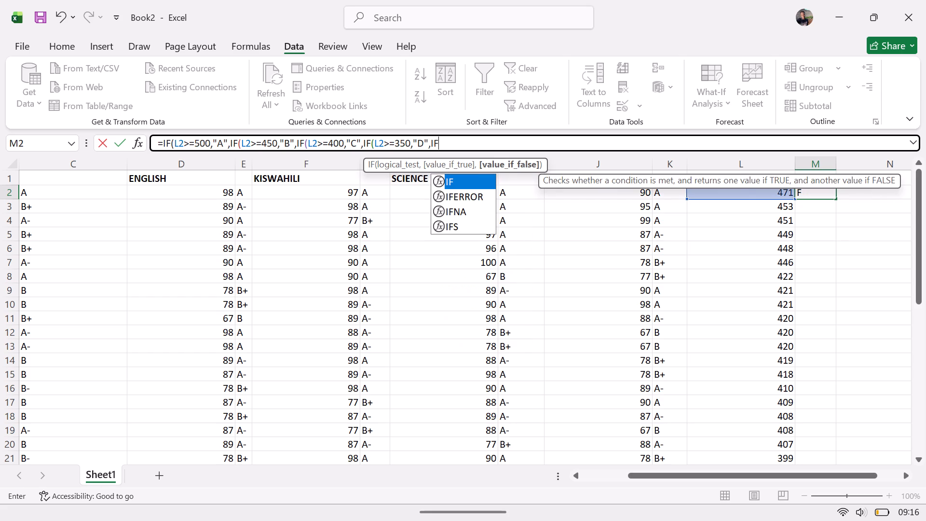
pyautogui.doubleClick(462, 181)
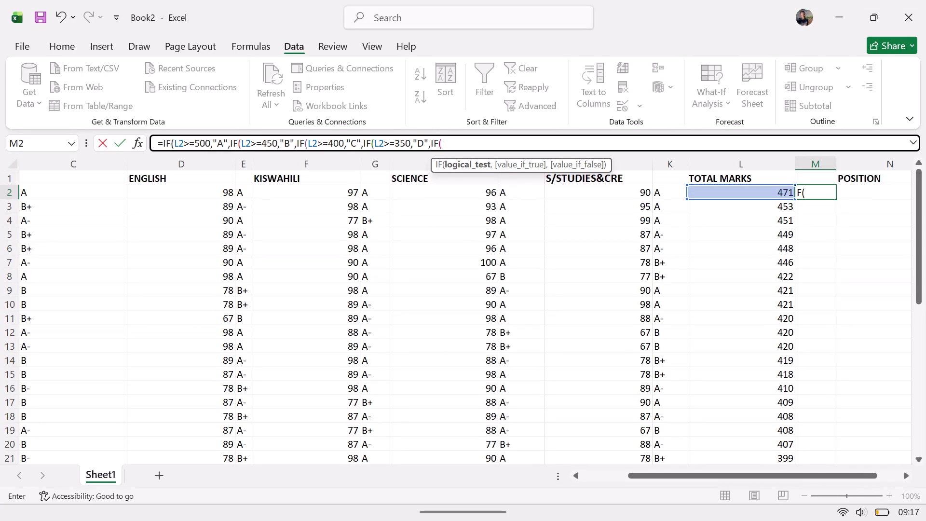
pyautogui.scroll(-5, 741, 280)
pyautogui.scroll(6, 741, 280)
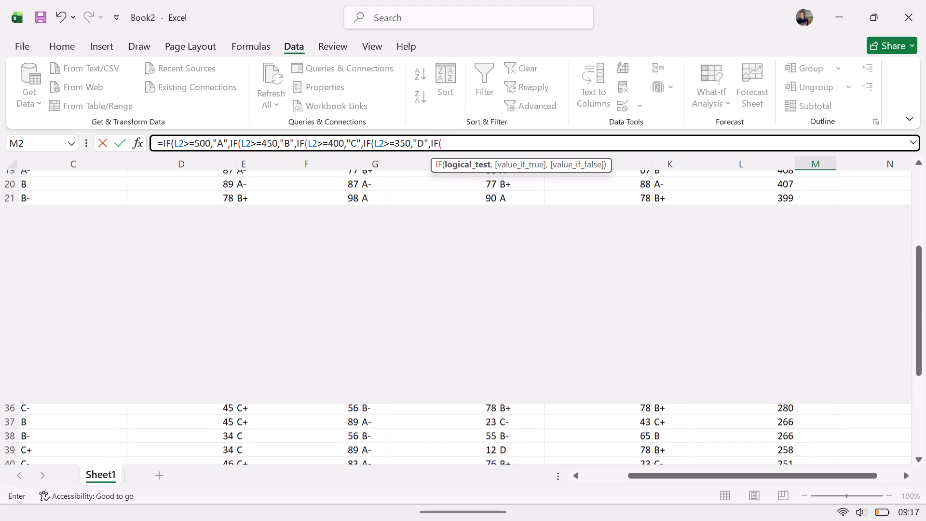
pyautogui.scroll(1, 741, 280)
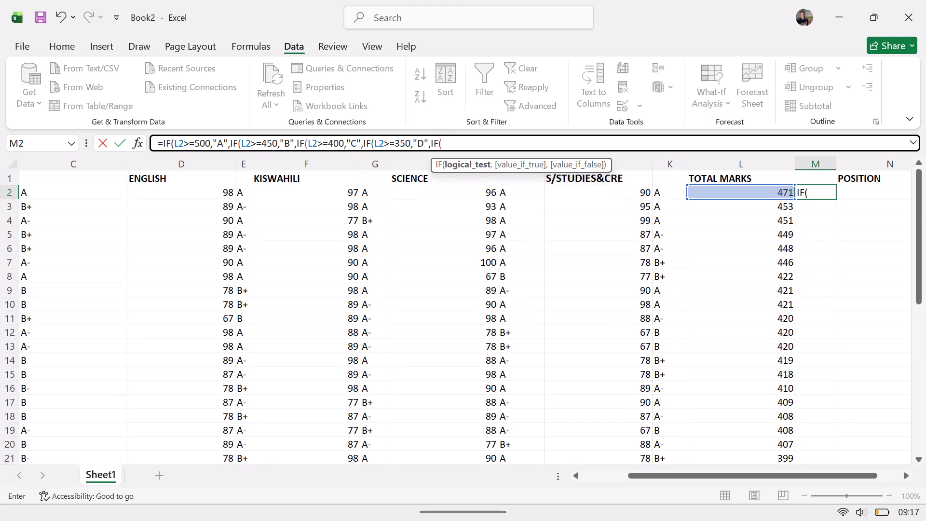
pyautogui.scroll(1, 741, 280)
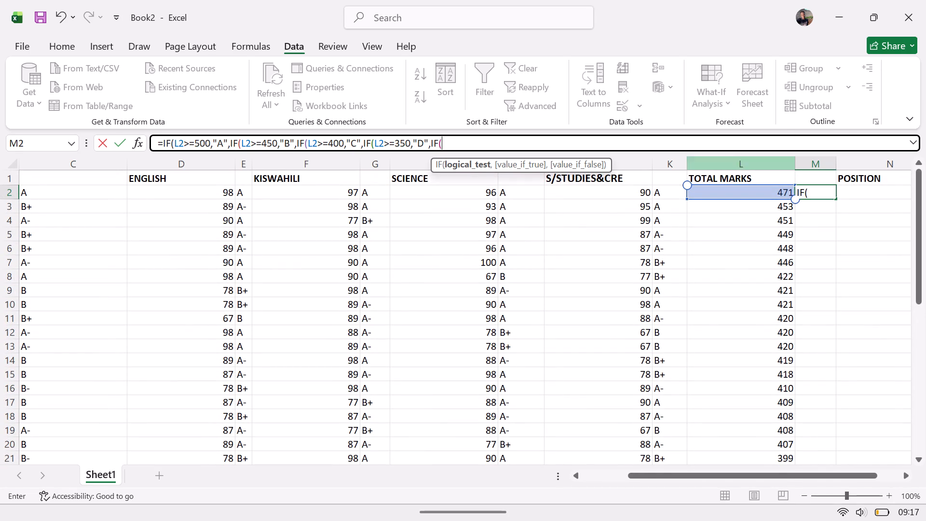
pyautogui.click(721, 193)
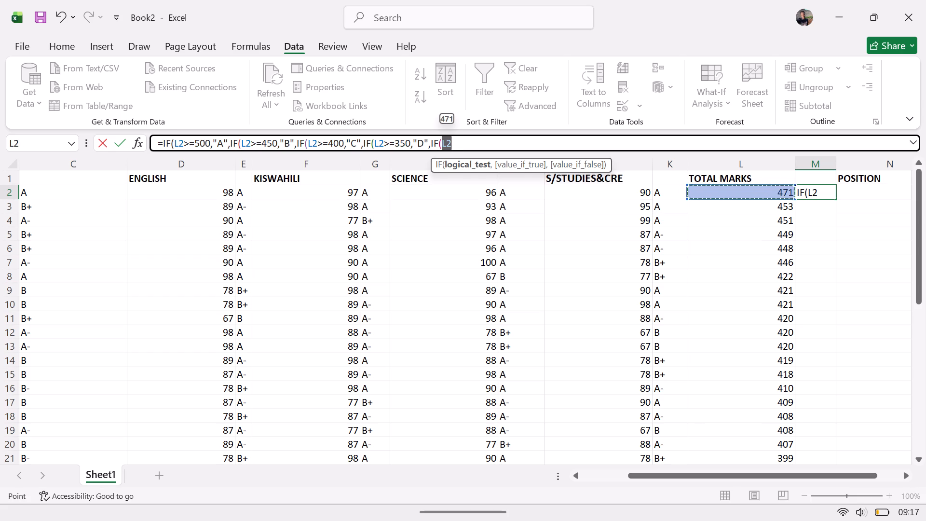
pyautogui.press('shift+less')
pyautogui.press('=')
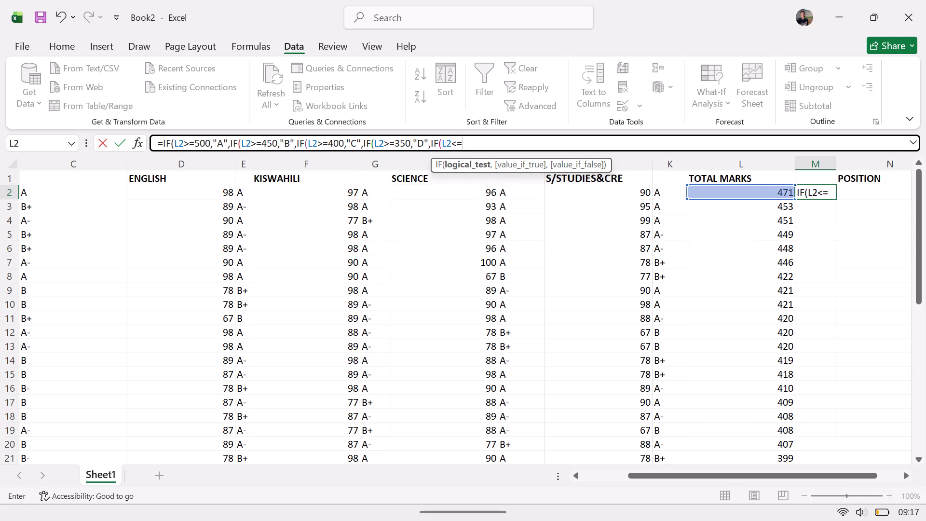
pyautogui.write('350')
pyautogui.press(',')
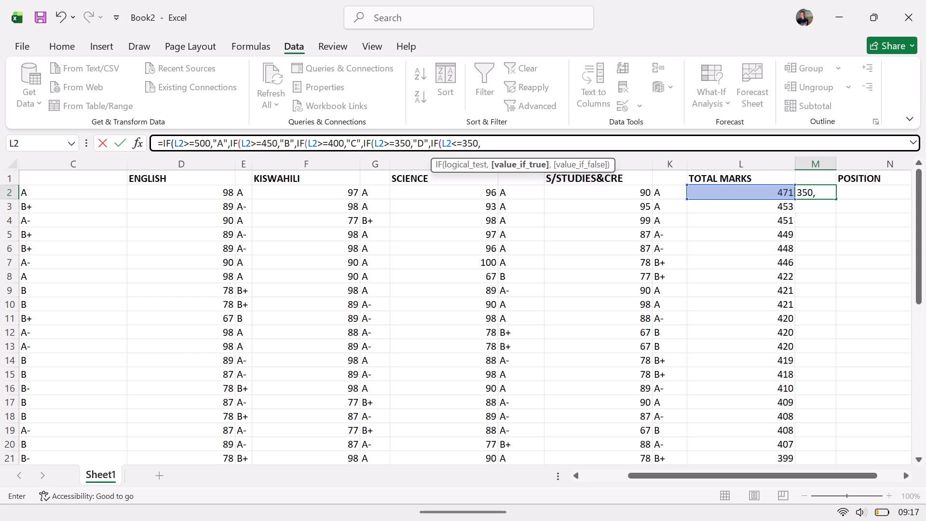
pyautogui.hotkey('shift', '"')
pyautogui.press('e')
pyautogui.hotkey('shift', '"')
pyautogui.write(')))))')
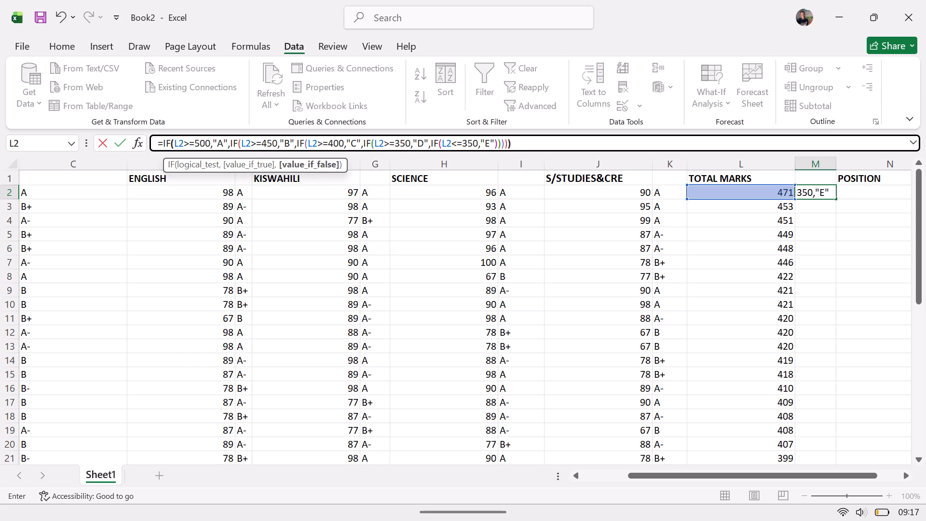
pyautogui.press('Return')
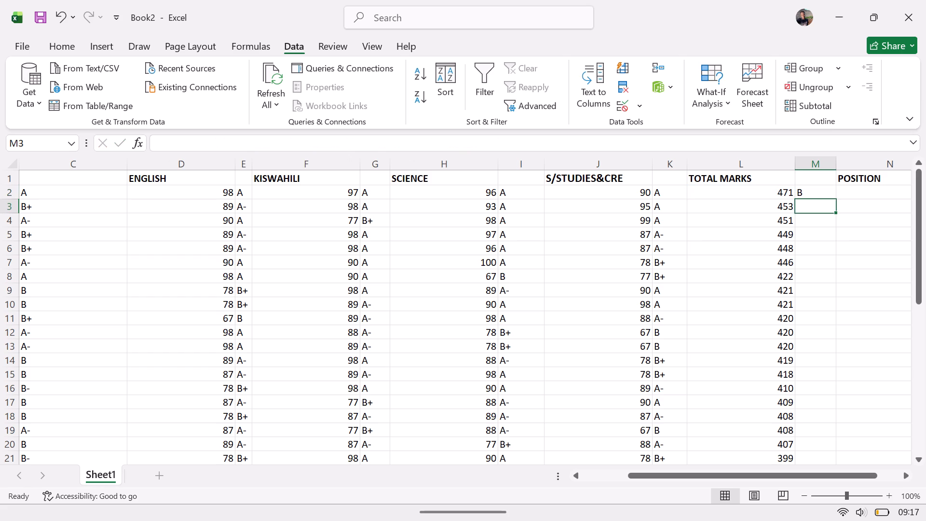
# Fill the total marks grade formula from M2 down to M43 for all the students.
pyautogui.click(803, 192)
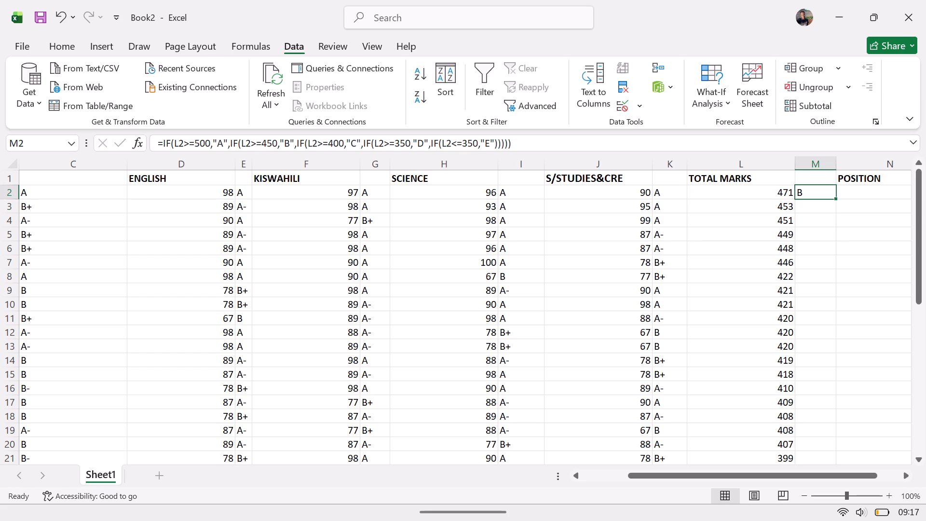
pyautogui.moveTo(834, 197); pyautogui.dragTo(828, 505)
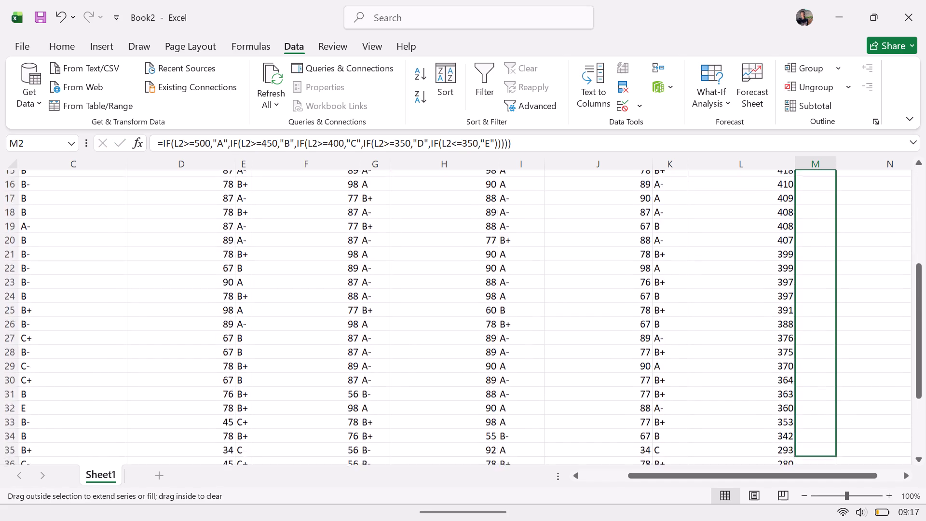
pyautogui.moveTo(828, 505); pyautogui.dragTo(819, 448)
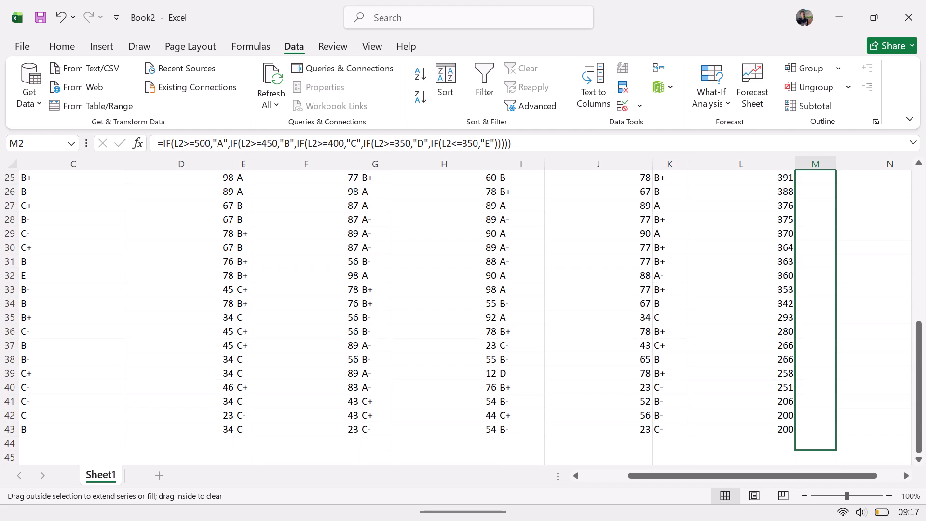
pyautogui.moveTo(819, 448); pyautogui.dragTo(818, 441)
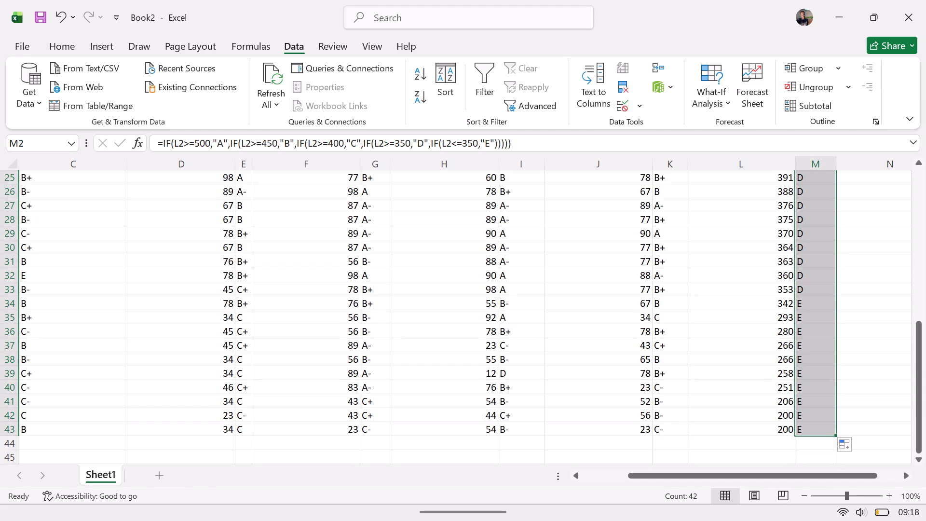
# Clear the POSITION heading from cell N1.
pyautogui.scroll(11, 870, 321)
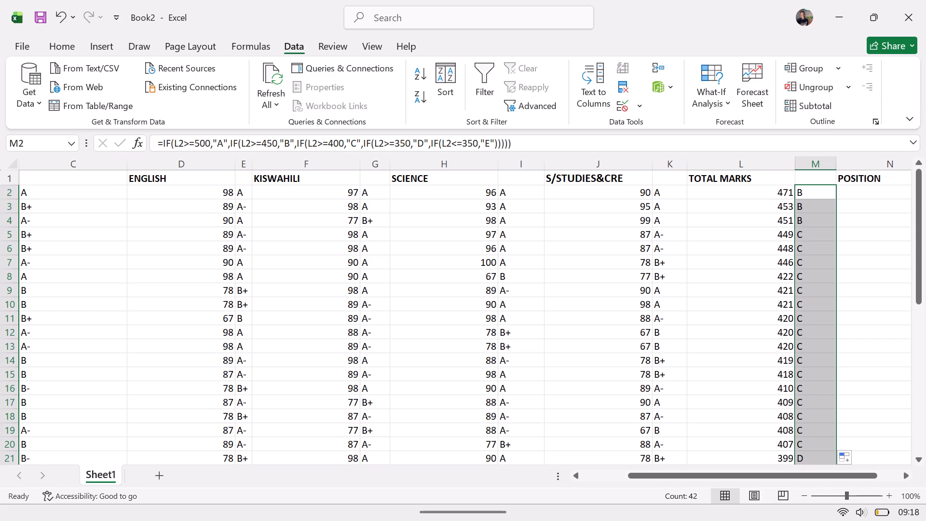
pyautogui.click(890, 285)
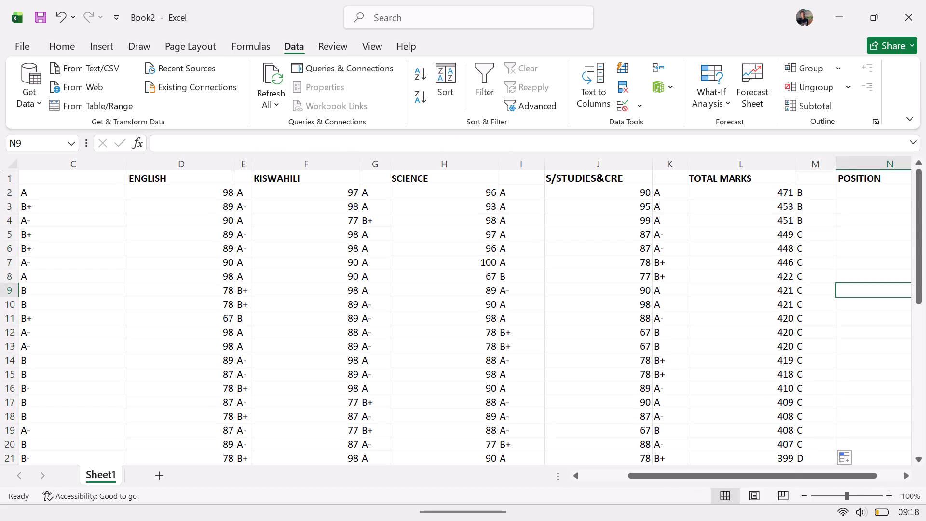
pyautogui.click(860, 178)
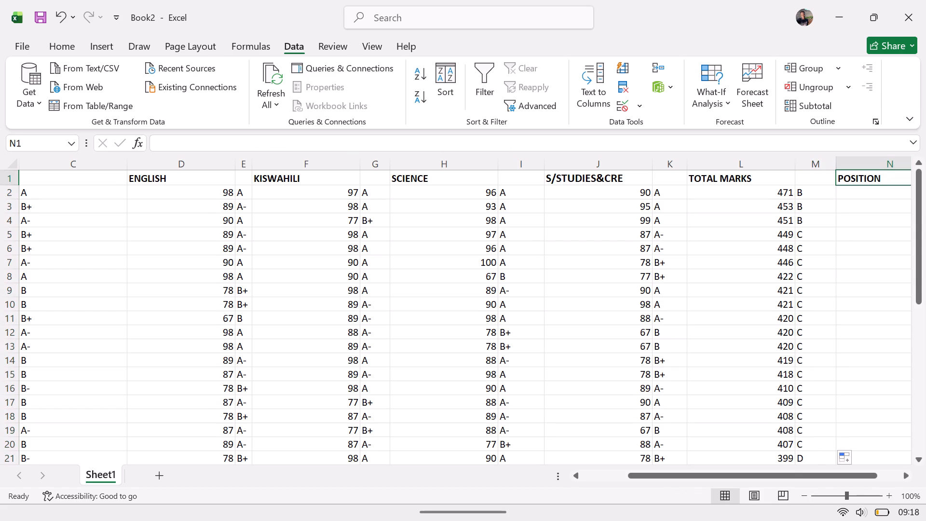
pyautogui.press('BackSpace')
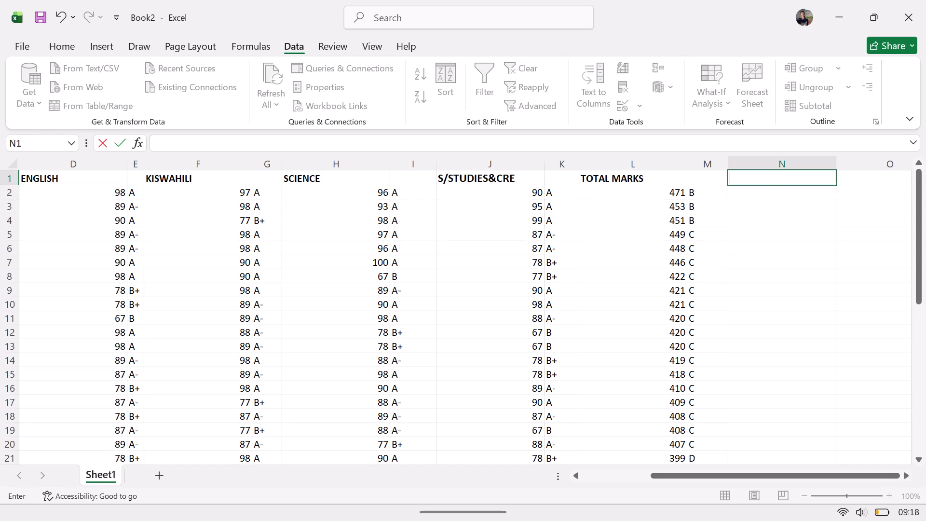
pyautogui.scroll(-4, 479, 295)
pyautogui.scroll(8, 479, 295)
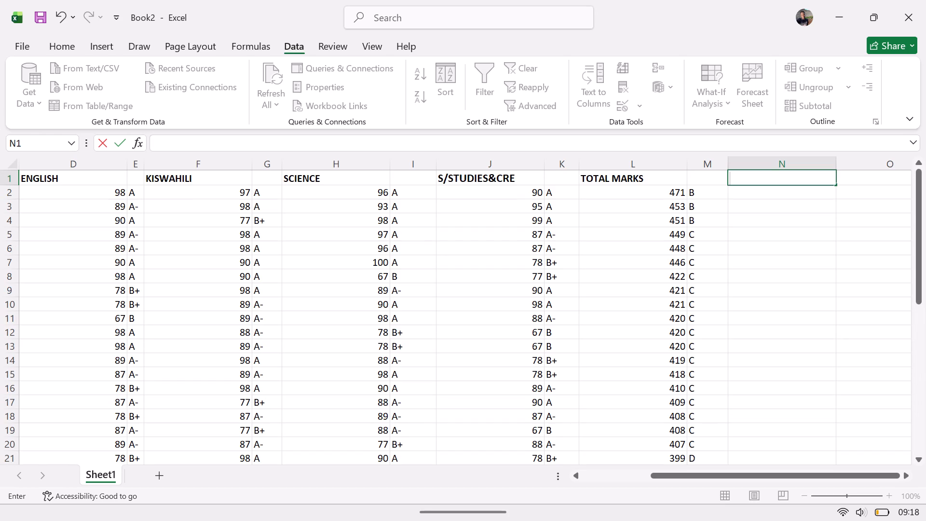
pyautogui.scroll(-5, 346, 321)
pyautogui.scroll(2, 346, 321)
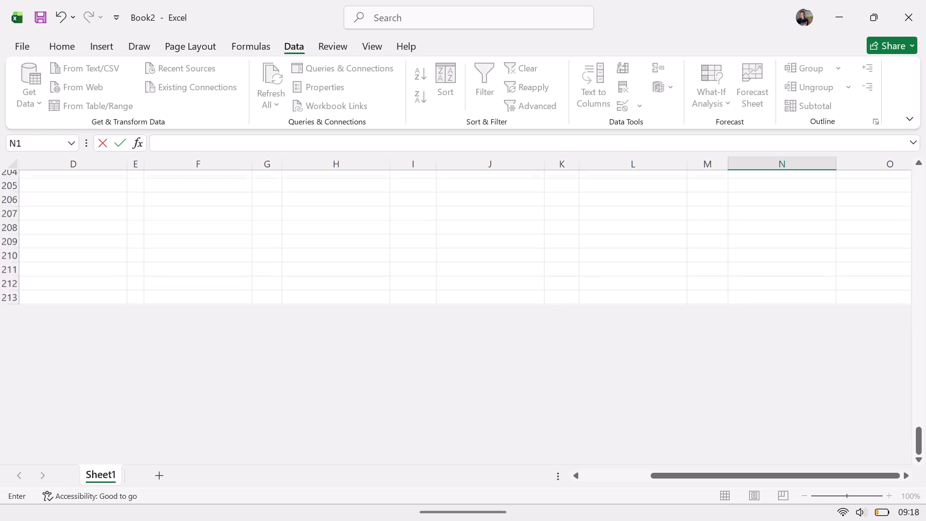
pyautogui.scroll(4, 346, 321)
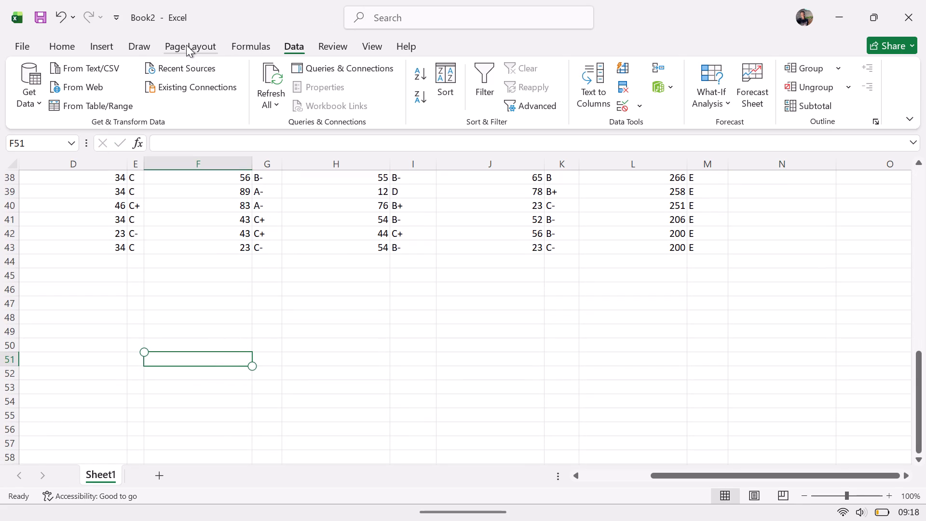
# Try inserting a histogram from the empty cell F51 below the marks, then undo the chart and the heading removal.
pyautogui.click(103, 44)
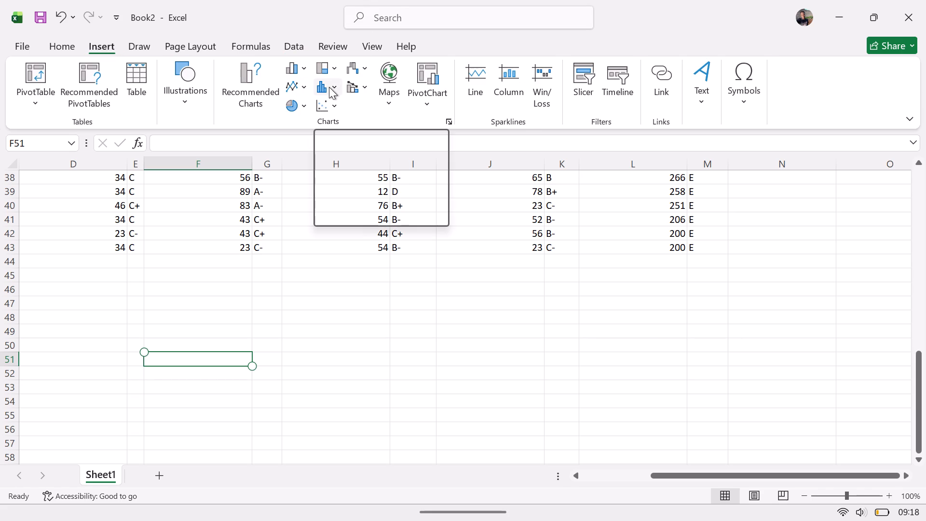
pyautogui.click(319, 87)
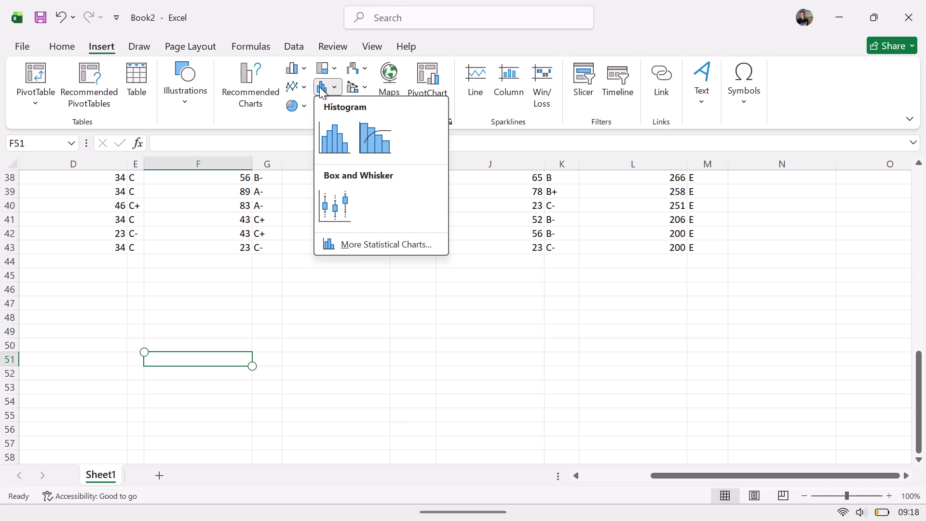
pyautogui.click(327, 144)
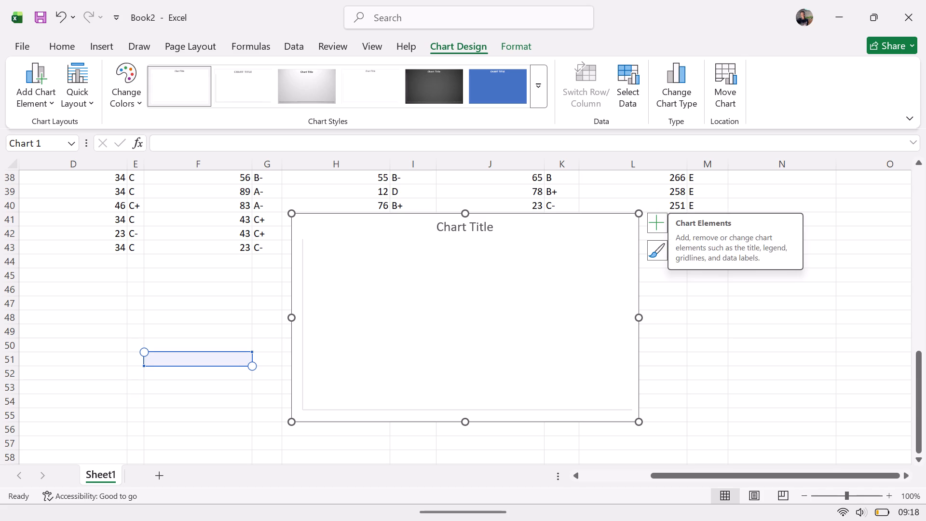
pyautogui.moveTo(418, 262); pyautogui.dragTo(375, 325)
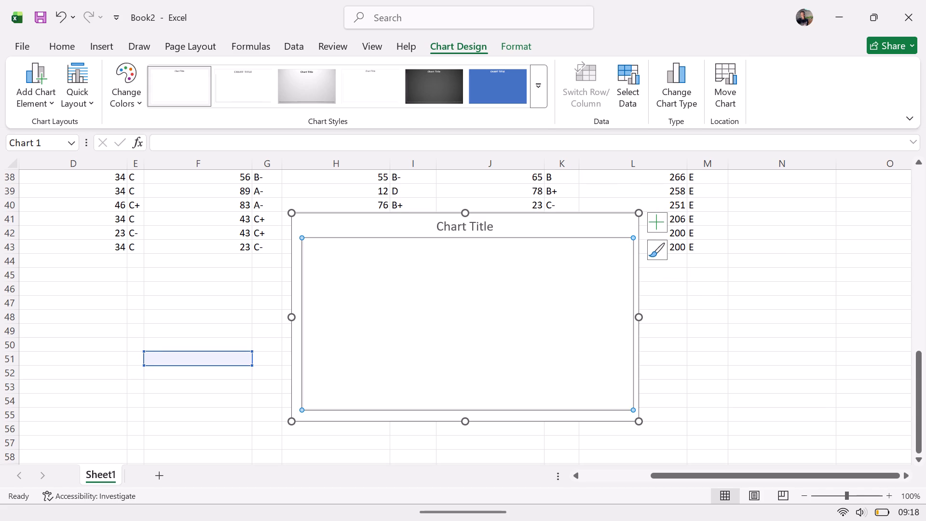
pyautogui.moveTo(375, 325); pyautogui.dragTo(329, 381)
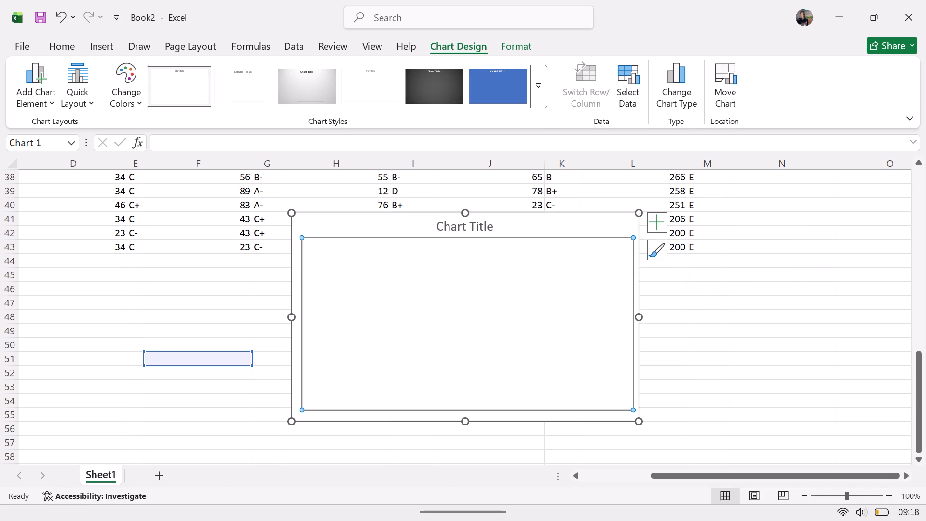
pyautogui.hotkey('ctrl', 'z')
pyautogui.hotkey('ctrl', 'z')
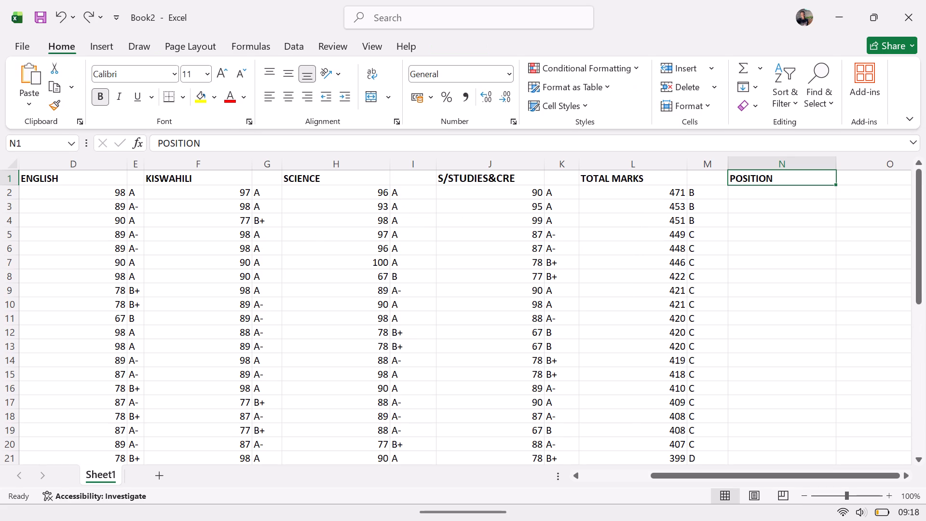
# Delete the POSITION heading from cell N1, leaving the cell empty.
pyautogui.press('BackSpace')
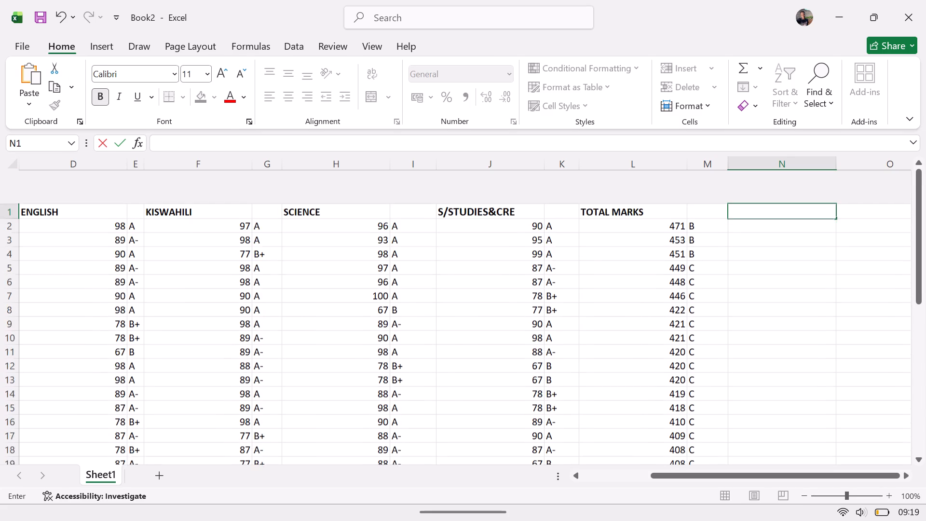
pyautogui.hotkey('ctrl', 'a')
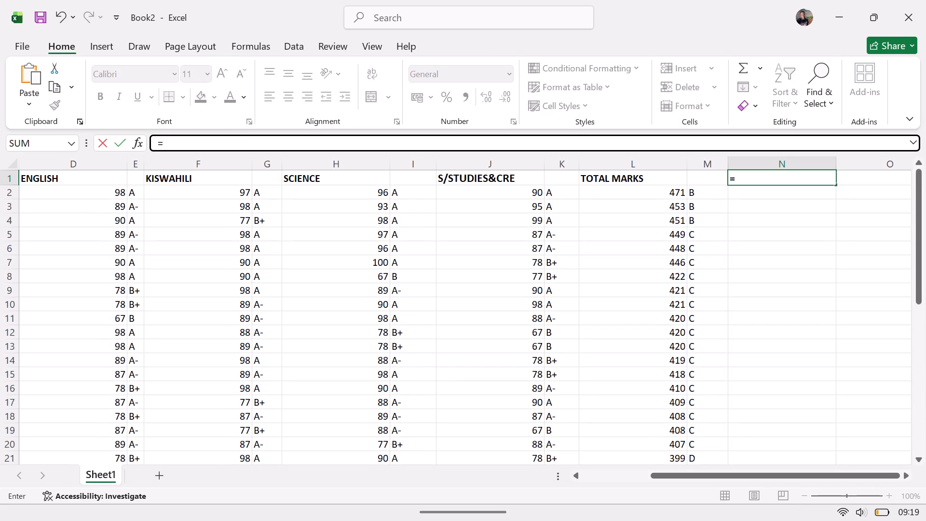
pyautogui.press('BackSpace')
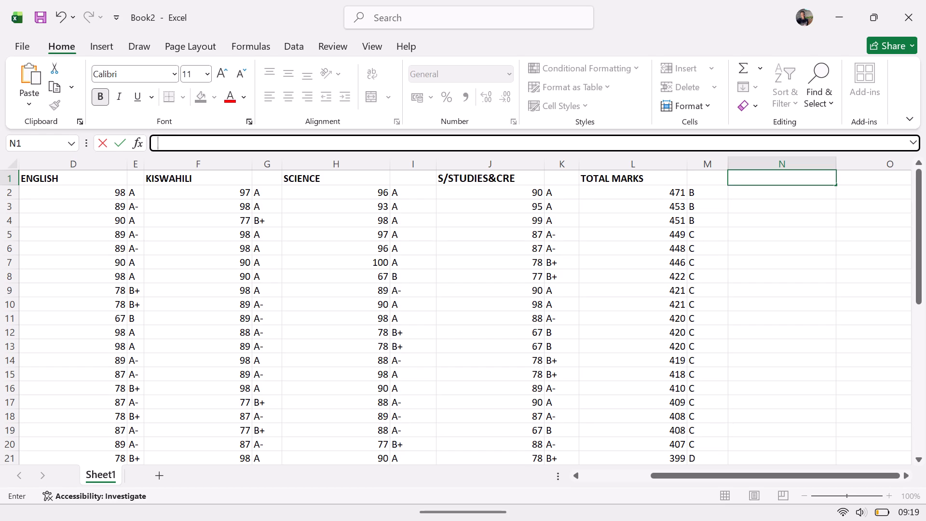
pyautogui.click(333, 312)
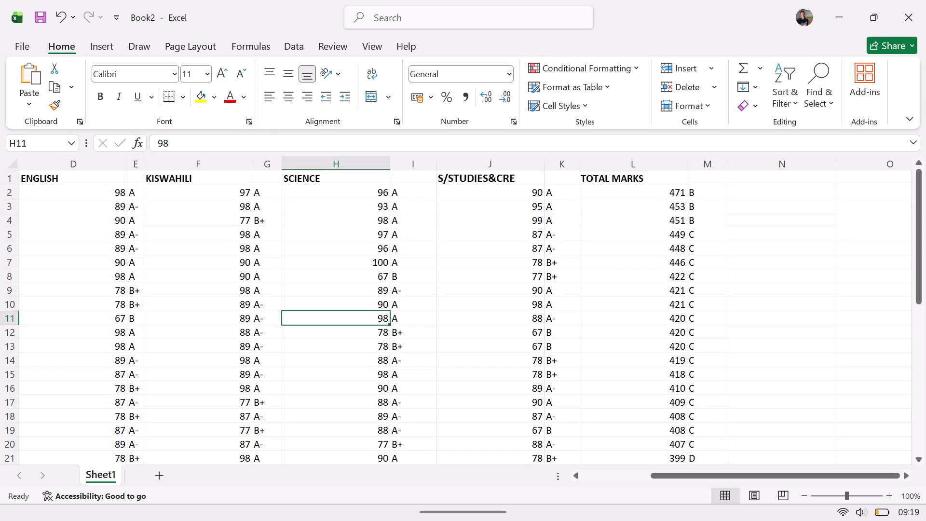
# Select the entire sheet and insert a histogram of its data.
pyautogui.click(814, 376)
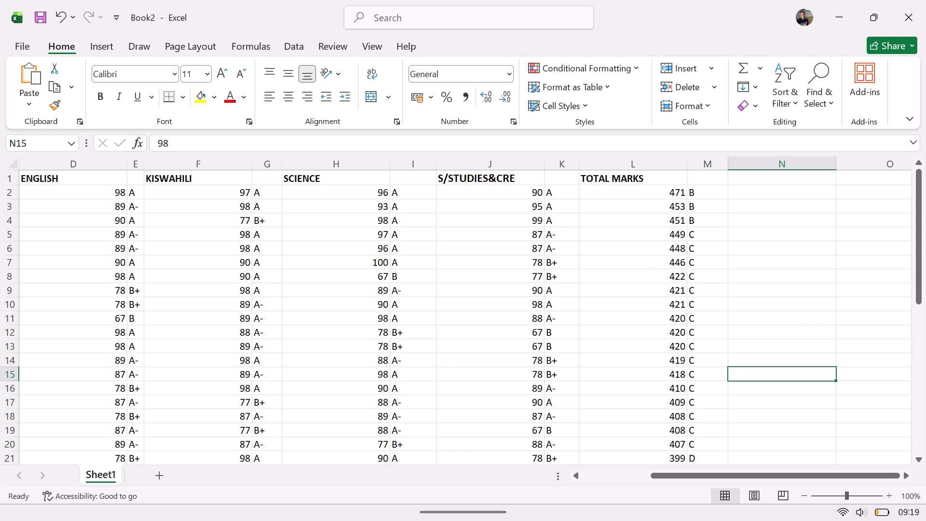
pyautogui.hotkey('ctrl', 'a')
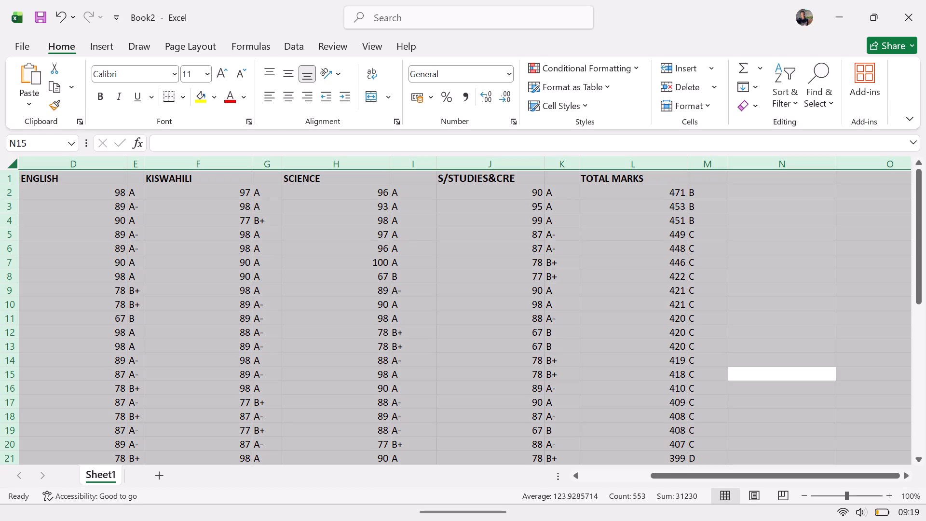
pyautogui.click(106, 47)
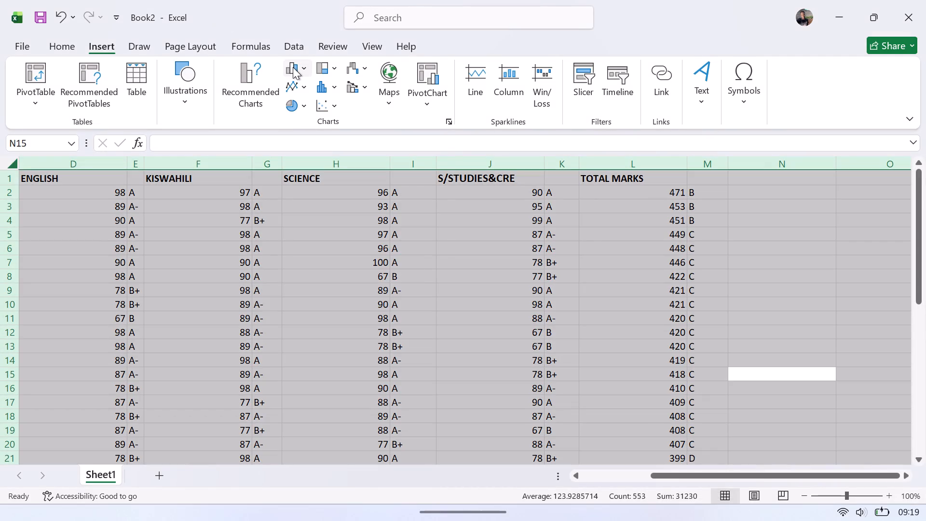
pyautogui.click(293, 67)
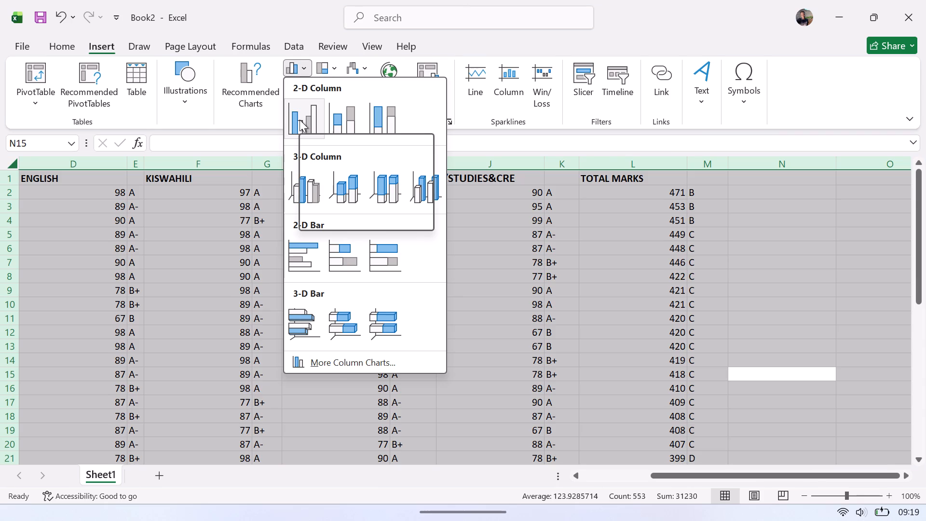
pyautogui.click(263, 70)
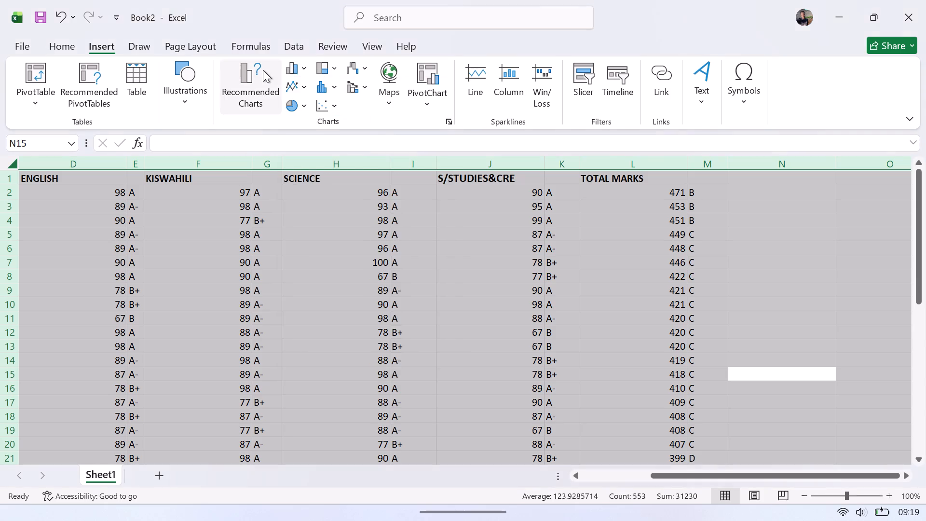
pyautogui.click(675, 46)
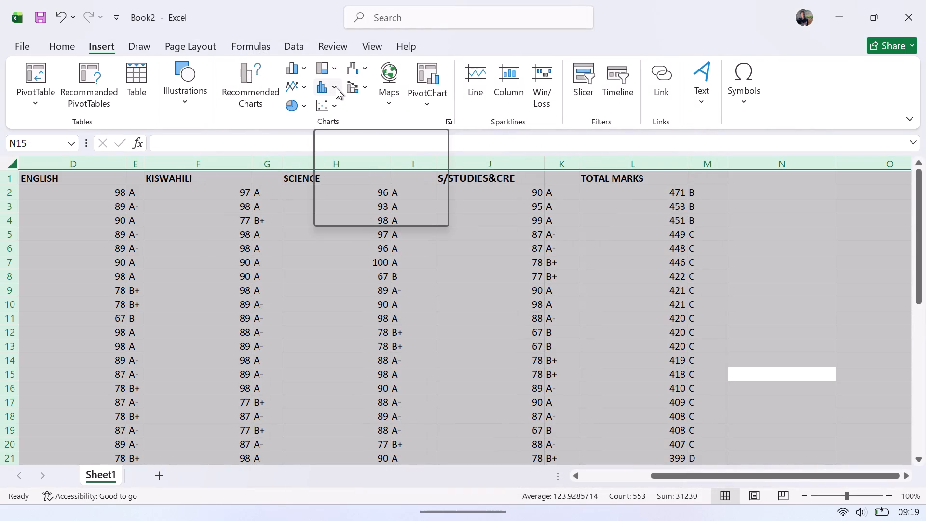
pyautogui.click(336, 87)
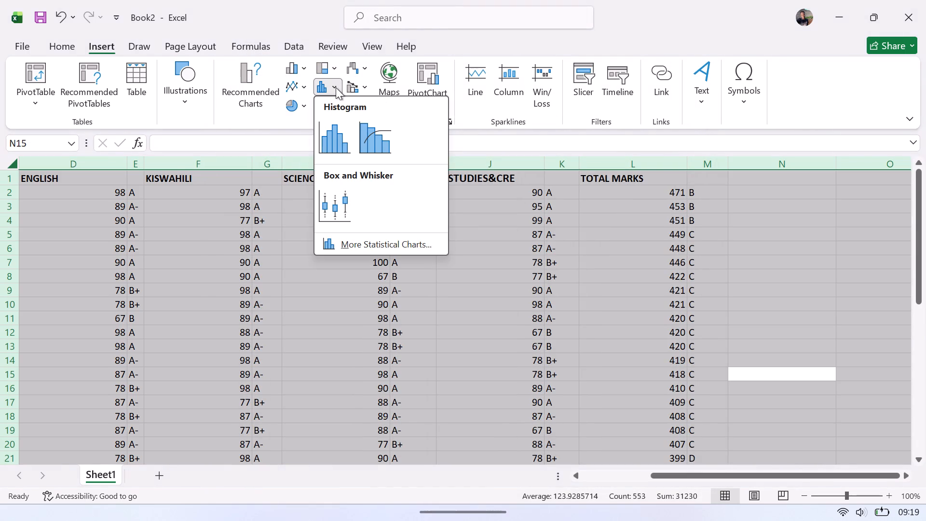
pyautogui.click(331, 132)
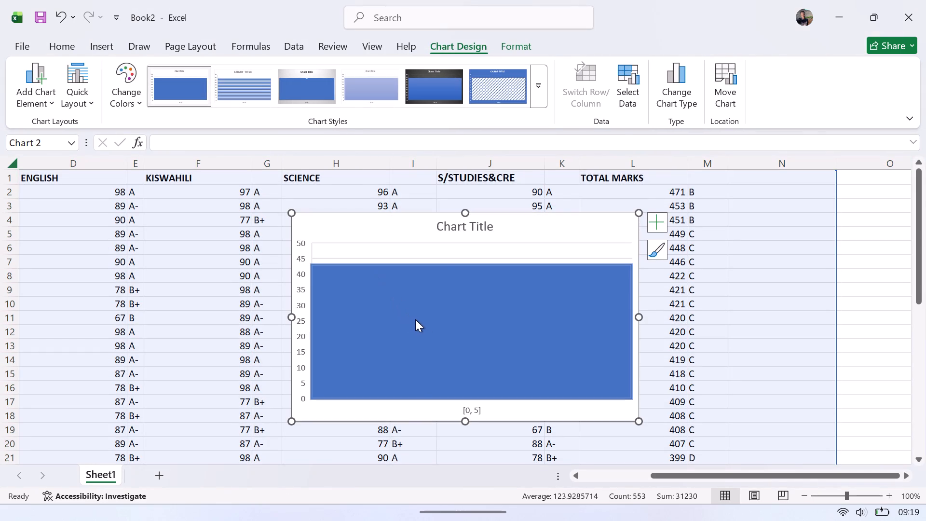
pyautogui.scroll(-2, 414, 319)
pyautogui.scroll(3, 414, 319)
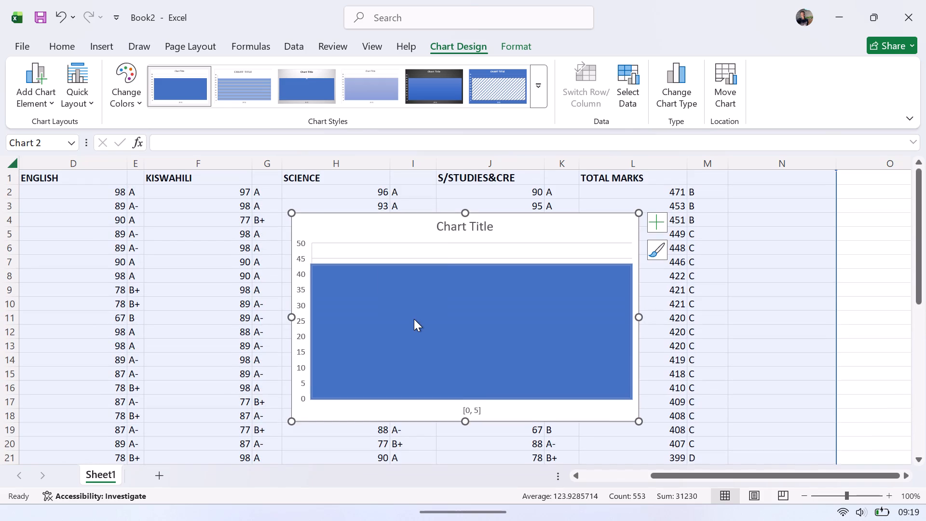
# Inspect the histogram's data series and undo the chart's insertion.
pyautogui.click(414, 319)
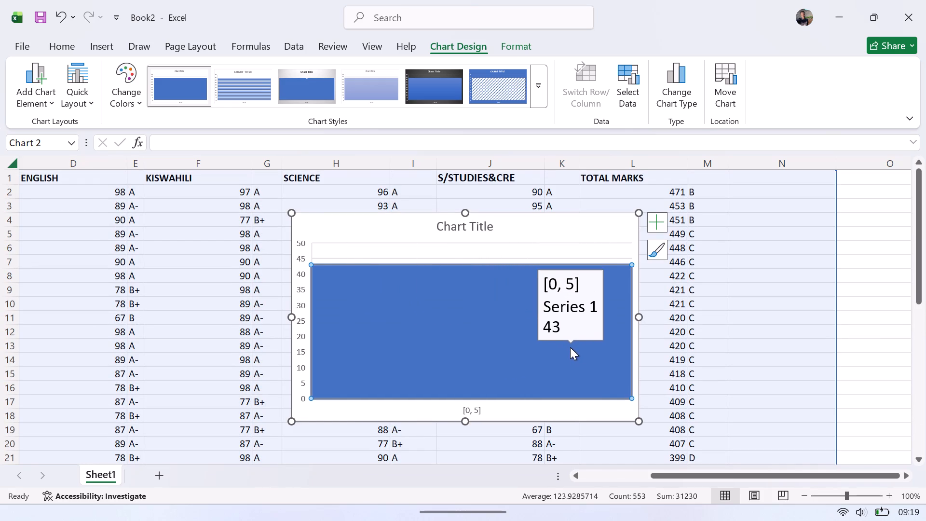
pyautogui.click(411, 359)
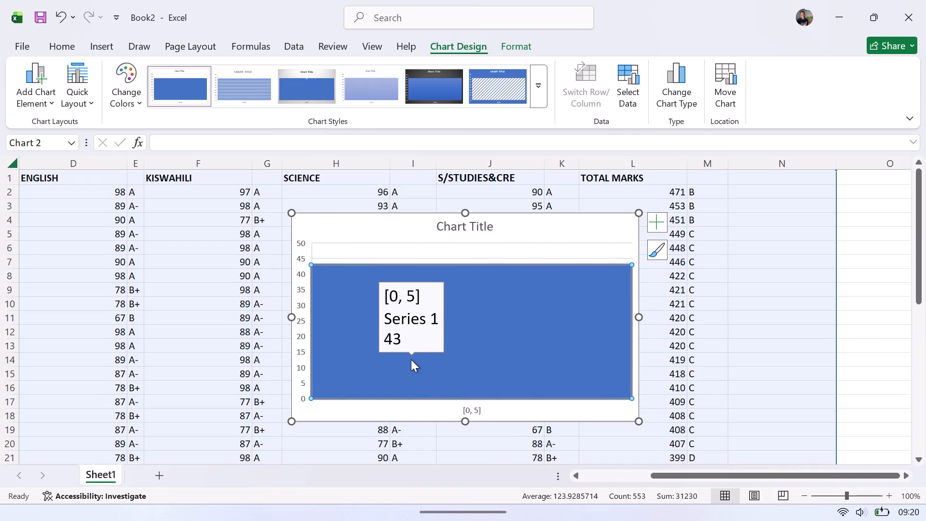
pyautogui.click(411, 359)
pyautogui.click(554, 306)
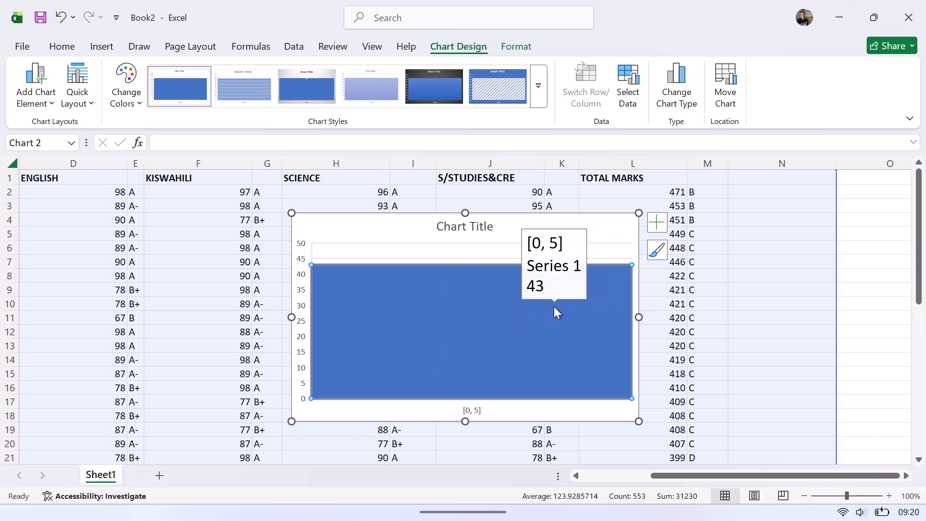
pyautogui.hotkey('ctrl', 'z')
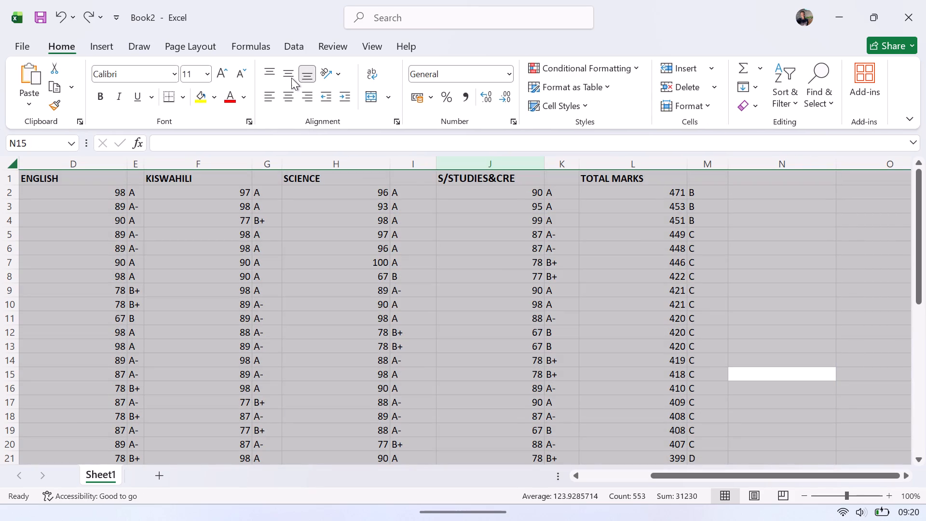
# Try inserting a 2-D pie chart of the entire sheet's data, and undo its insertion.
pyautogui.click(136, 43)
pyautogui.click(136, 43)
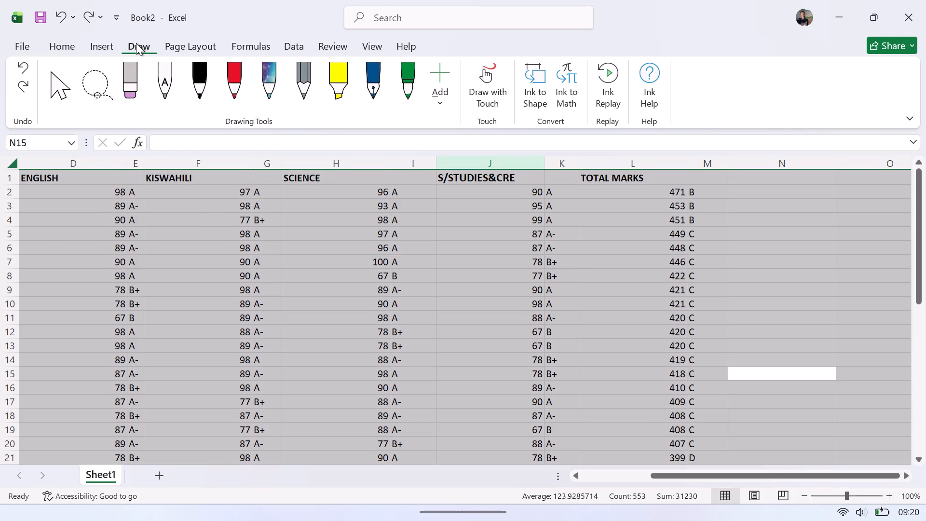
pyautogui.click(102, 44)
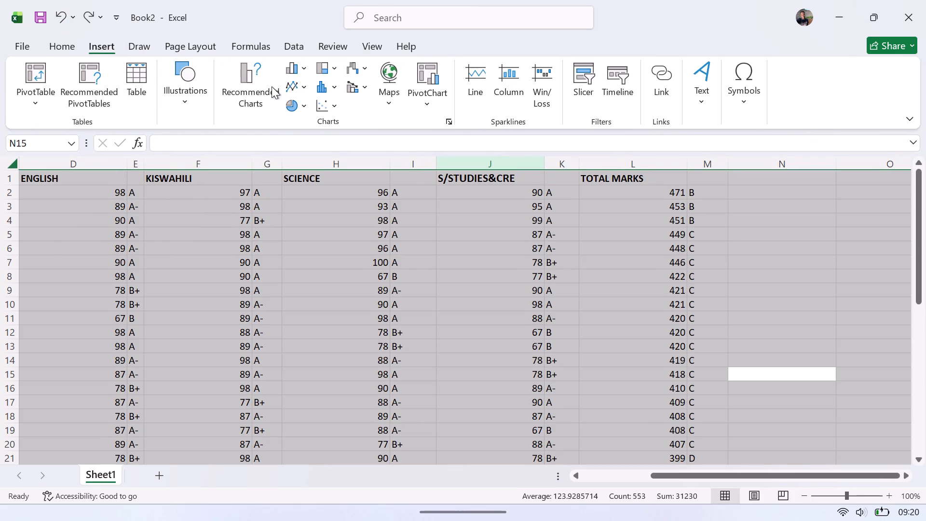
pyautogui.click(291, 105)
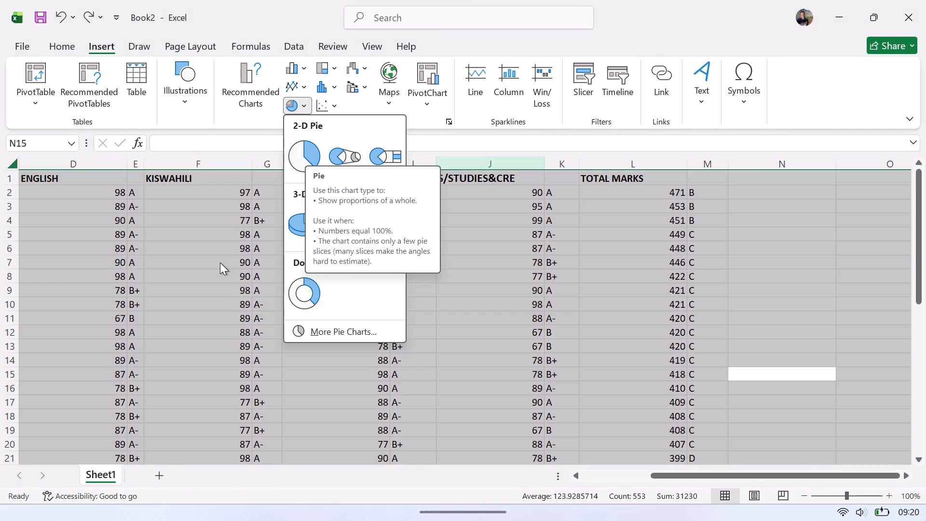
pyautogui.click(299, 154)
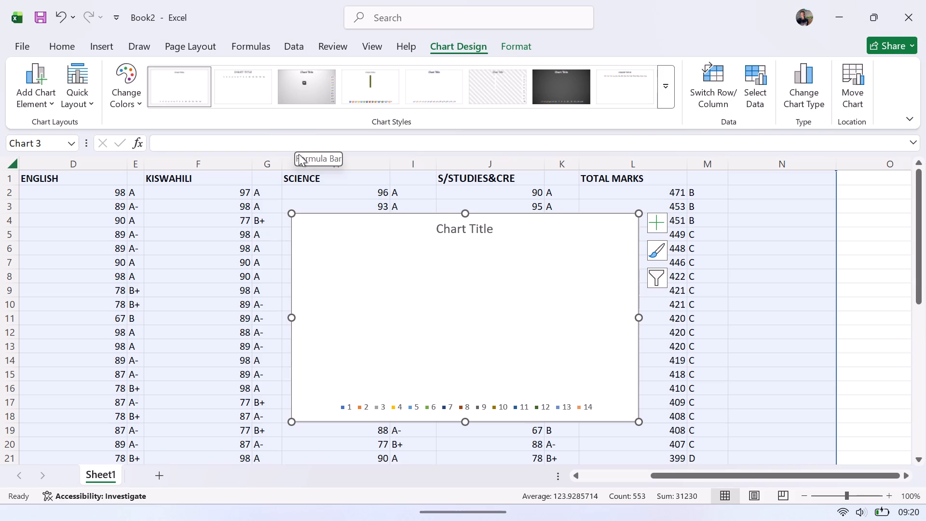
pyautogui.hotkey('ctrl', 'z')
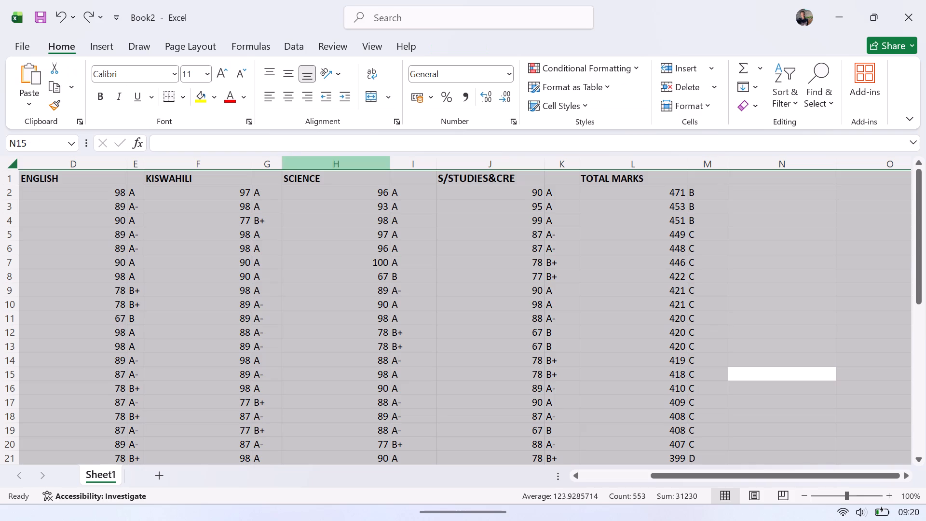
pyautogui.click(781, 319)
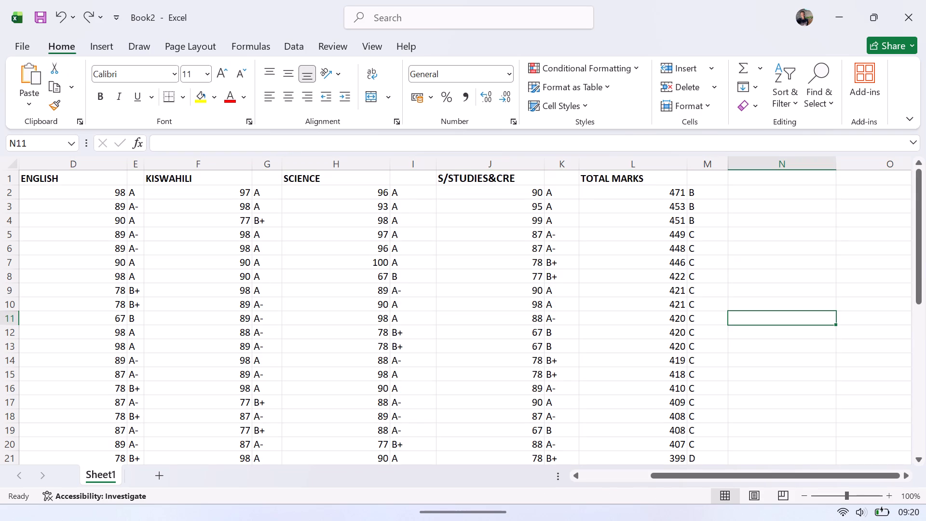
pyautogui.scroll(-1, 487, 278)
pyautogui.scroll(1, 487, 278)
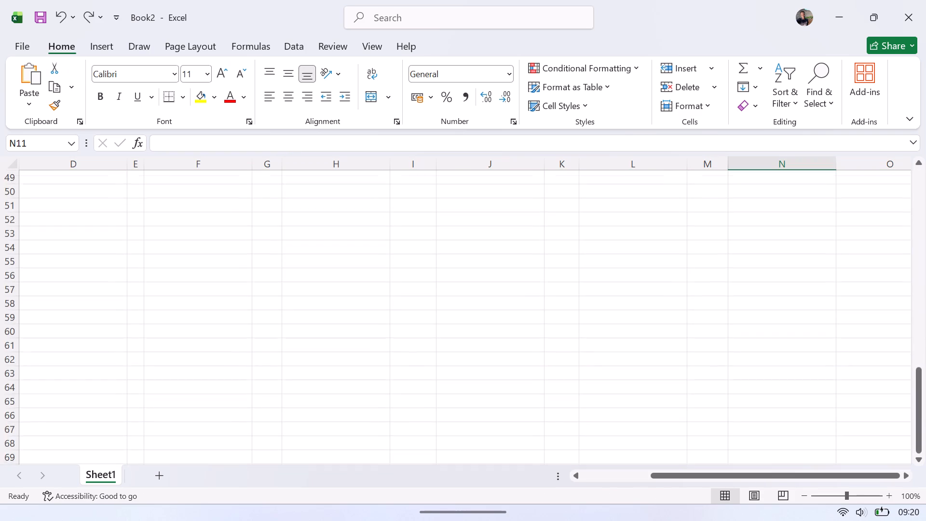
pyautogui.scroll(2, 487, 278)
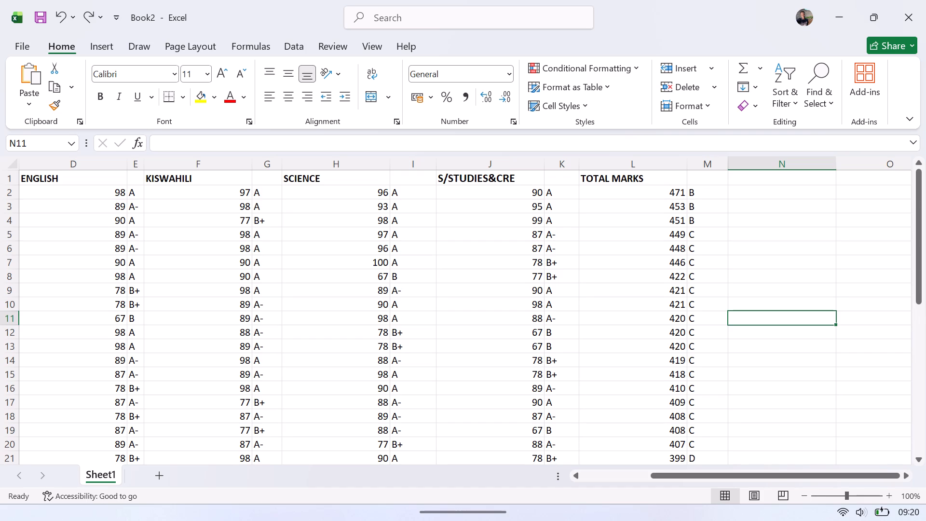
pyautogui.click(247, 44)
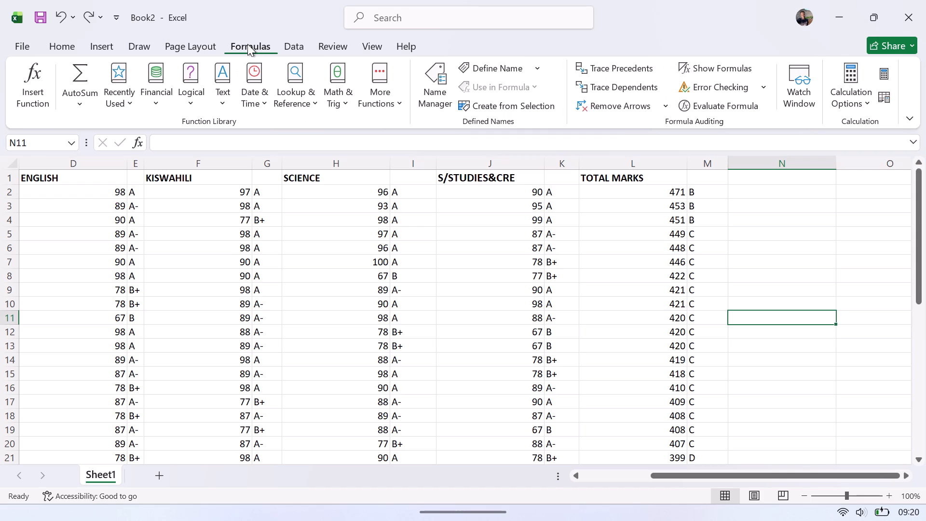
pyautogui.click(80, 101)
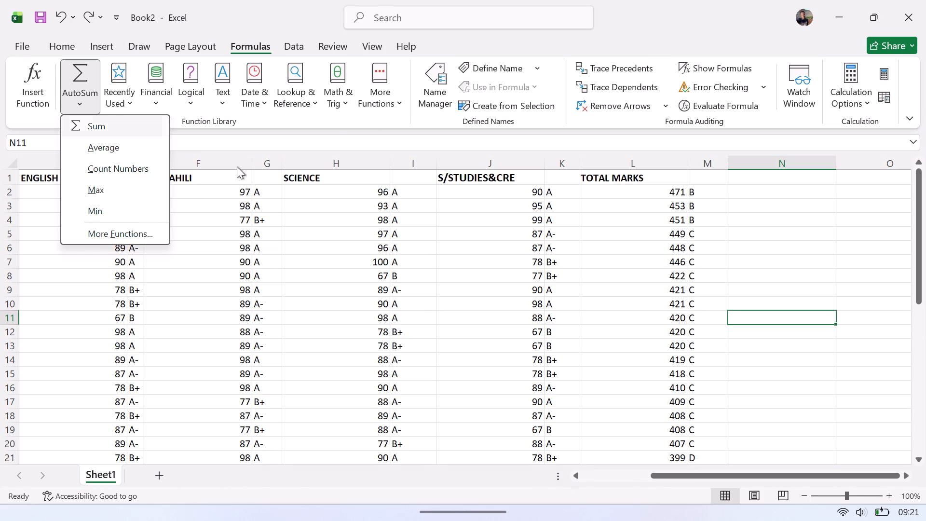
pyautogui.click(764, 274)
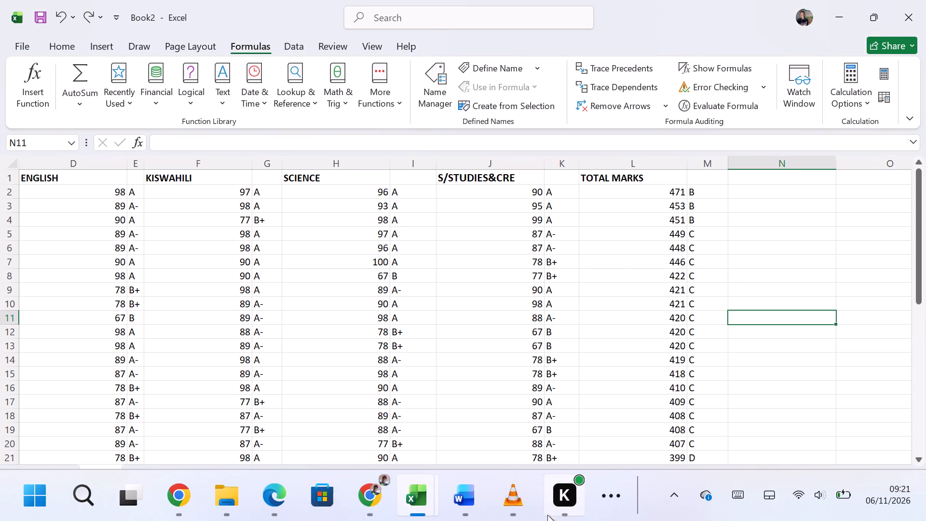